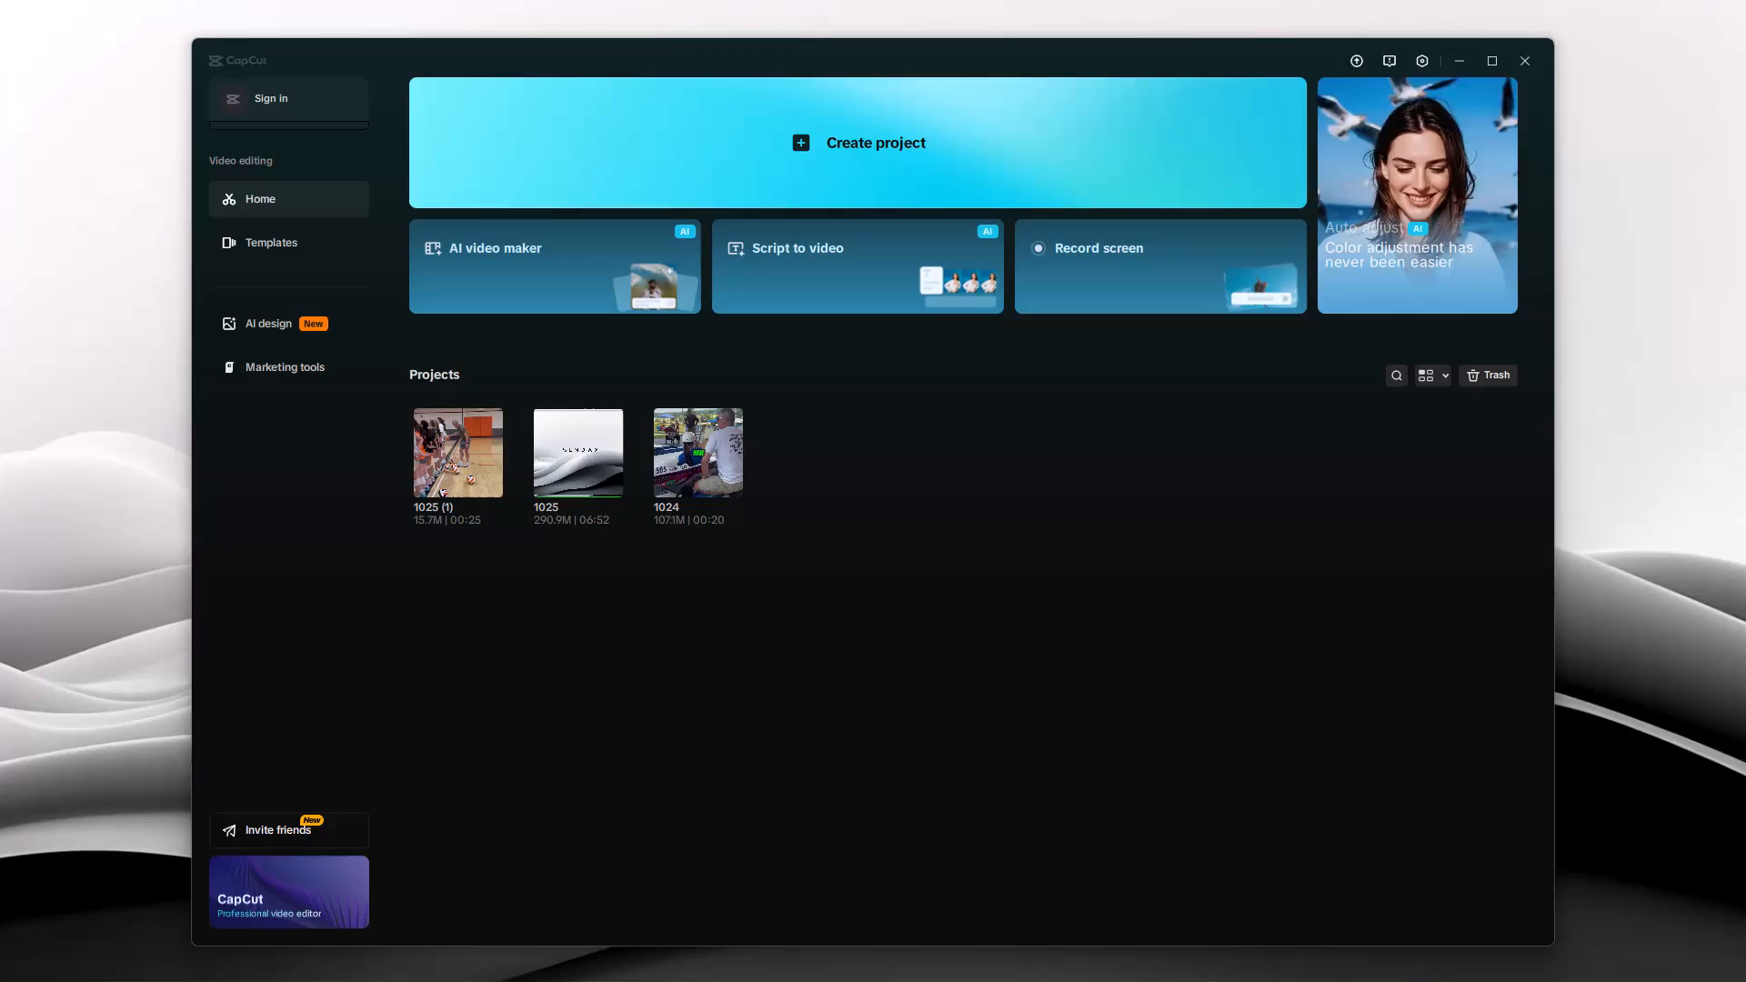
Open the existing project 1025 (1).
click(454, 462)
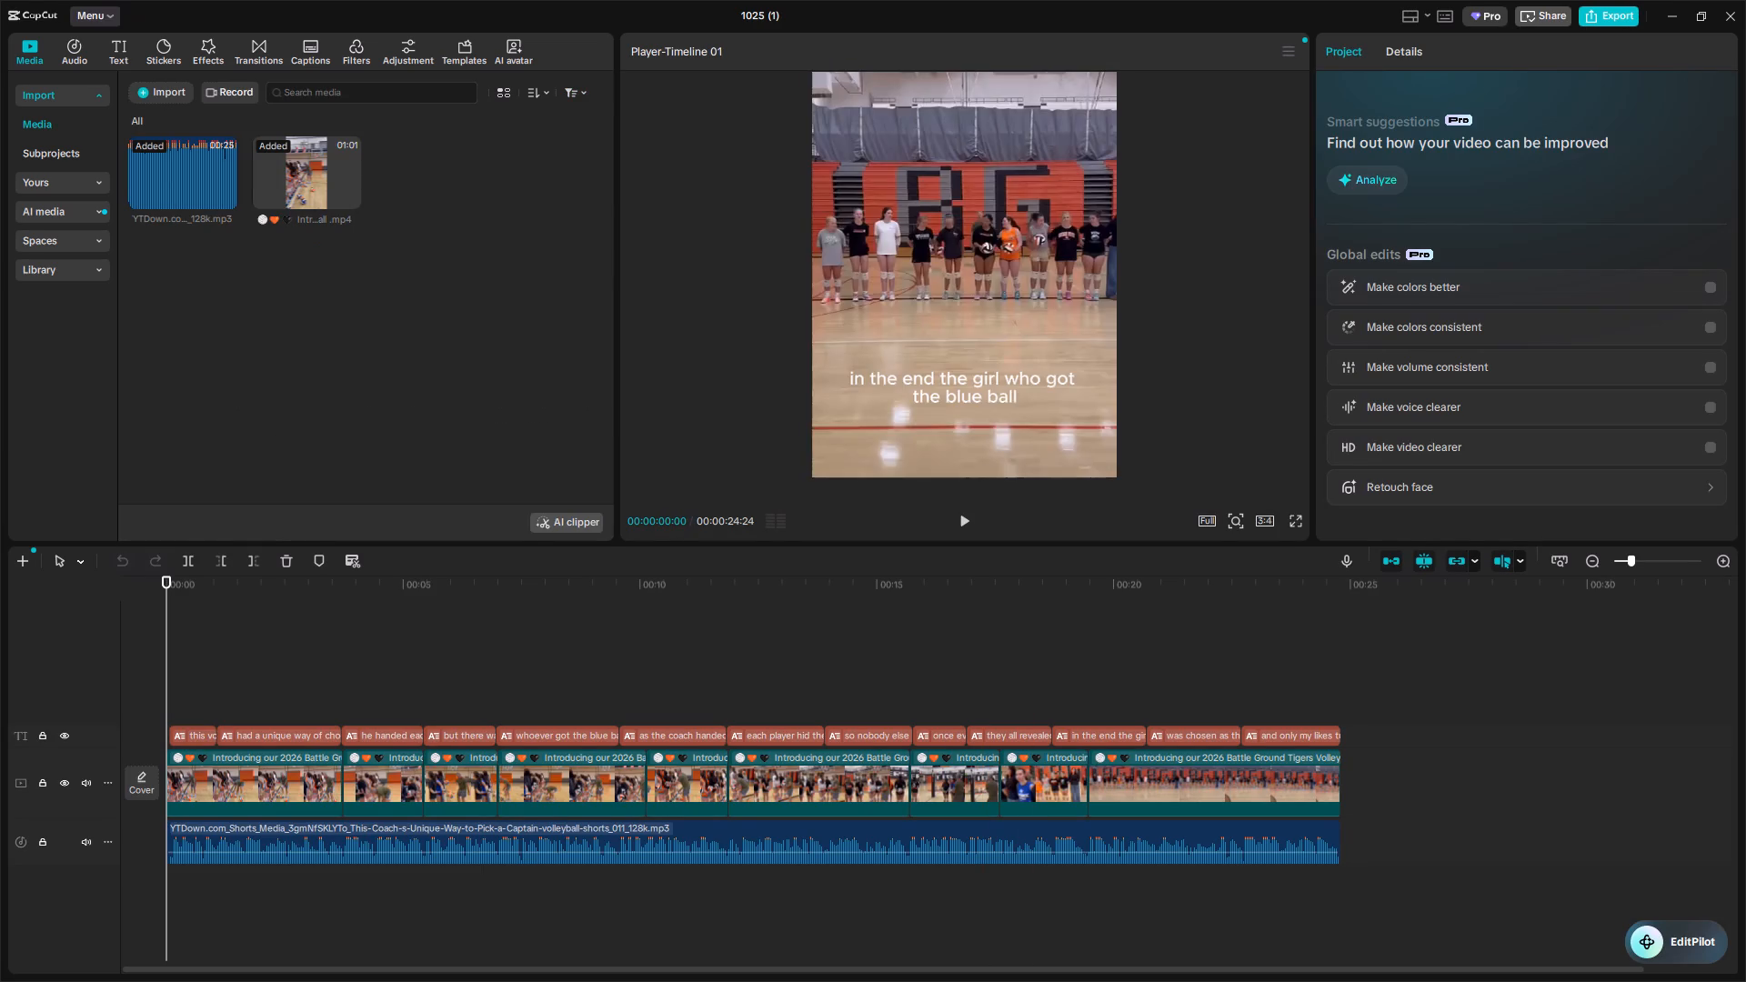
Open the Wi-Fi network list in the Windows quick settings.
click(1596, 981)
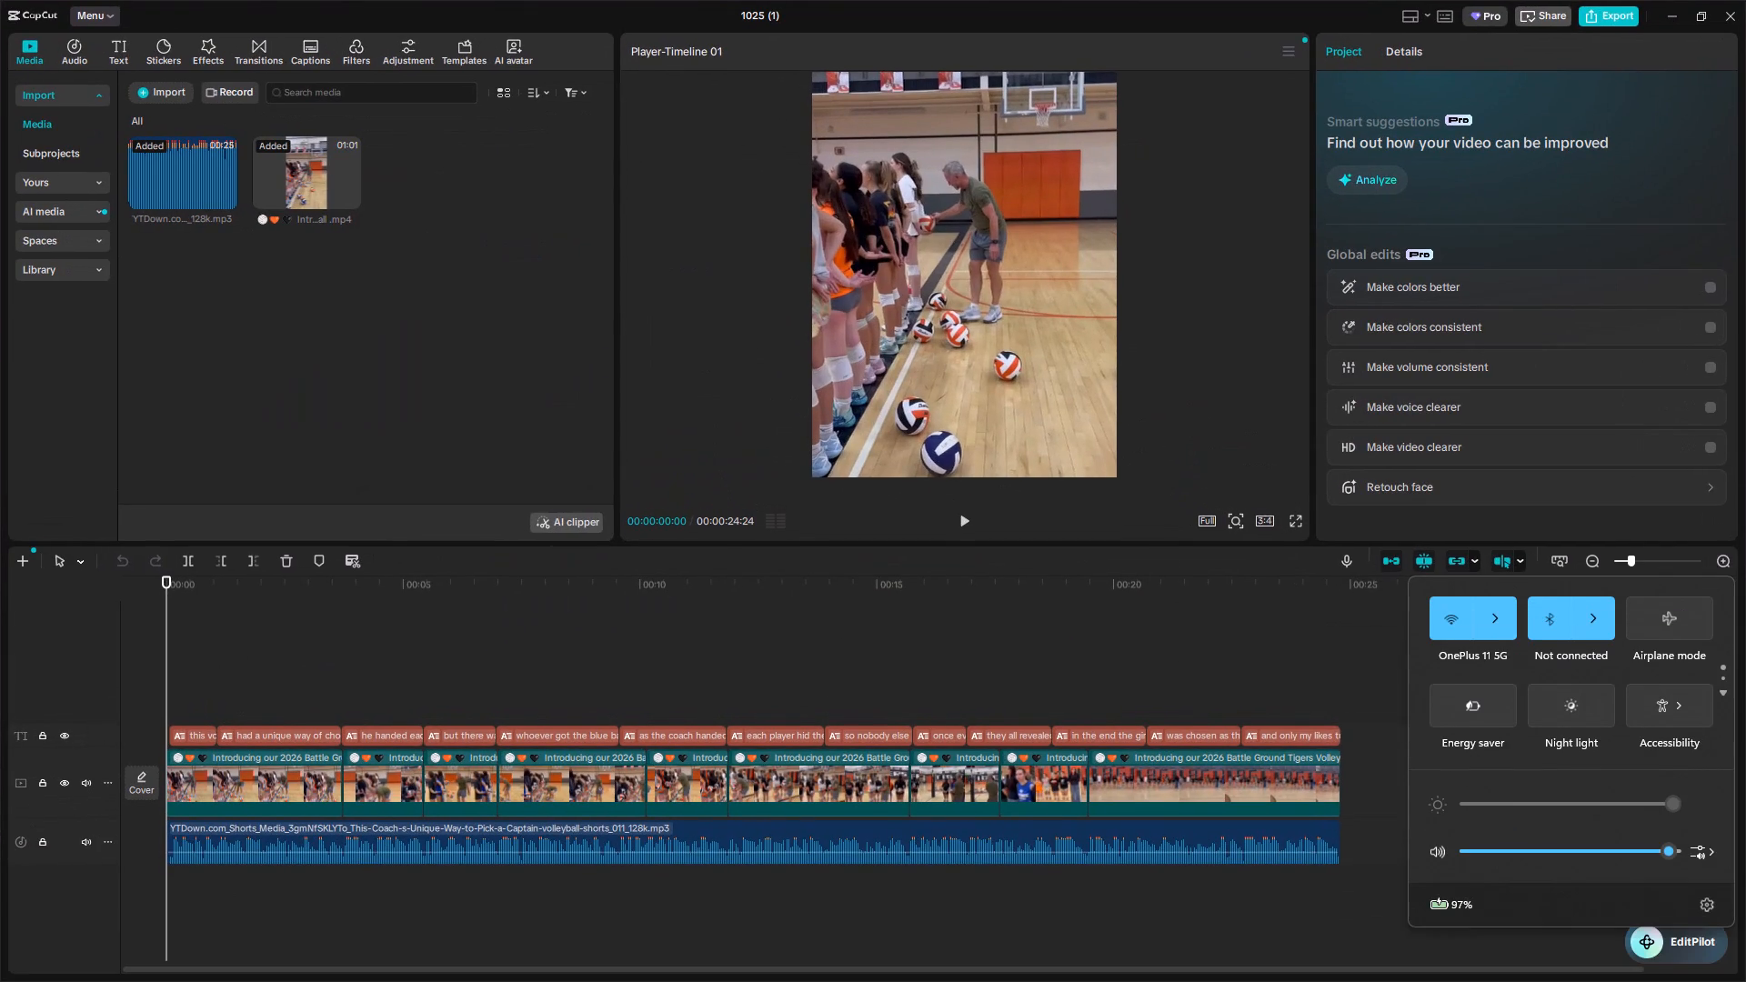
click(1499, 618)
Select the caption "they all revealed them at the same time" and apply the first text template, with white and green lettering, to all main captions.
click(990, 741)
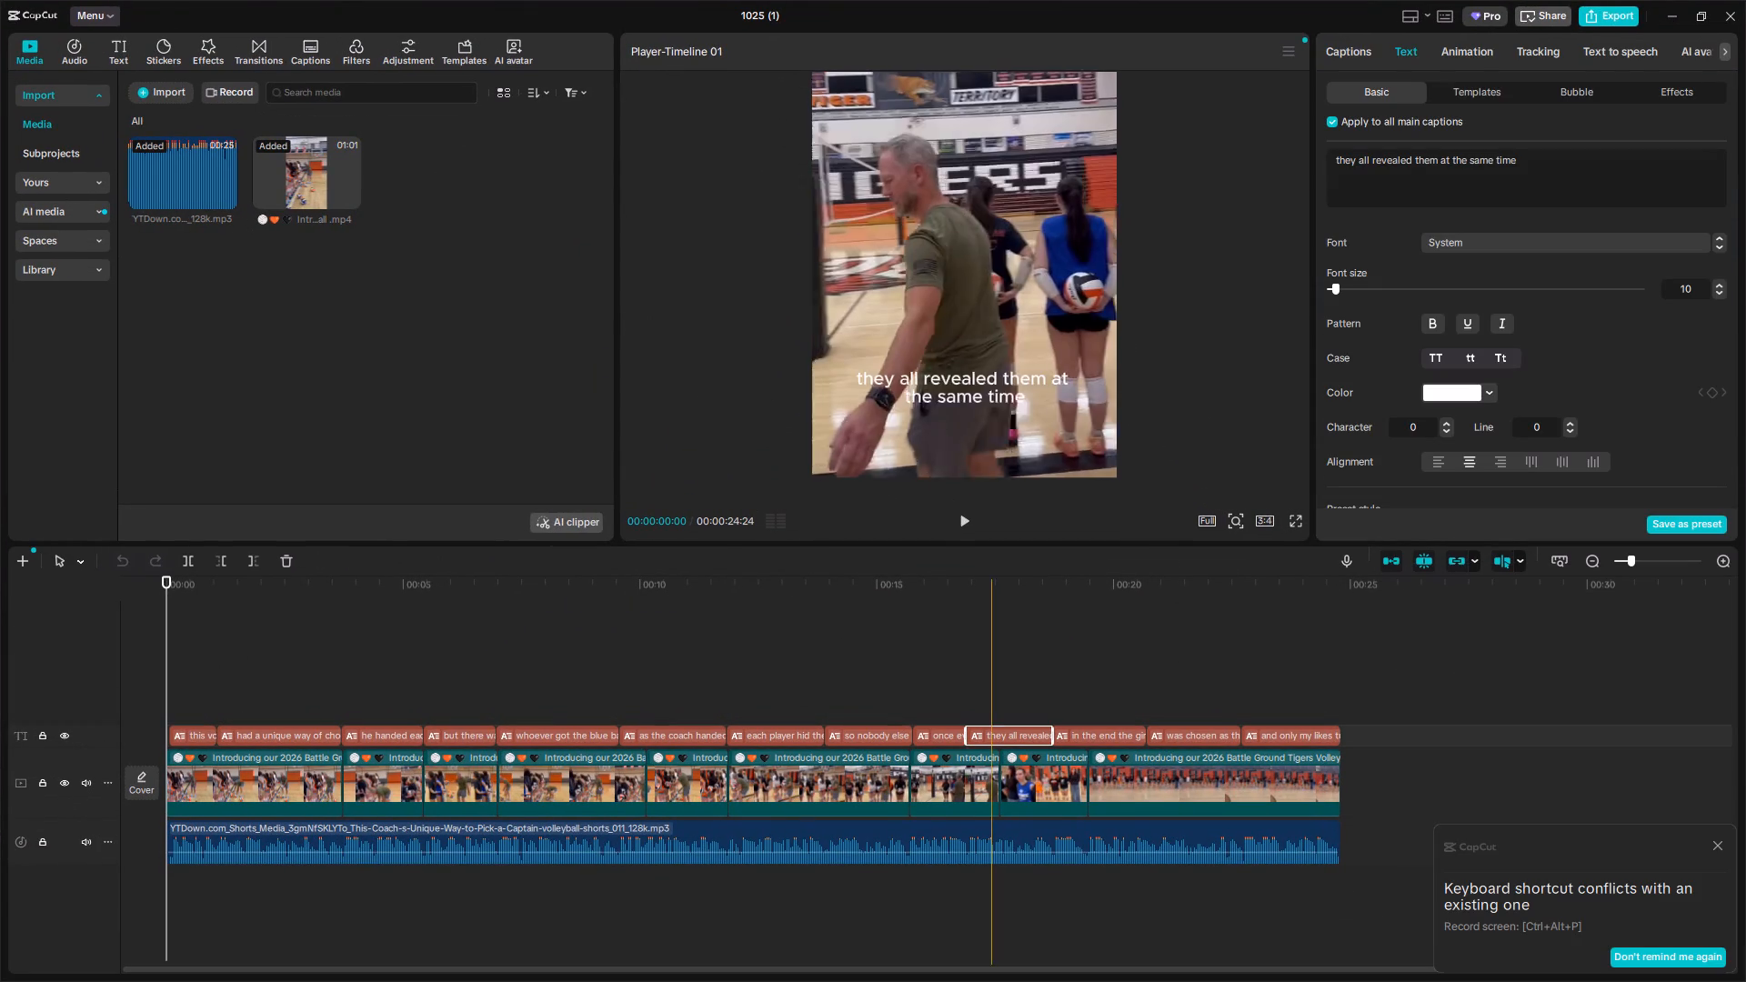
click(1464, 75)
click(1463, 78)
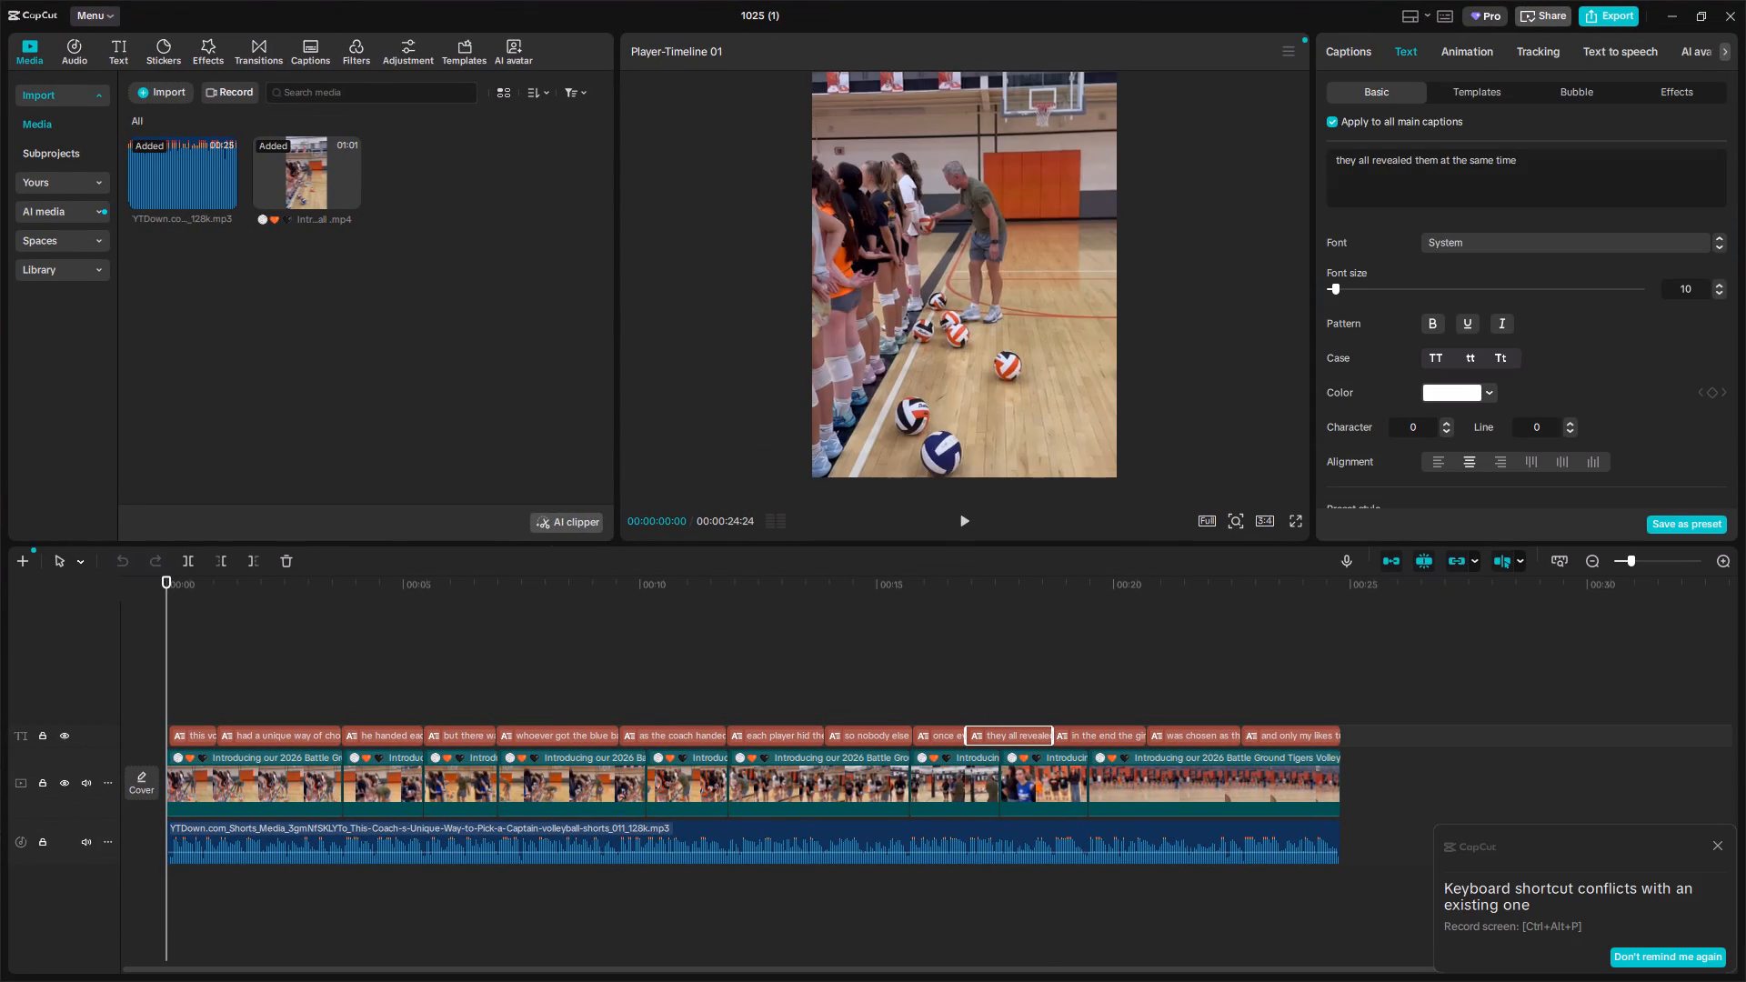
click(1462, 81)
click(1464, 90)
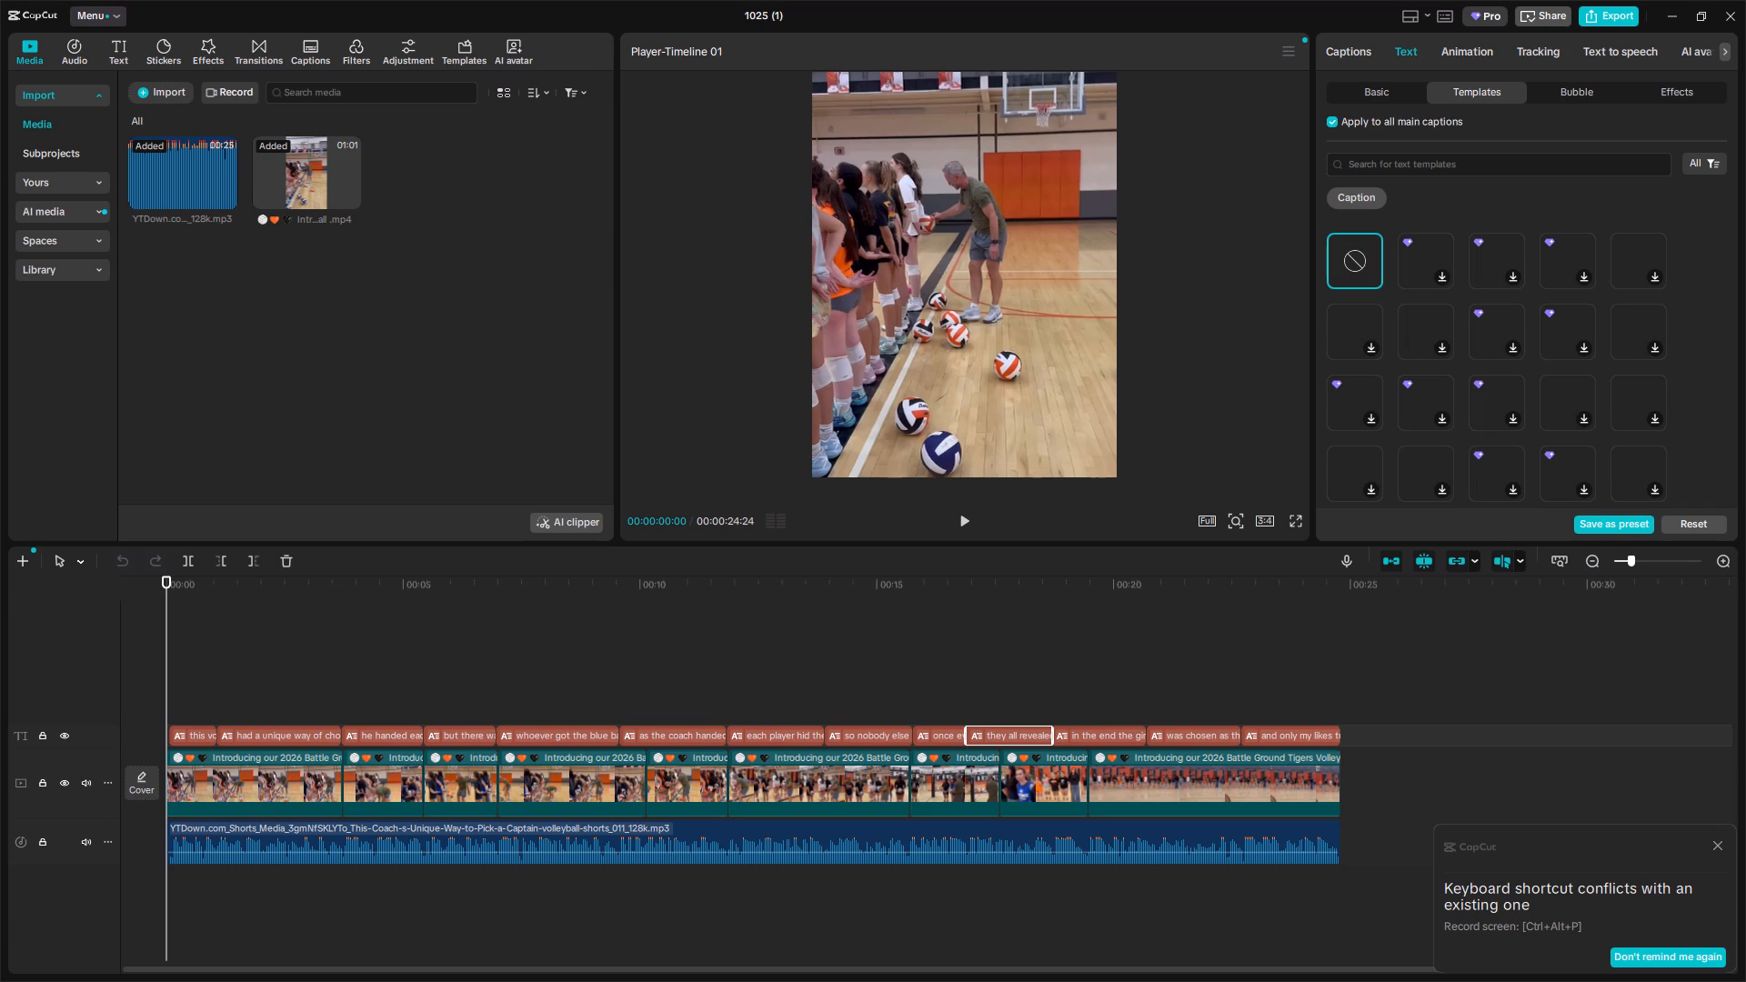
click(1403, 138)
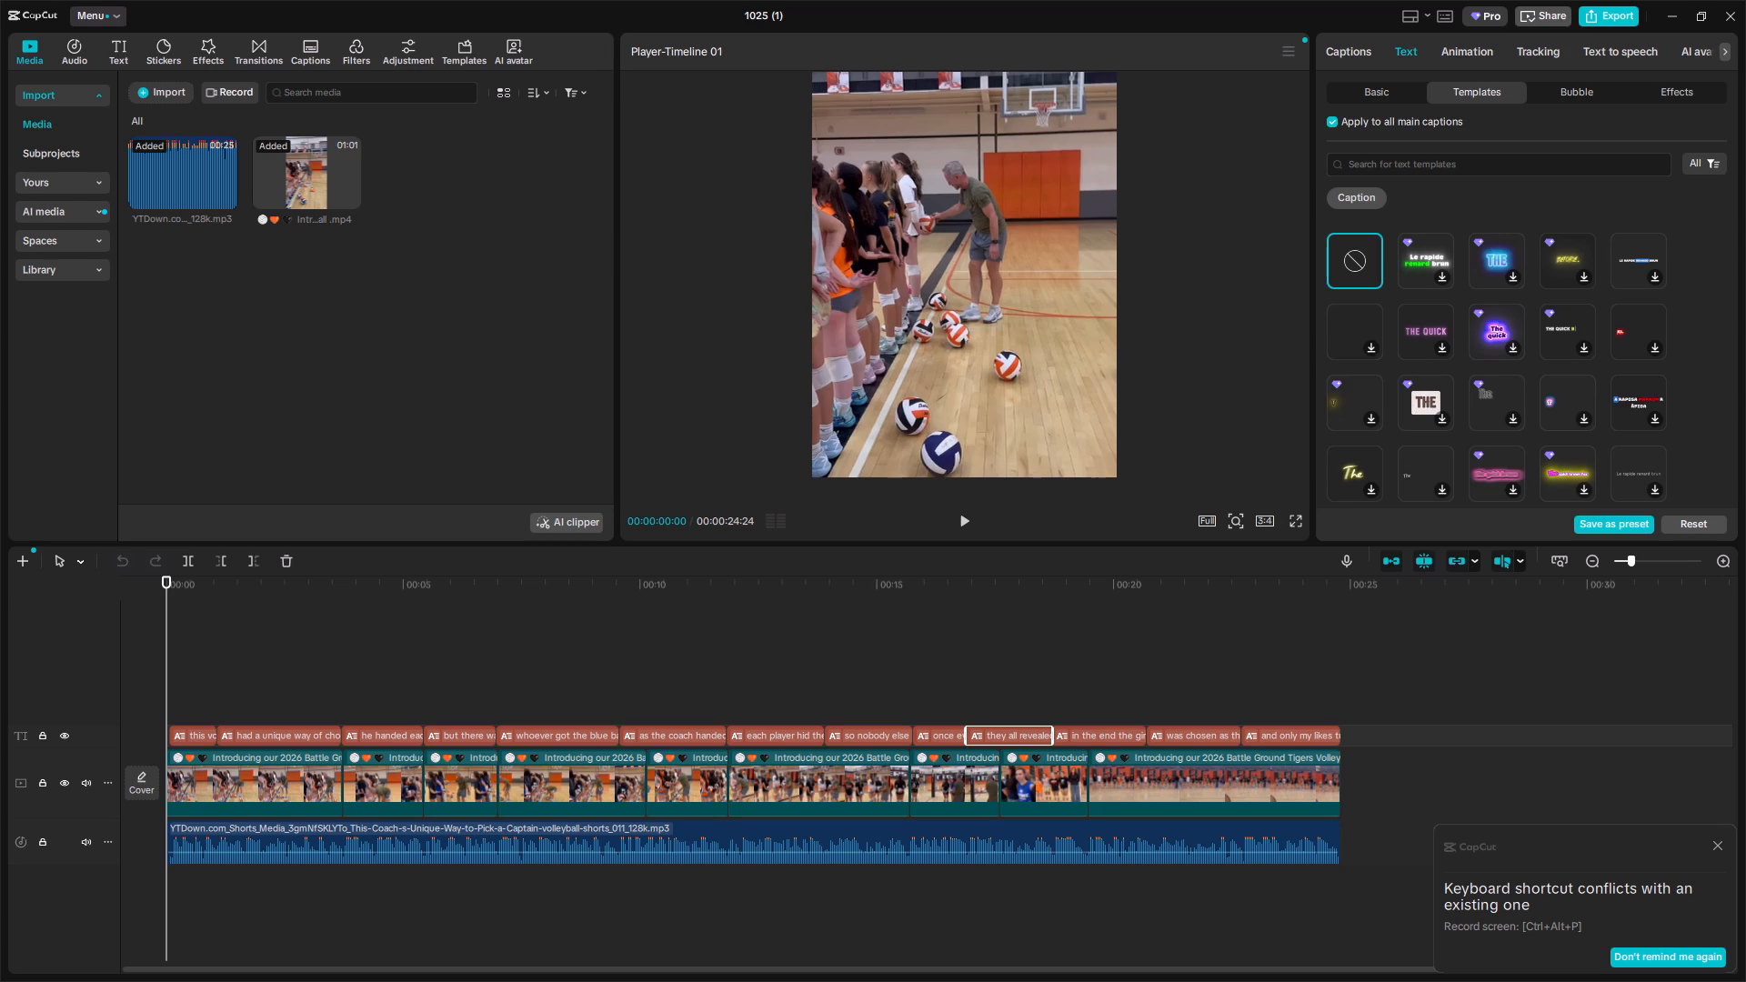
click(1421, 253)
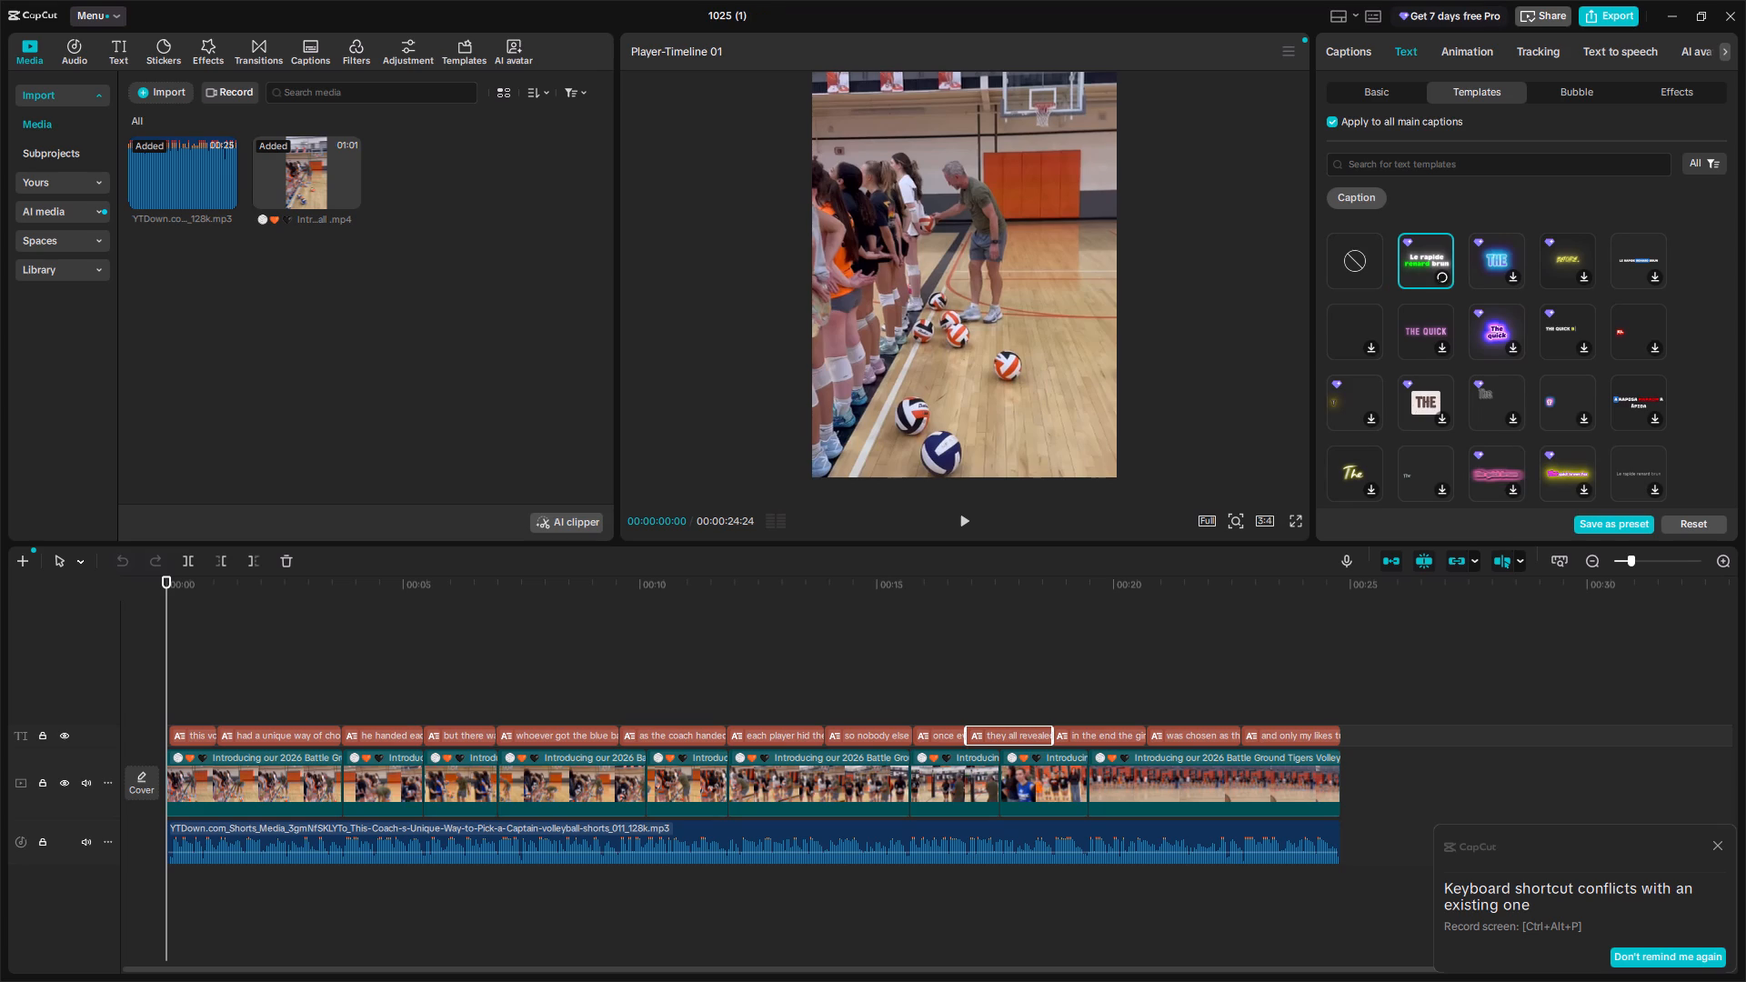
scroll(1516, 408, left, 1)
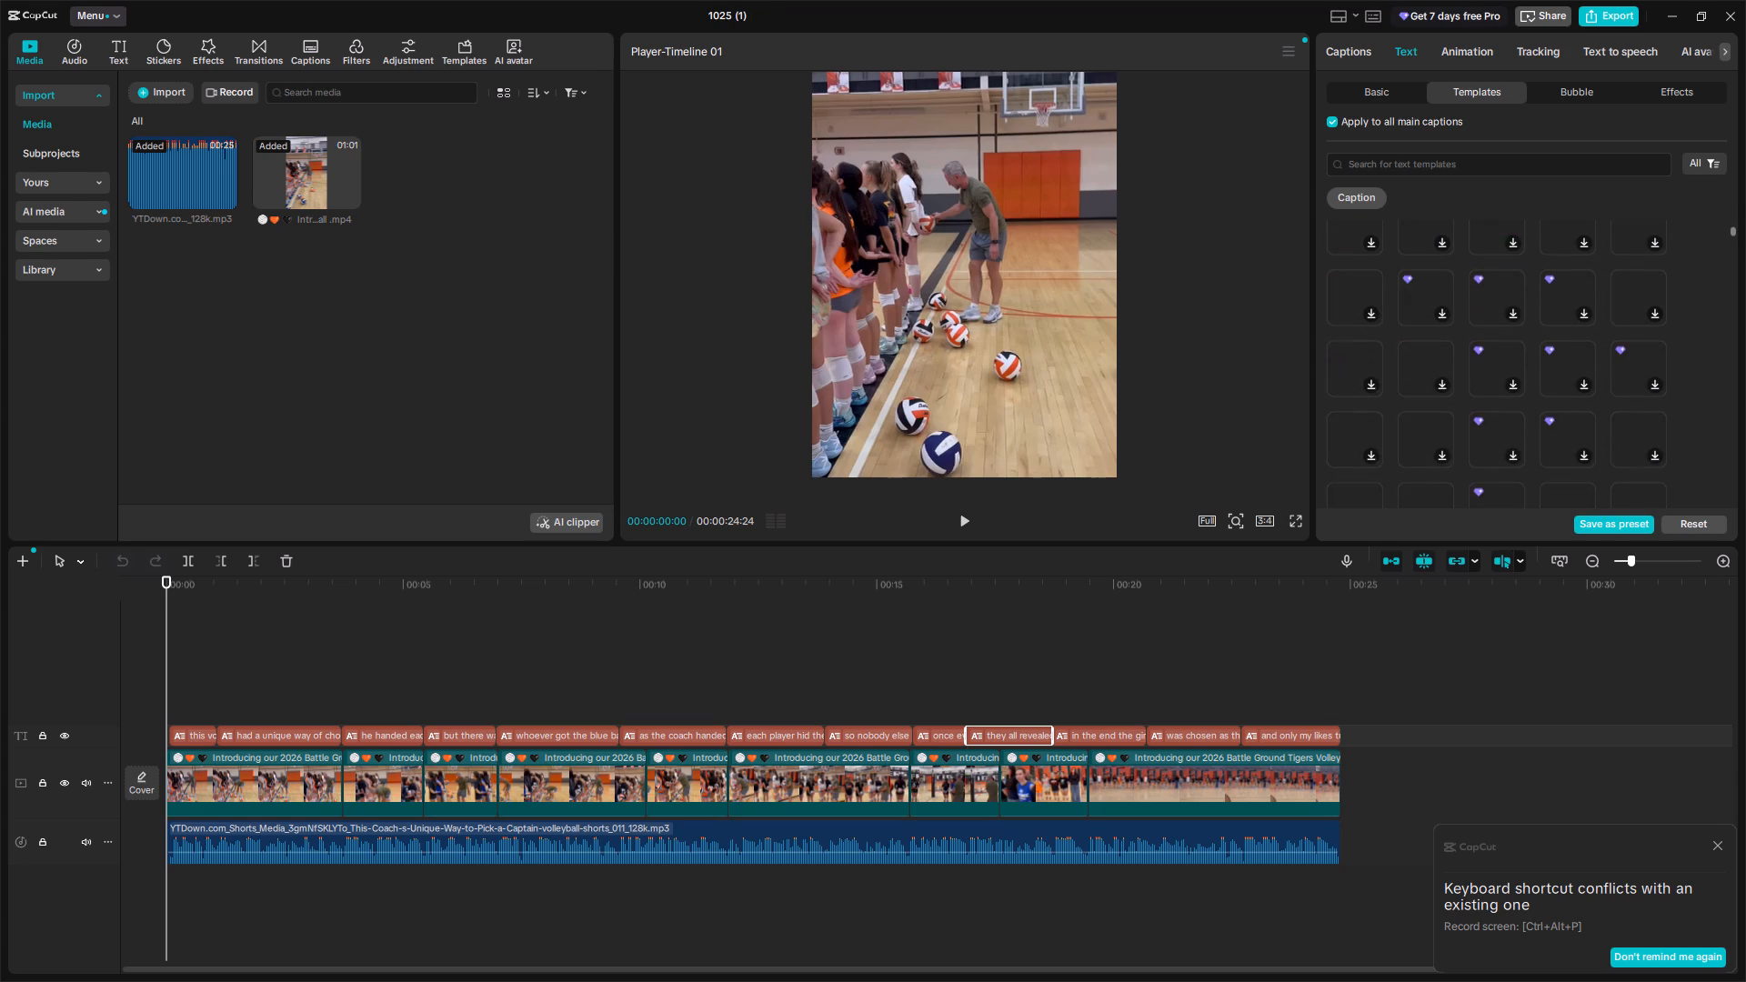
scroll(1516, 408, left, 1)
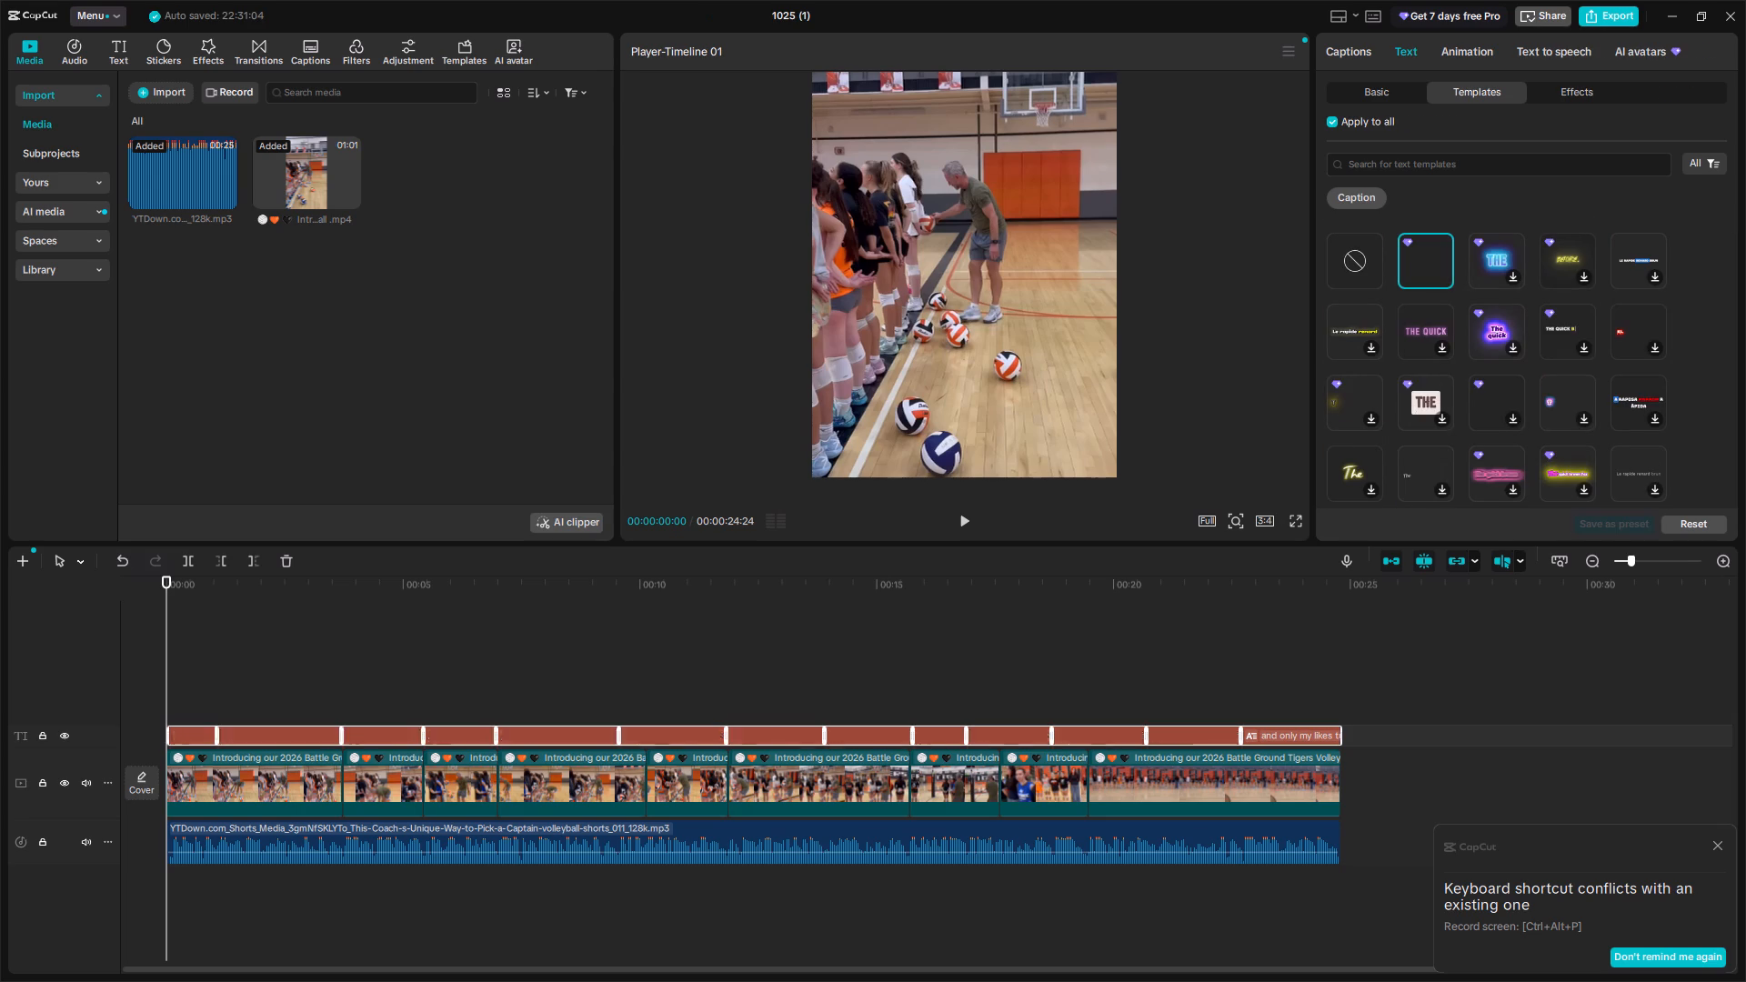
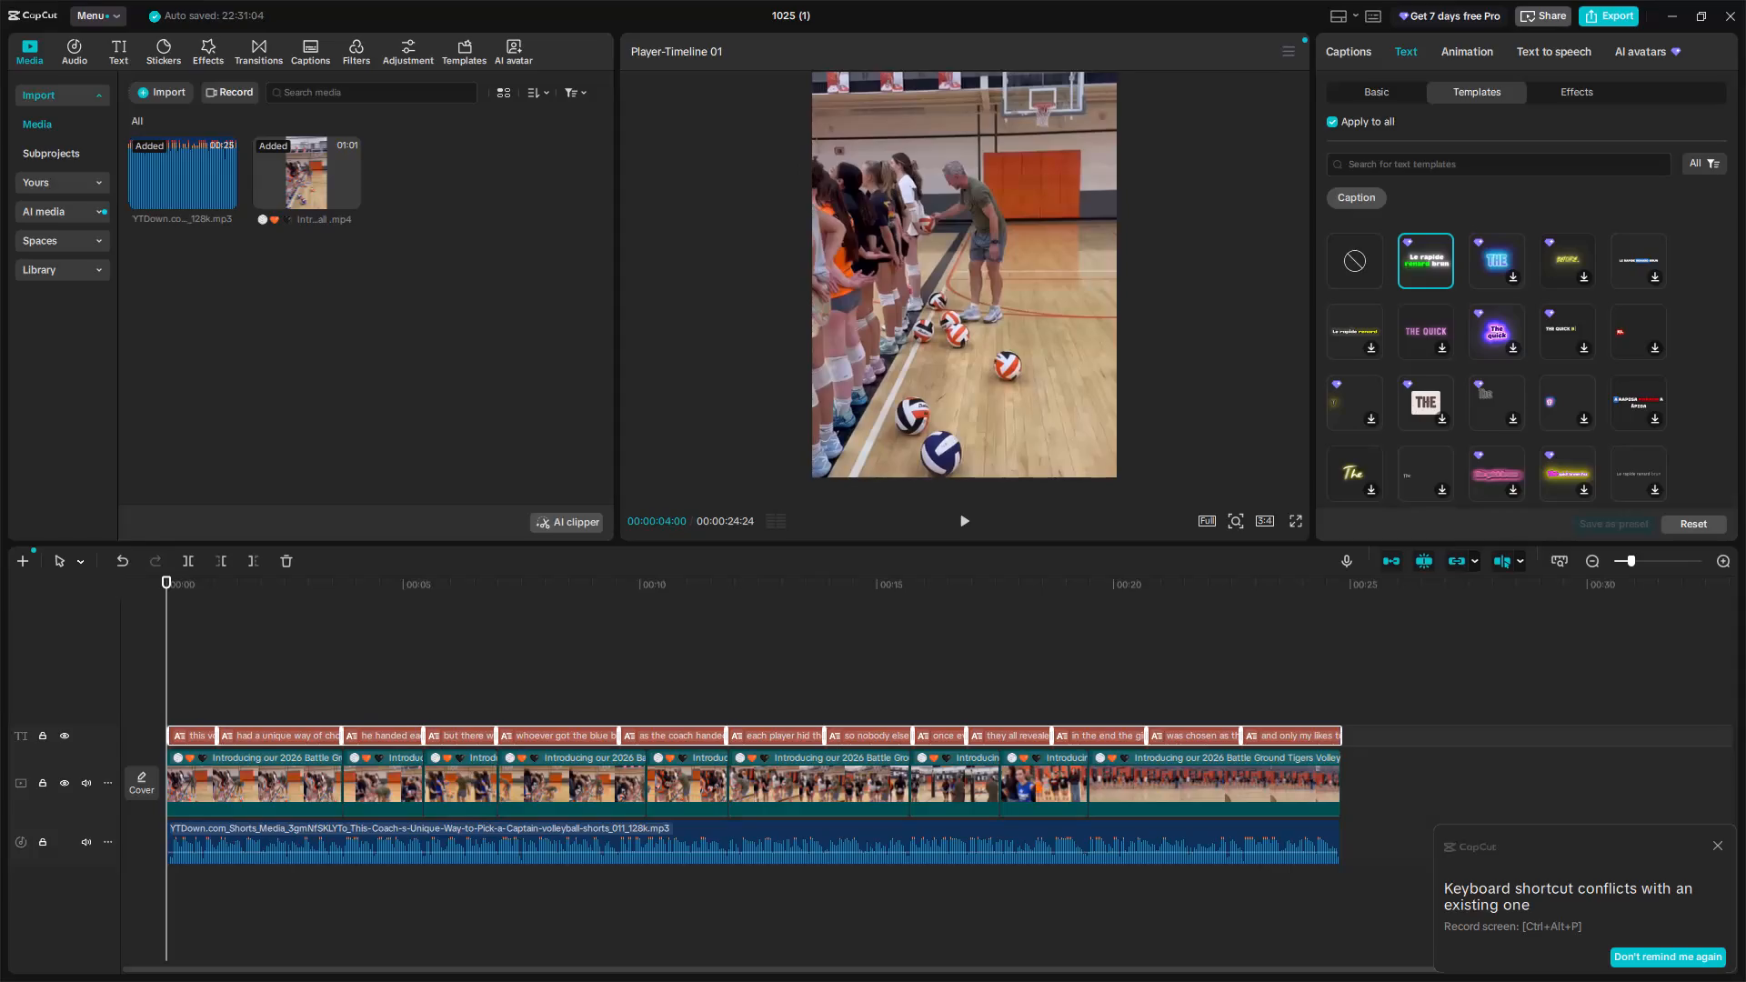
Play back the video to check the white and green template on the captions.
key(space)
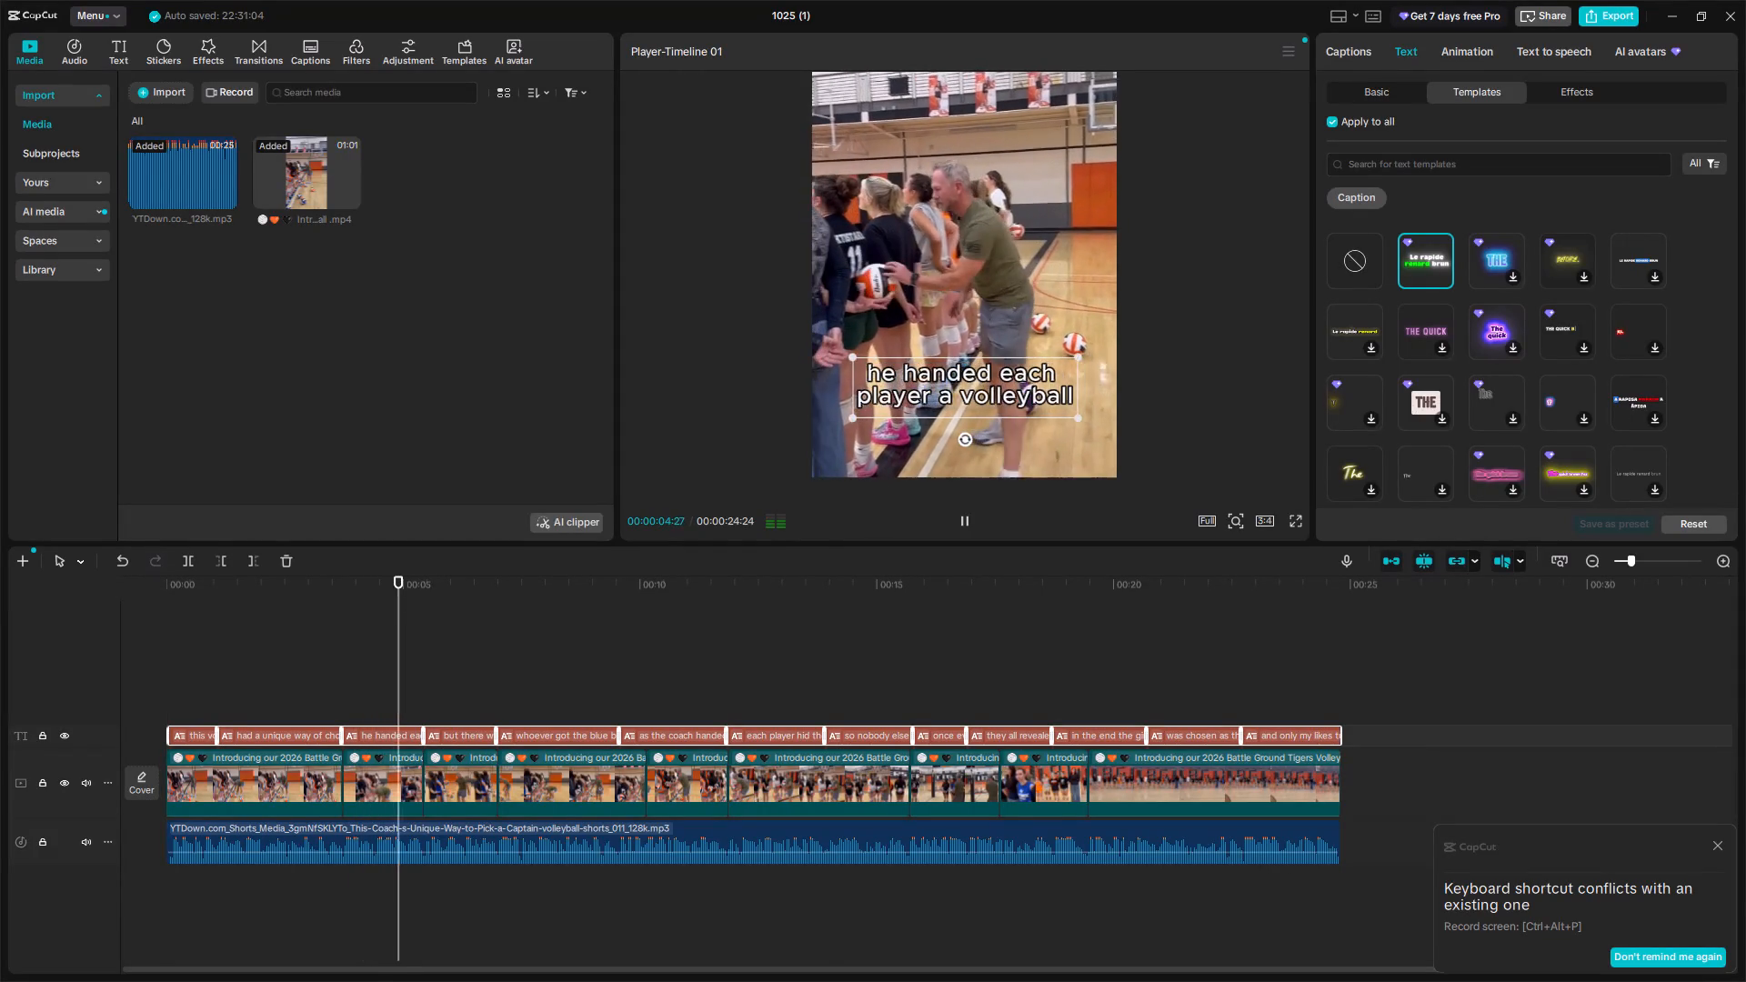
double_click(1425, 251)
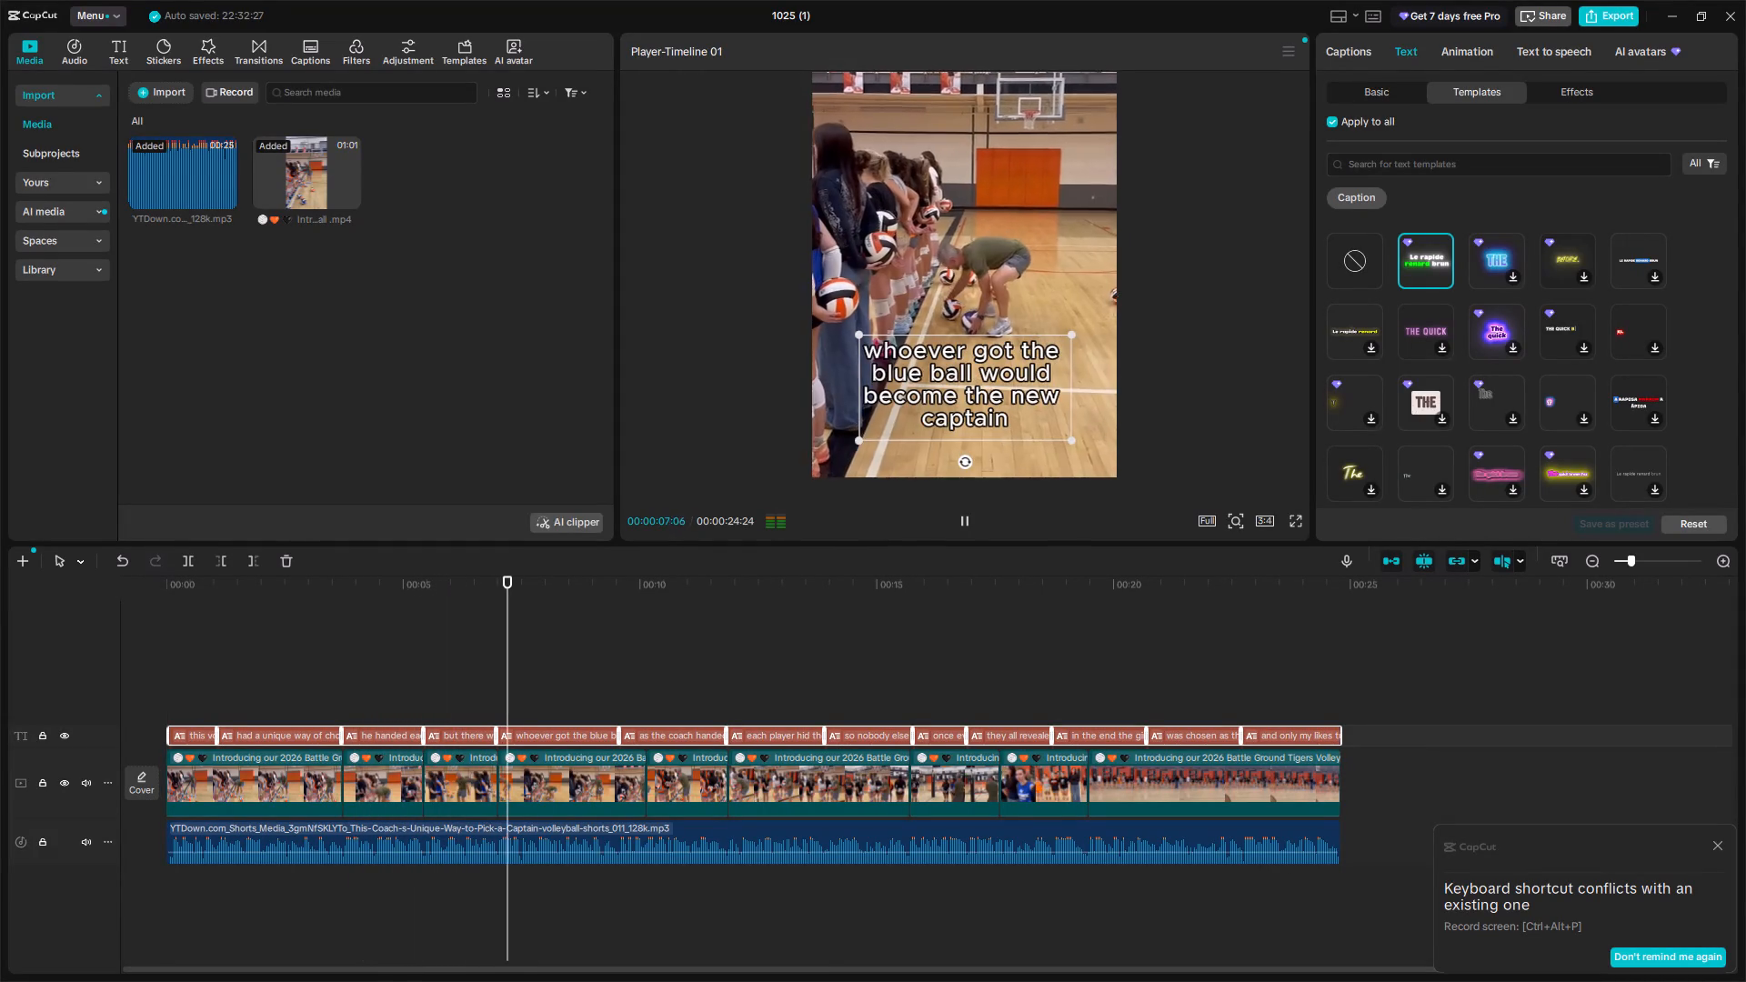
Dismiss the keyboard shortcut conflict notification.
click(1721, 852)
click(1718, 846)
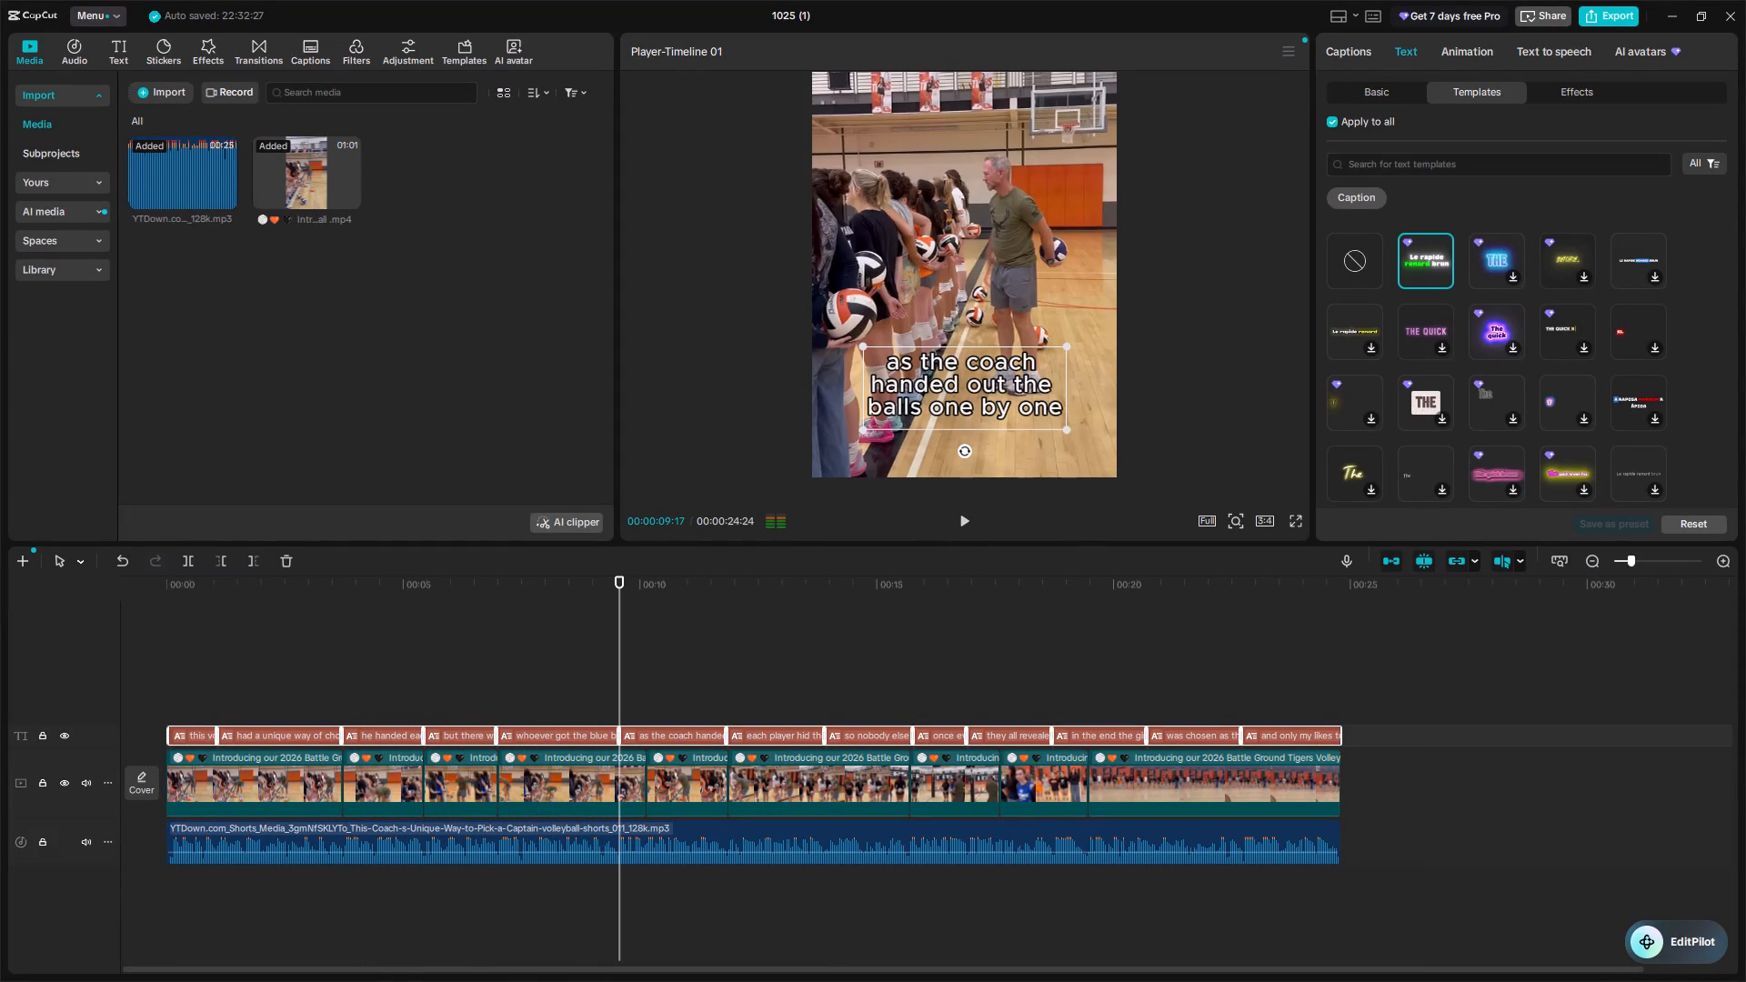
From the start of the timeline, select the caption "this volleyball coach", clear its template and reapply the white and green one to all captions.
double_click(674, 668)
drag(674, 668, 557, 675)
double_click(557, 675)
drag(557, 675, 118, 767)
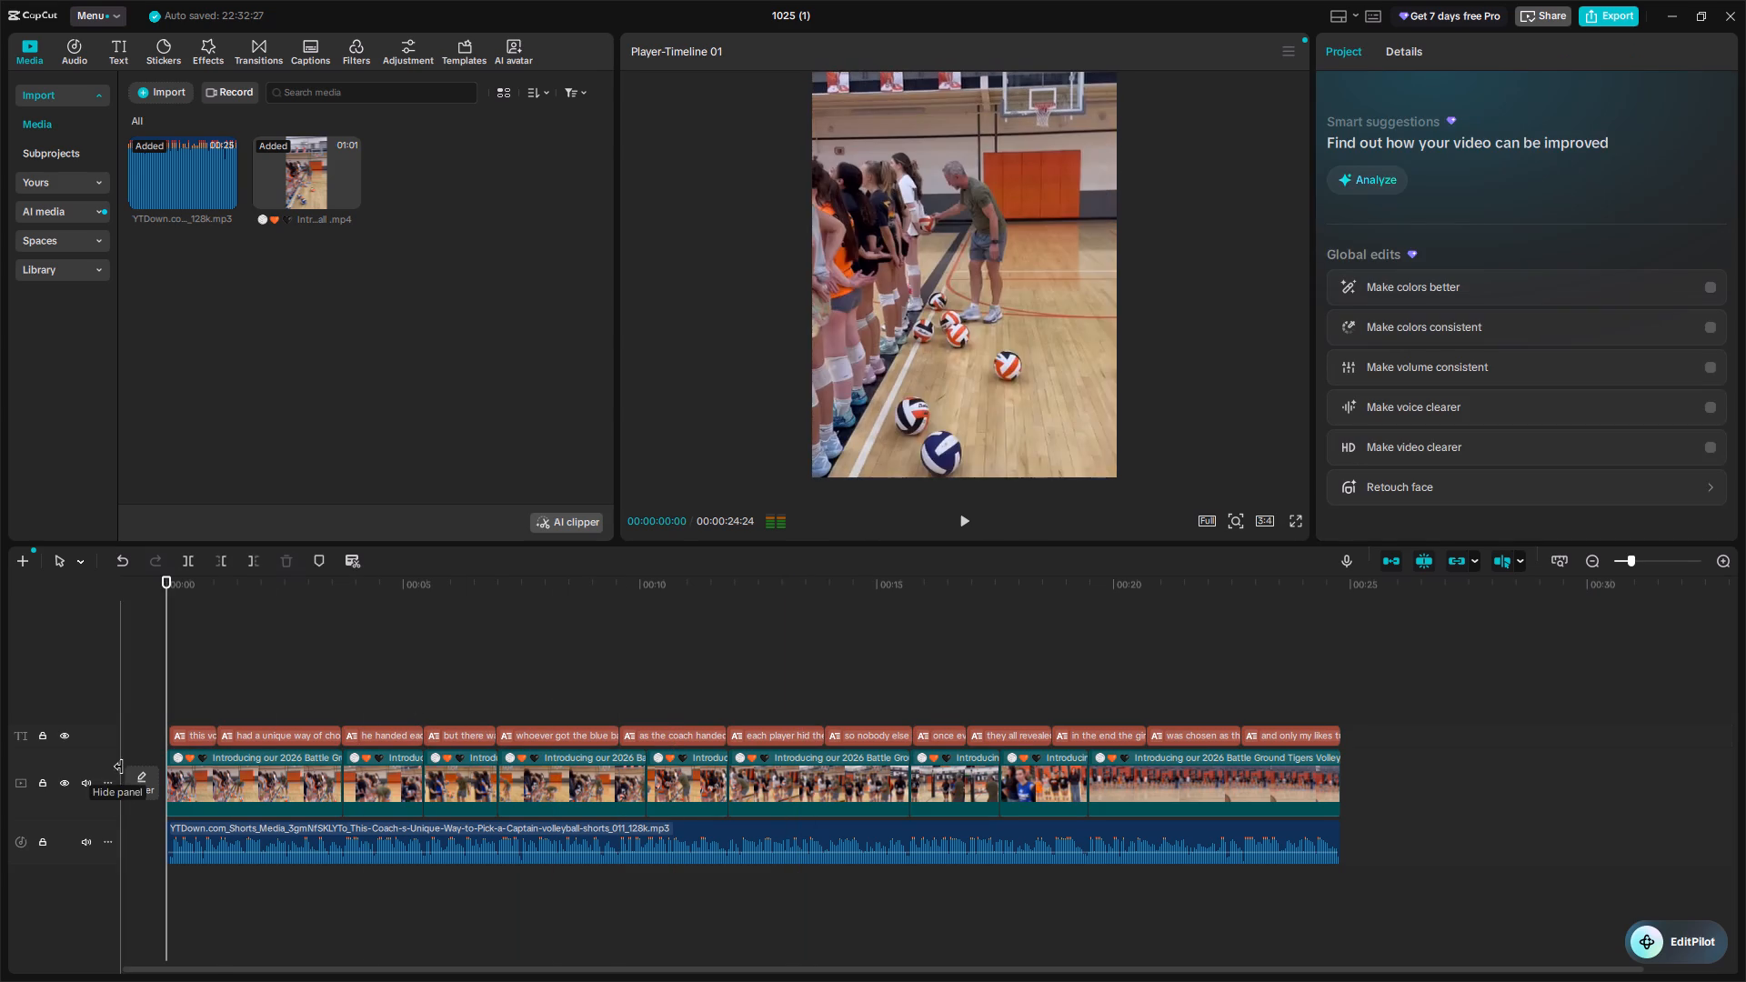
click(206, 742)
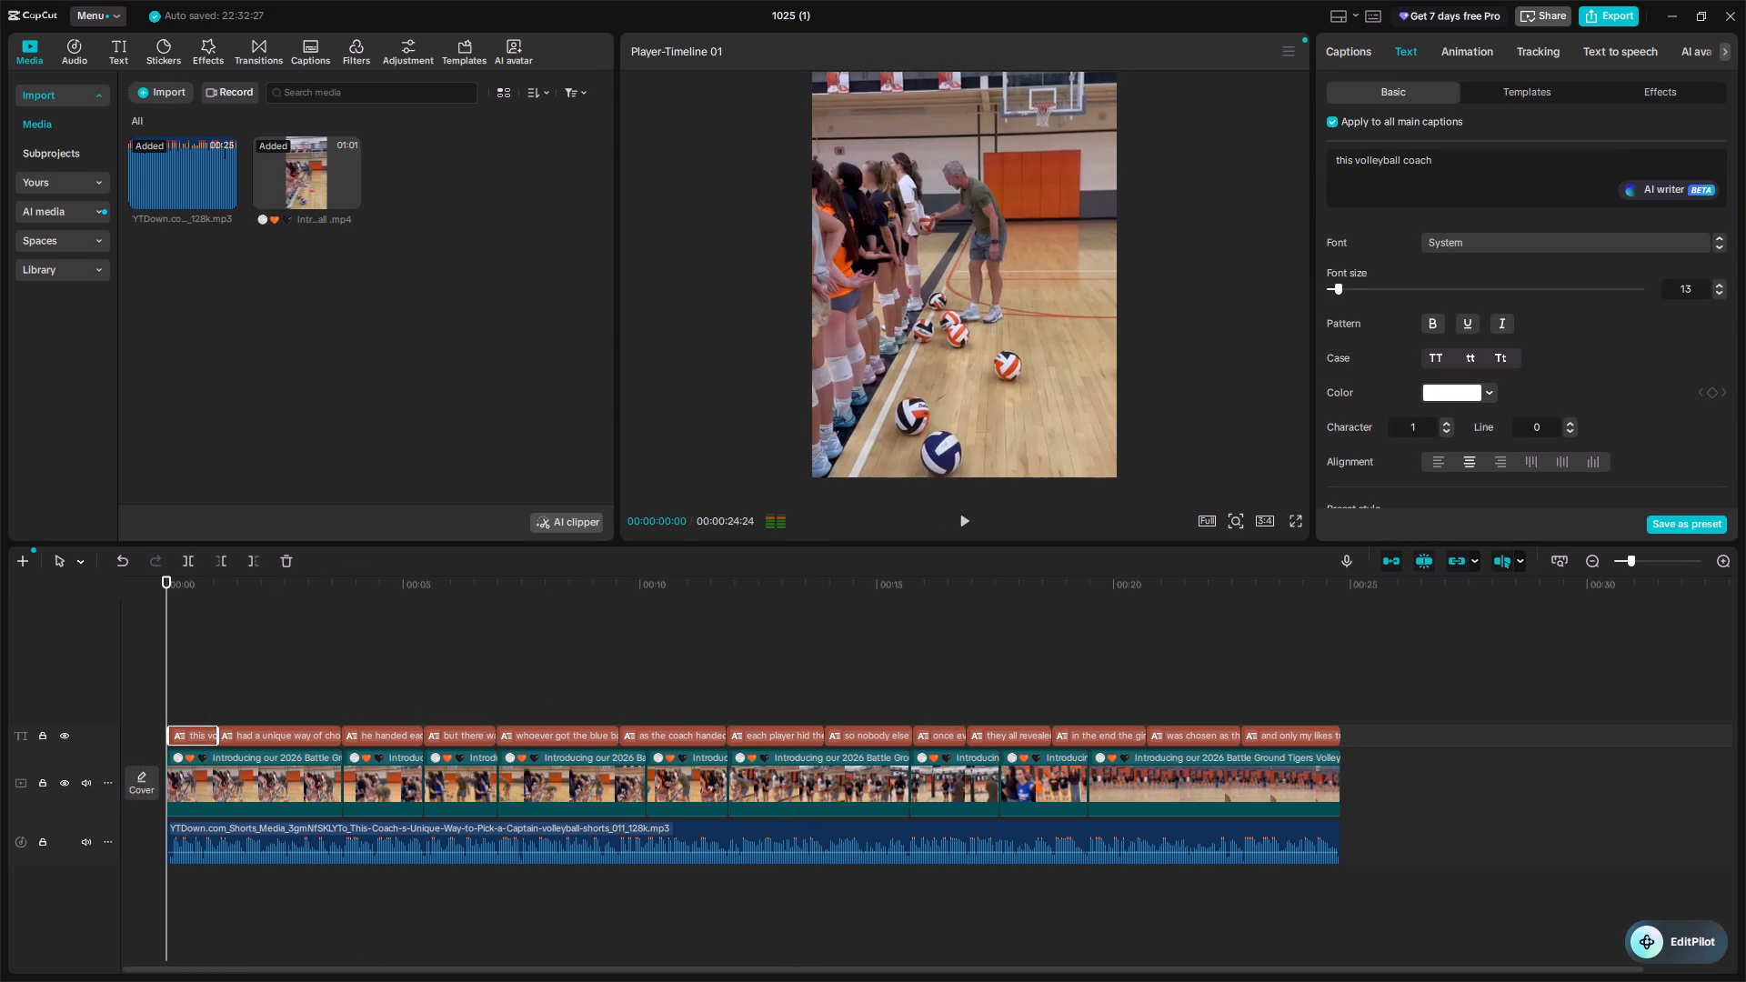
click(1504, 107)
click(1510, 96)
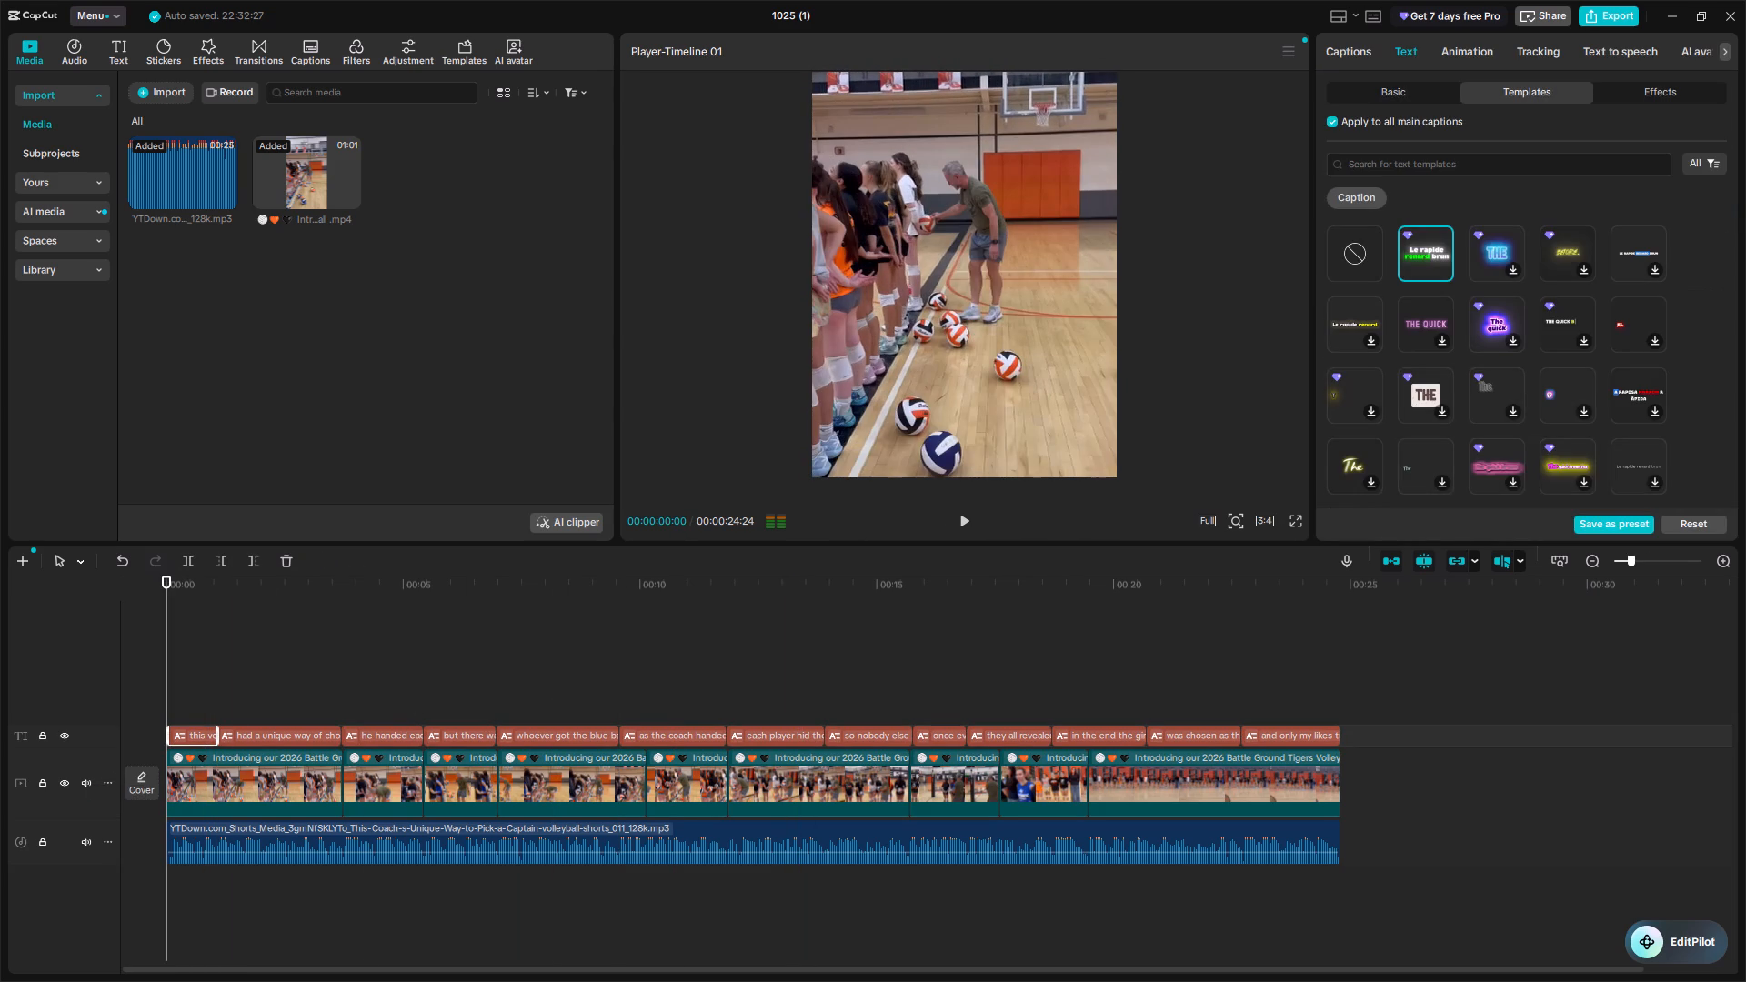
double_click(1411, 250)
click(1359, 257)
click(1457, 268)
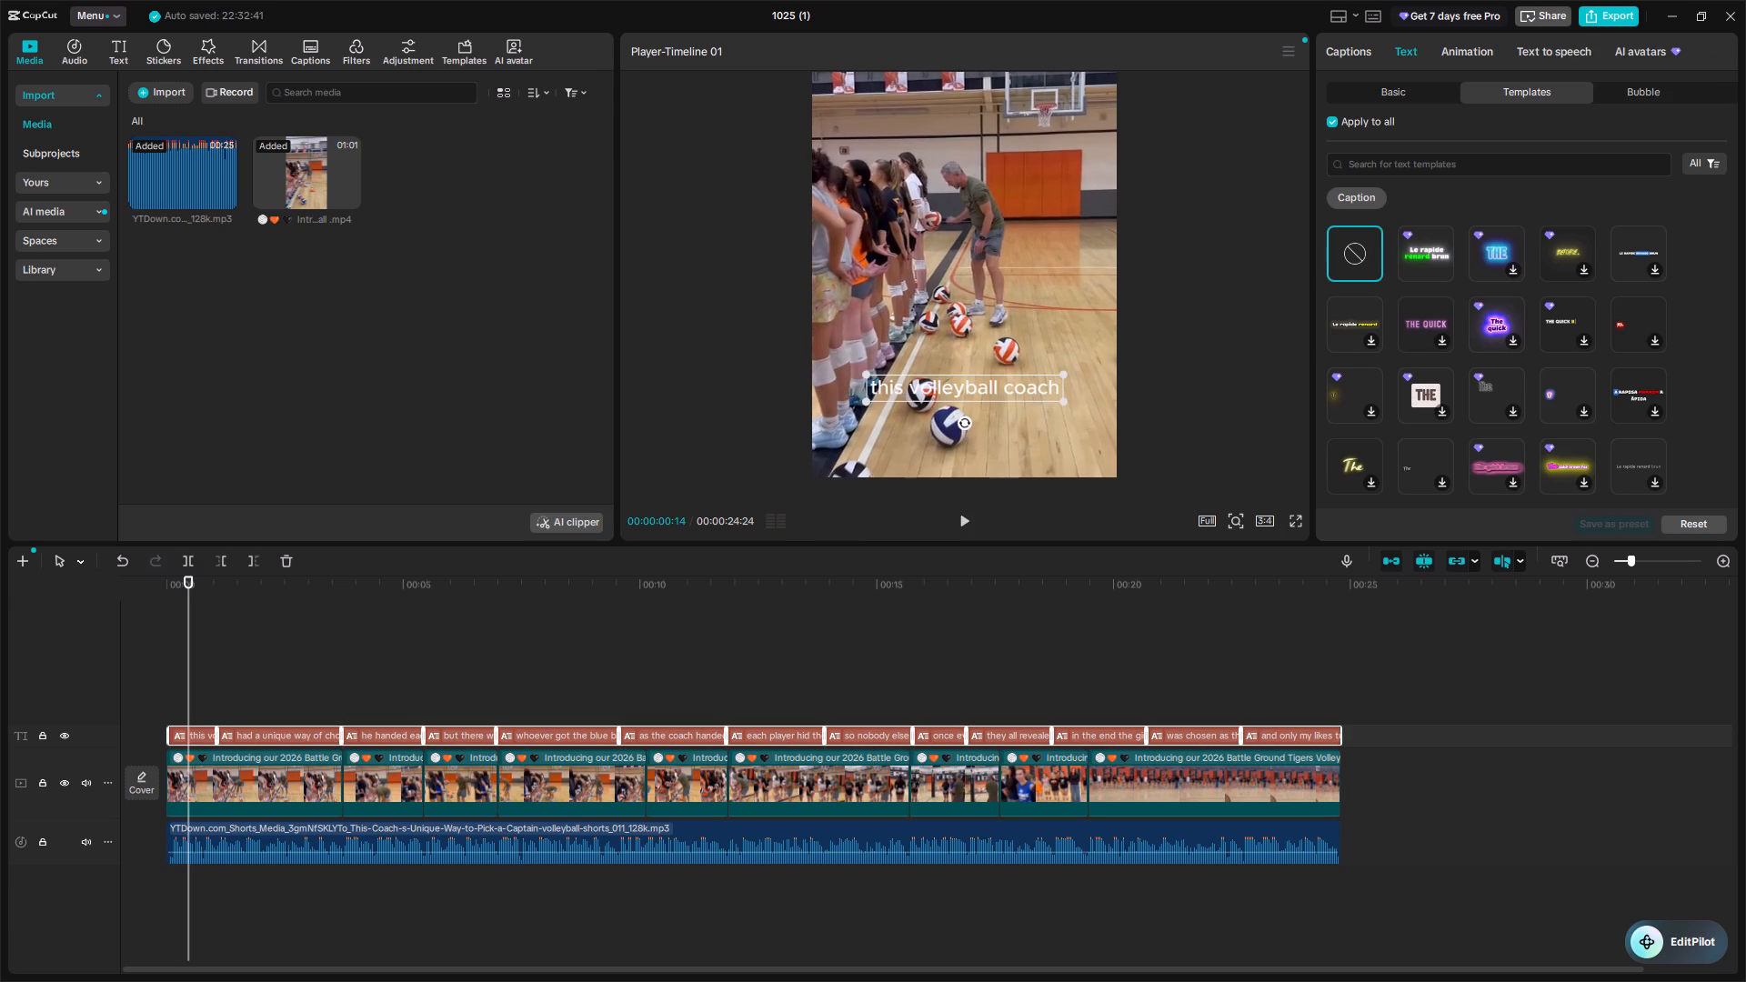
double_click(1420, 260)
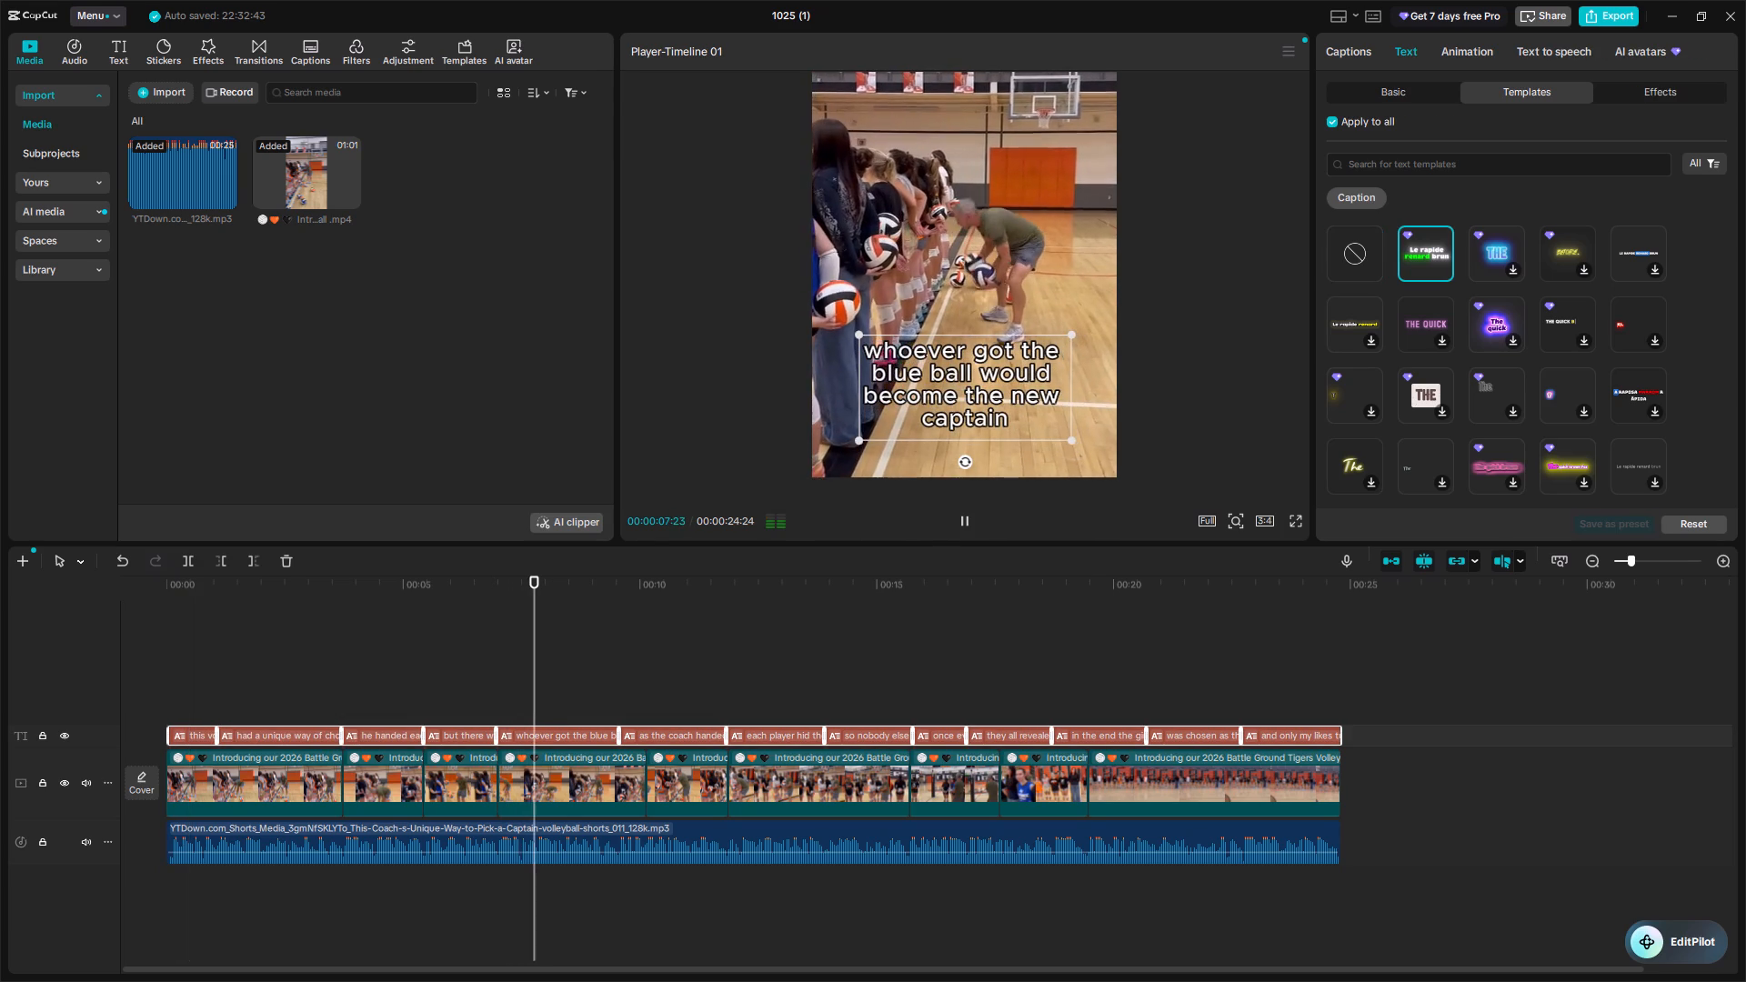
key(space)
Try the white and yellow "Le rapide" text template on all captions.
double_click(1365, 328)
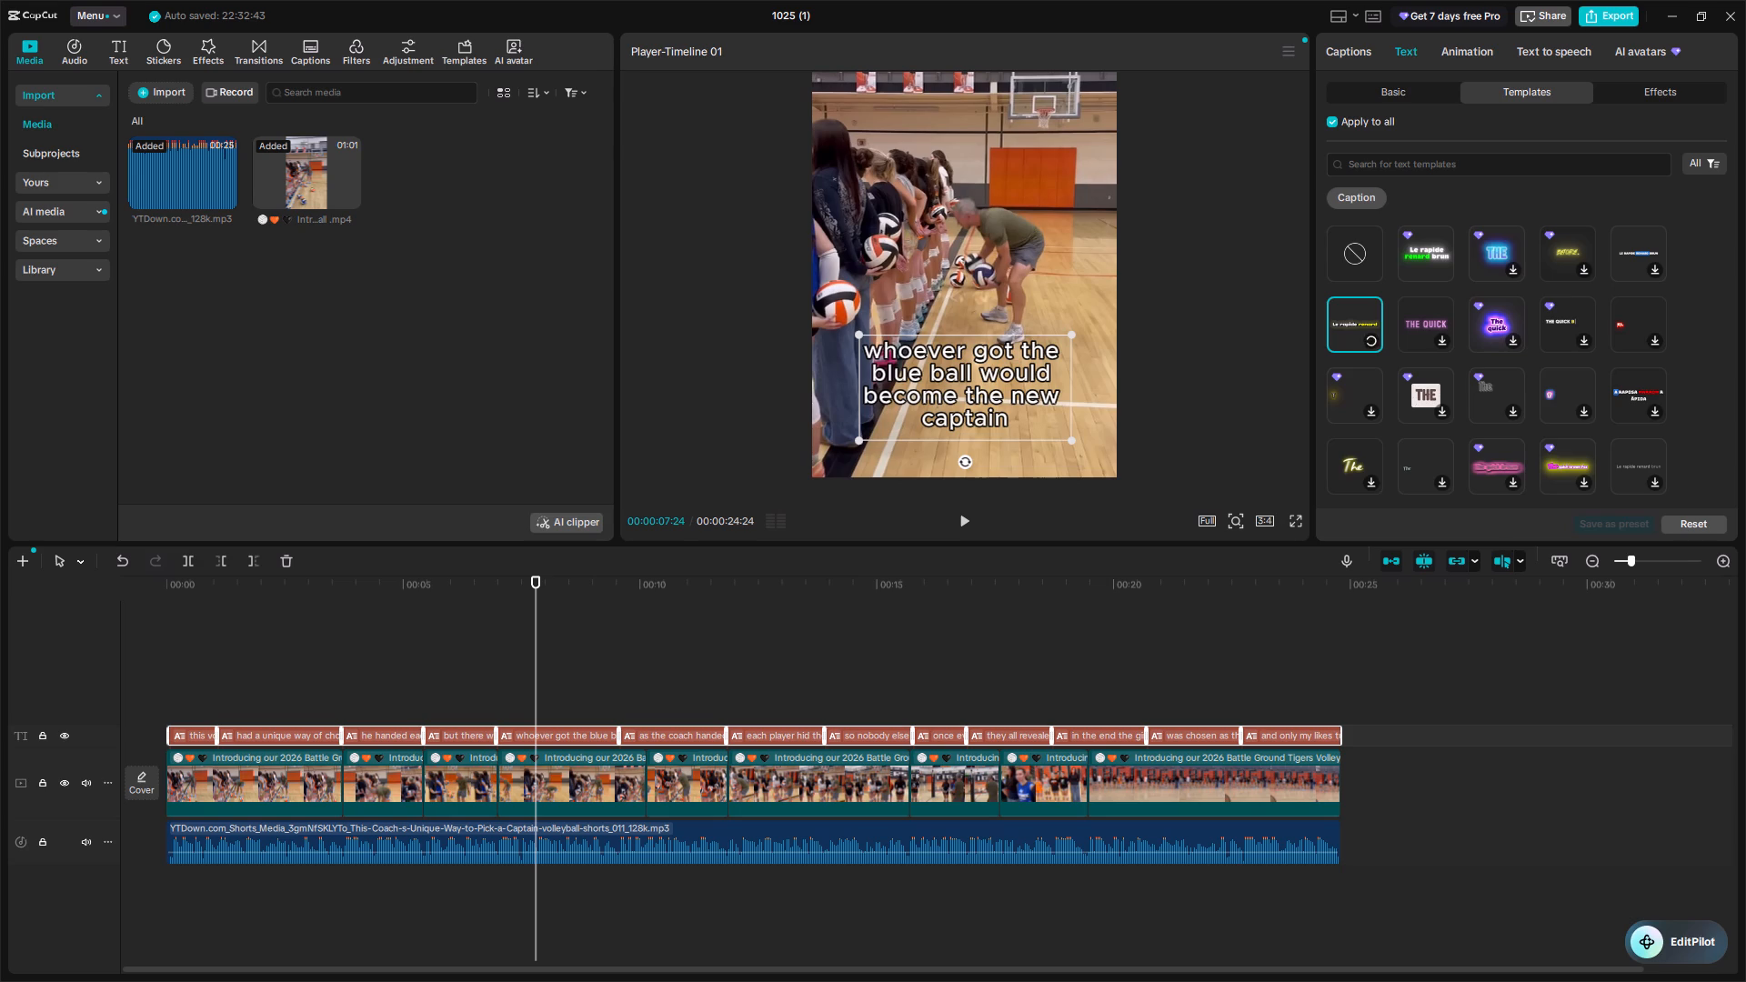
Find the bold green "Hôm" text template further down the caption templates and apply it to all captions.
scroll(1745, 394, down, 1)
scroll(1663, 406, down, 1)
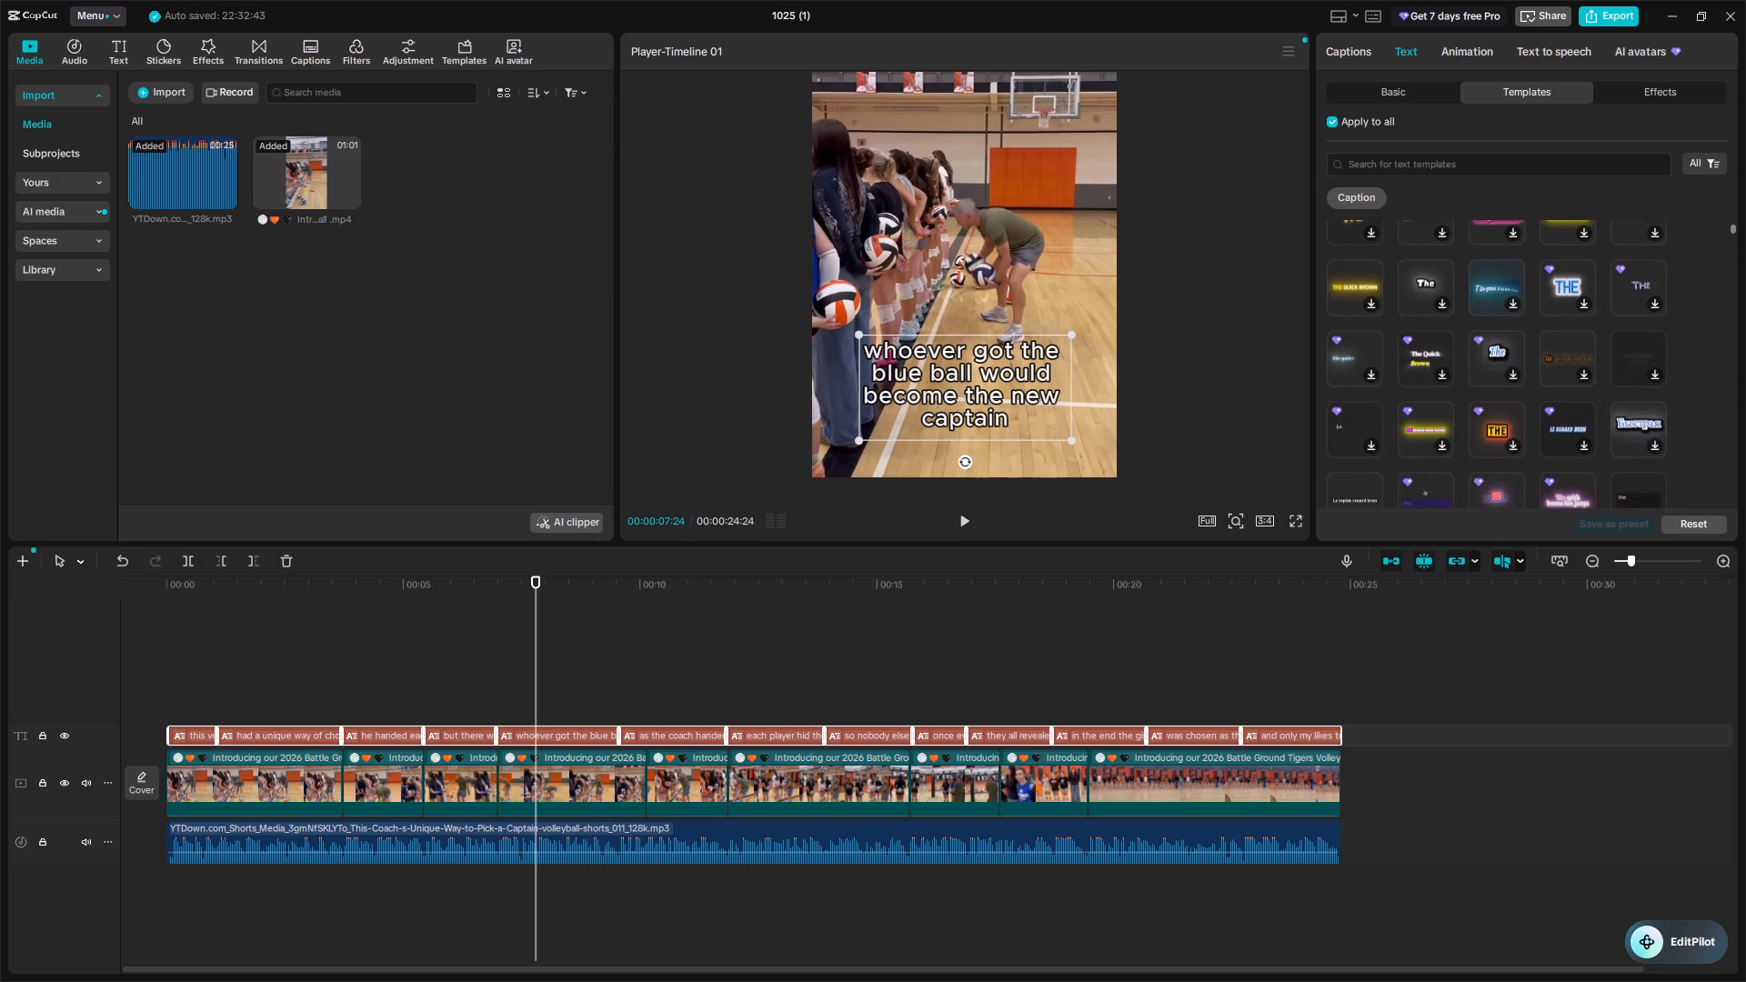
scroll(1663, 406, down, 1)
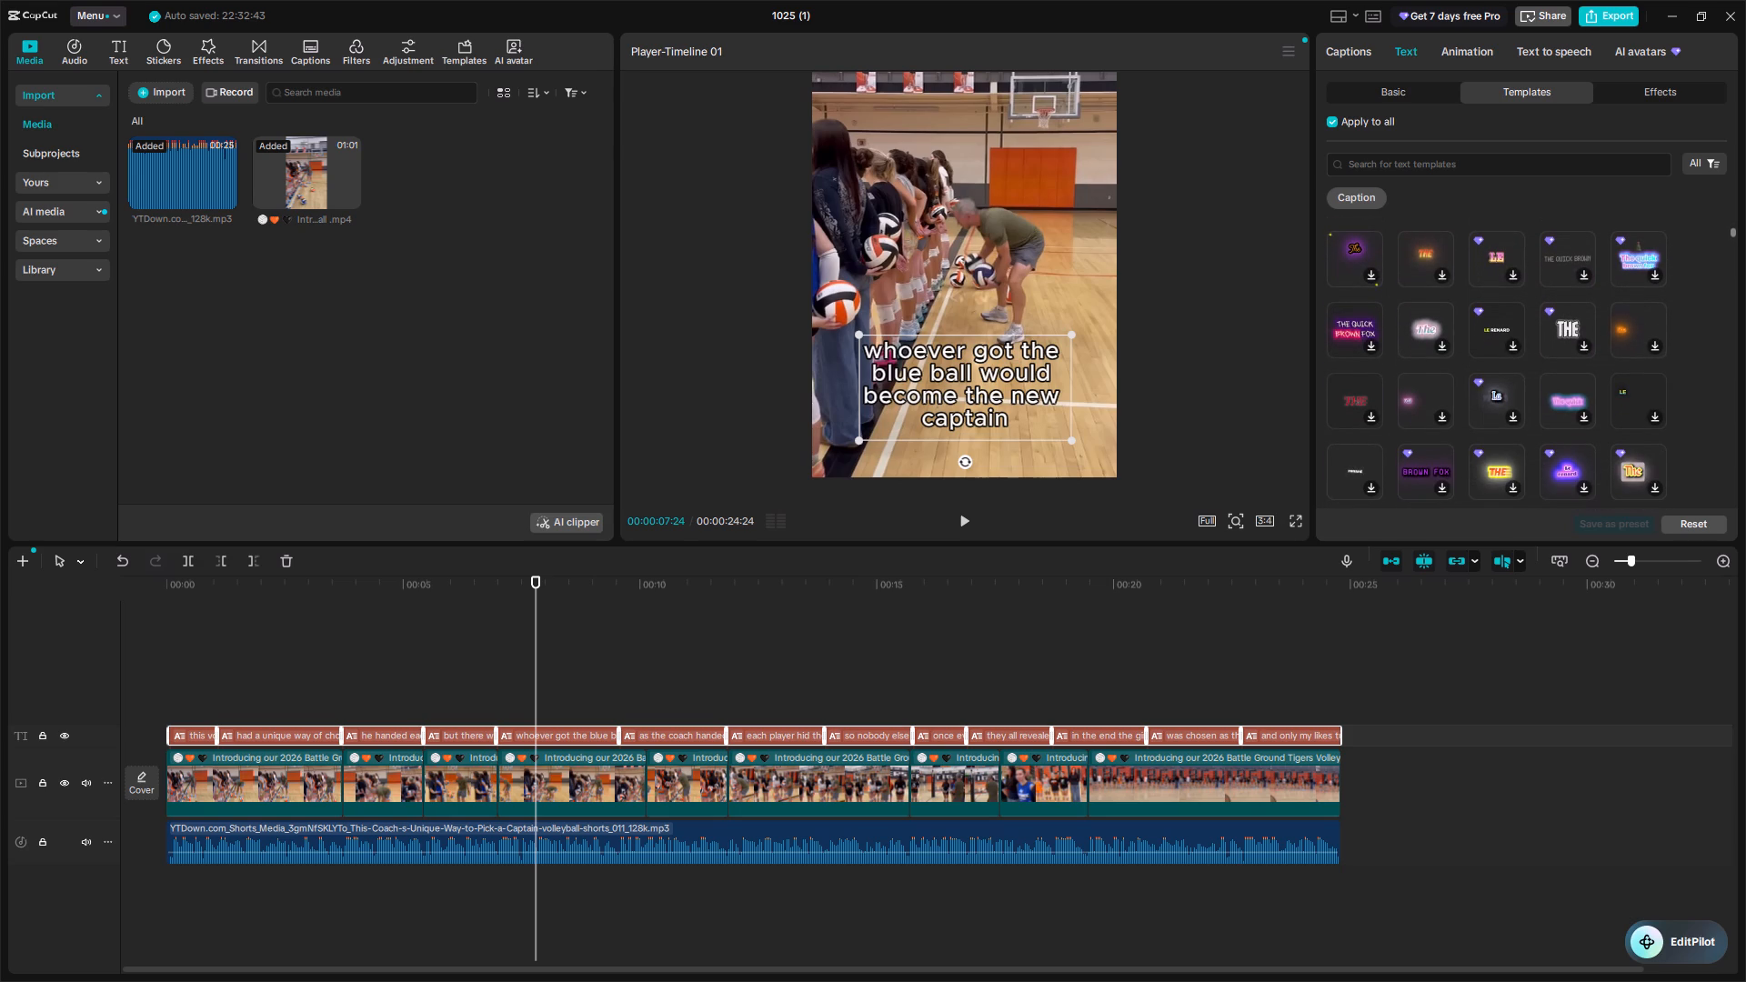
scroll(1663, 406, down, 2)
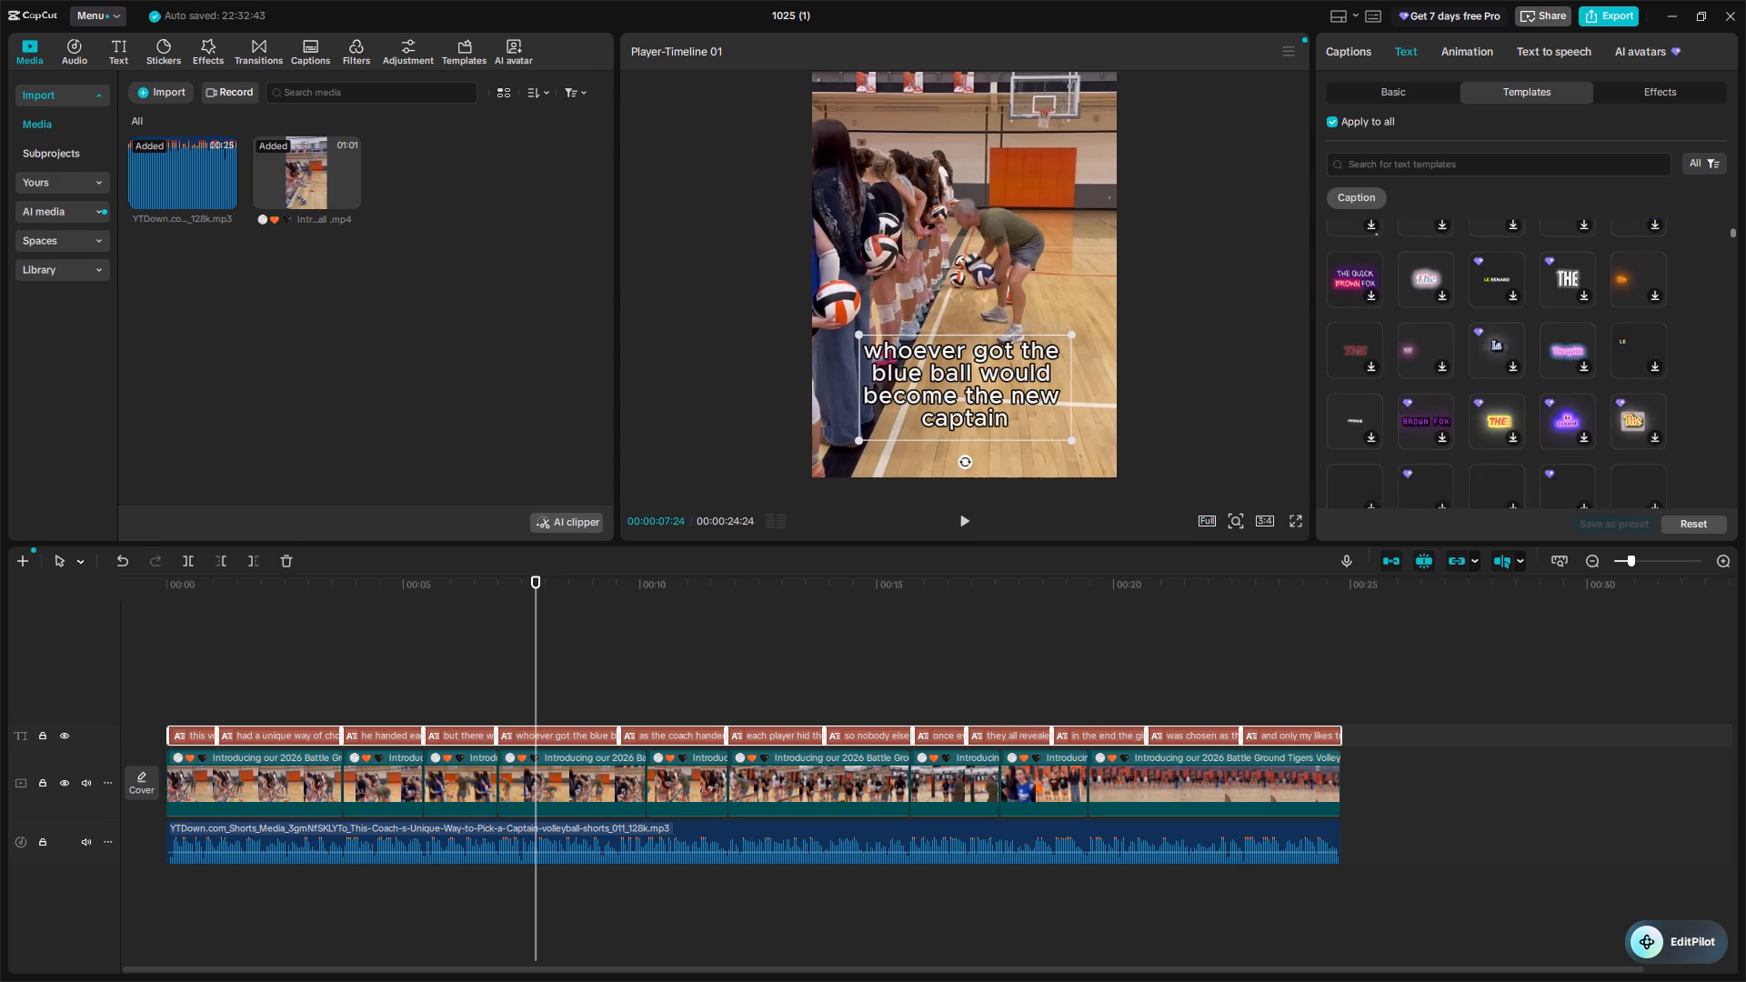
scroll(1698, 371, down, 1)
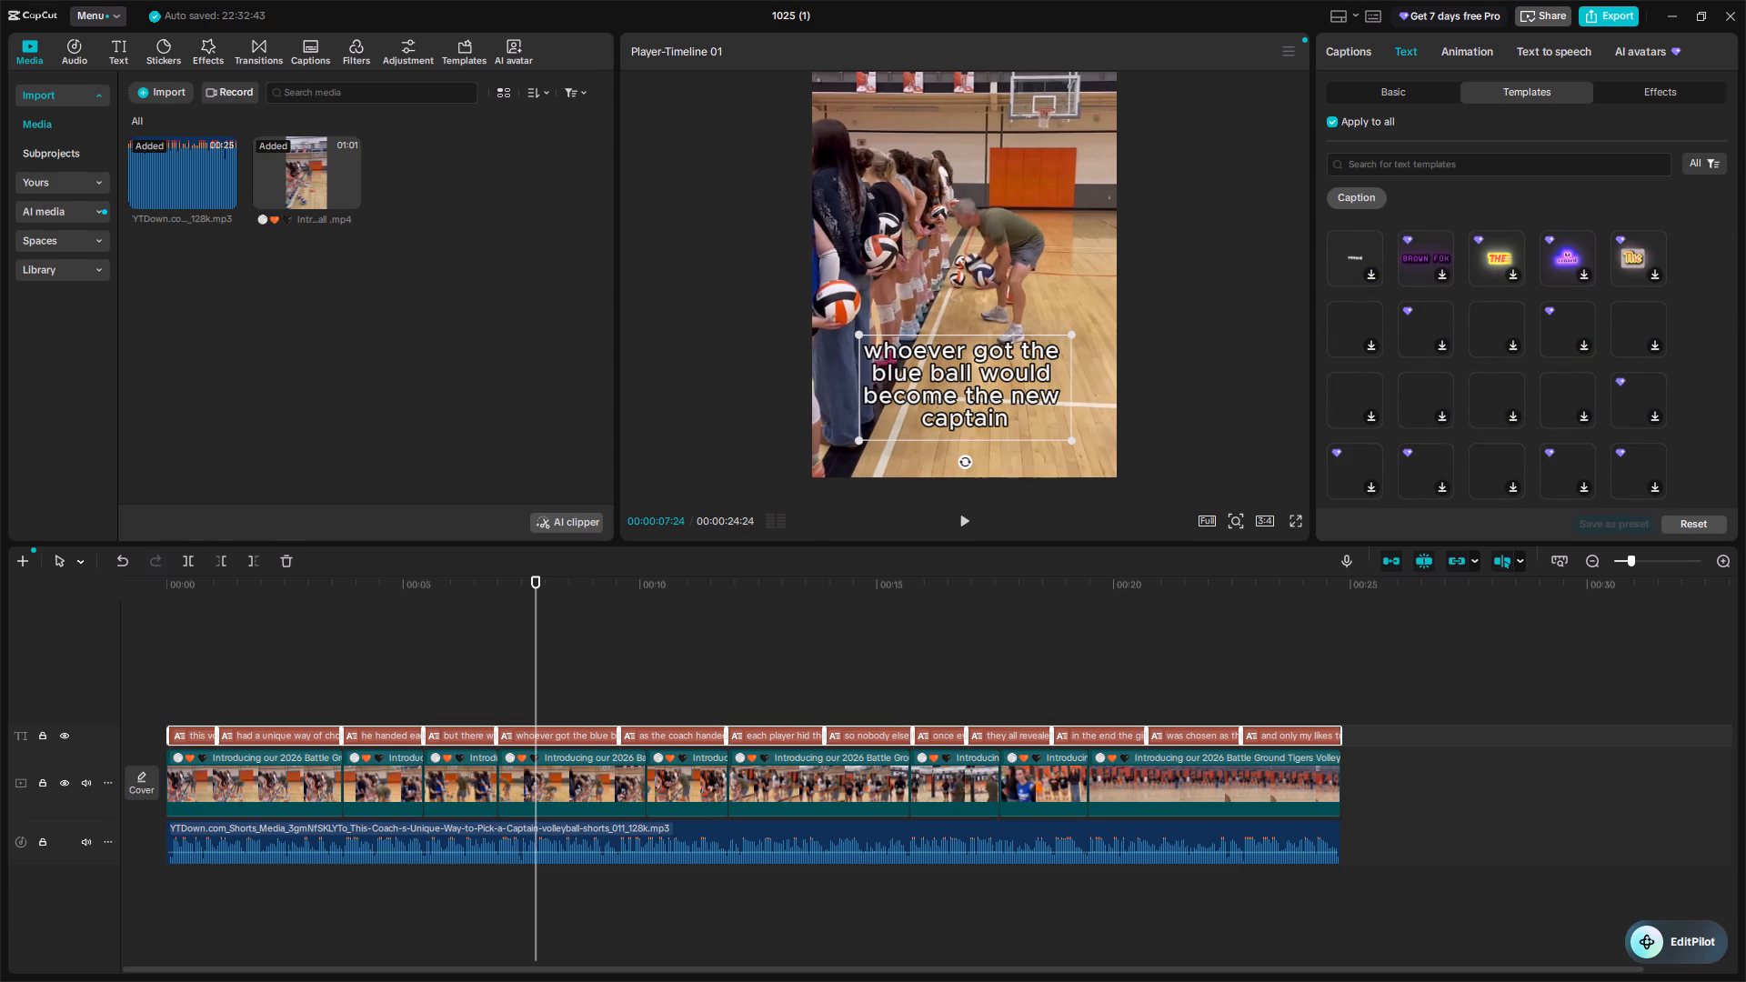
scroll(1716, 384, down, 1)
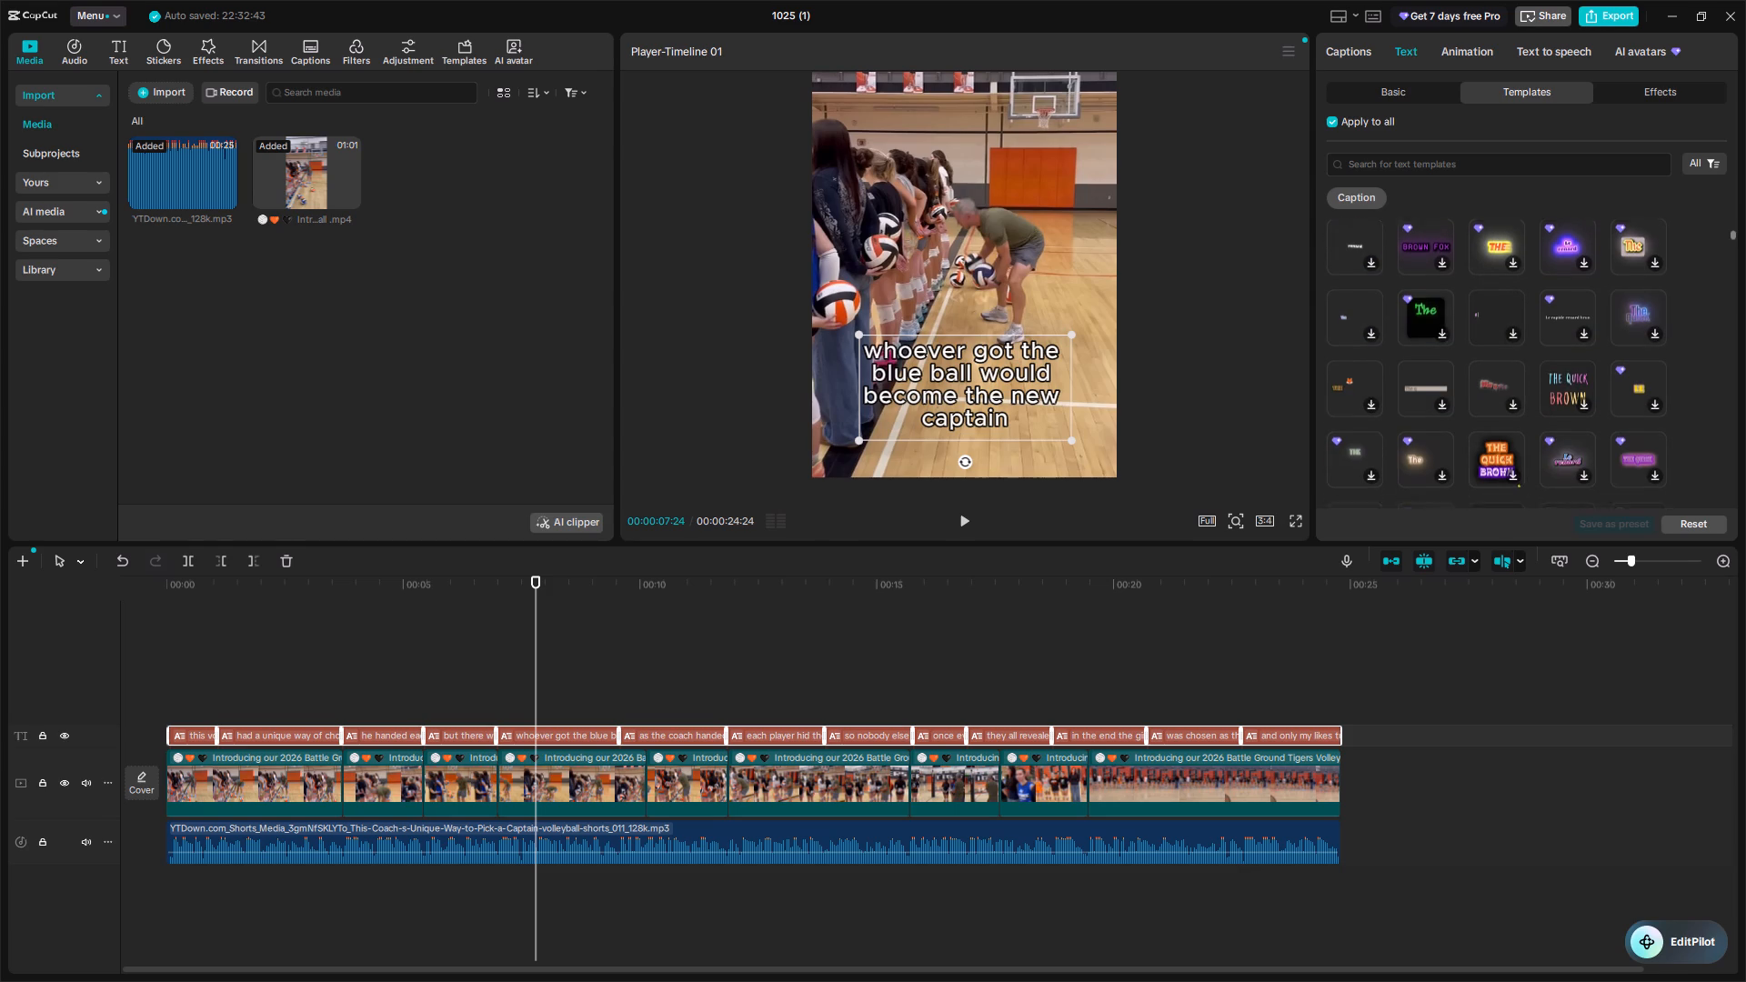
scroll(1716, 384, down, 1)
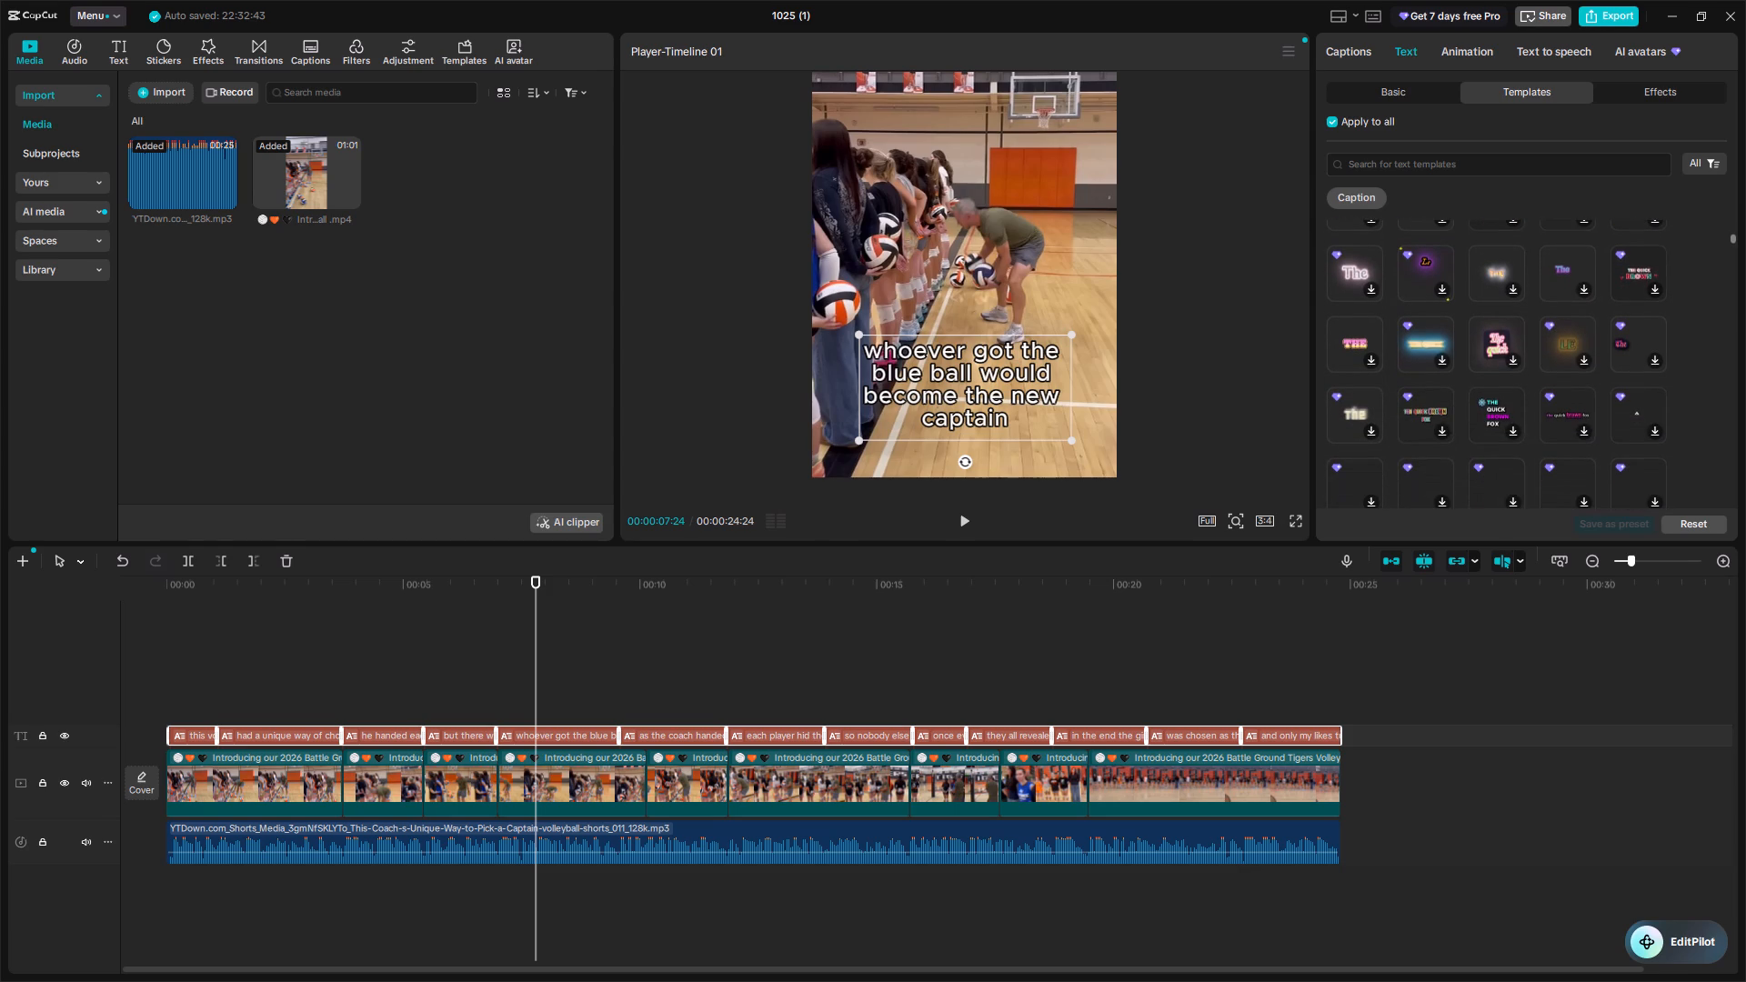
scroll(1716, 384, down, 2)
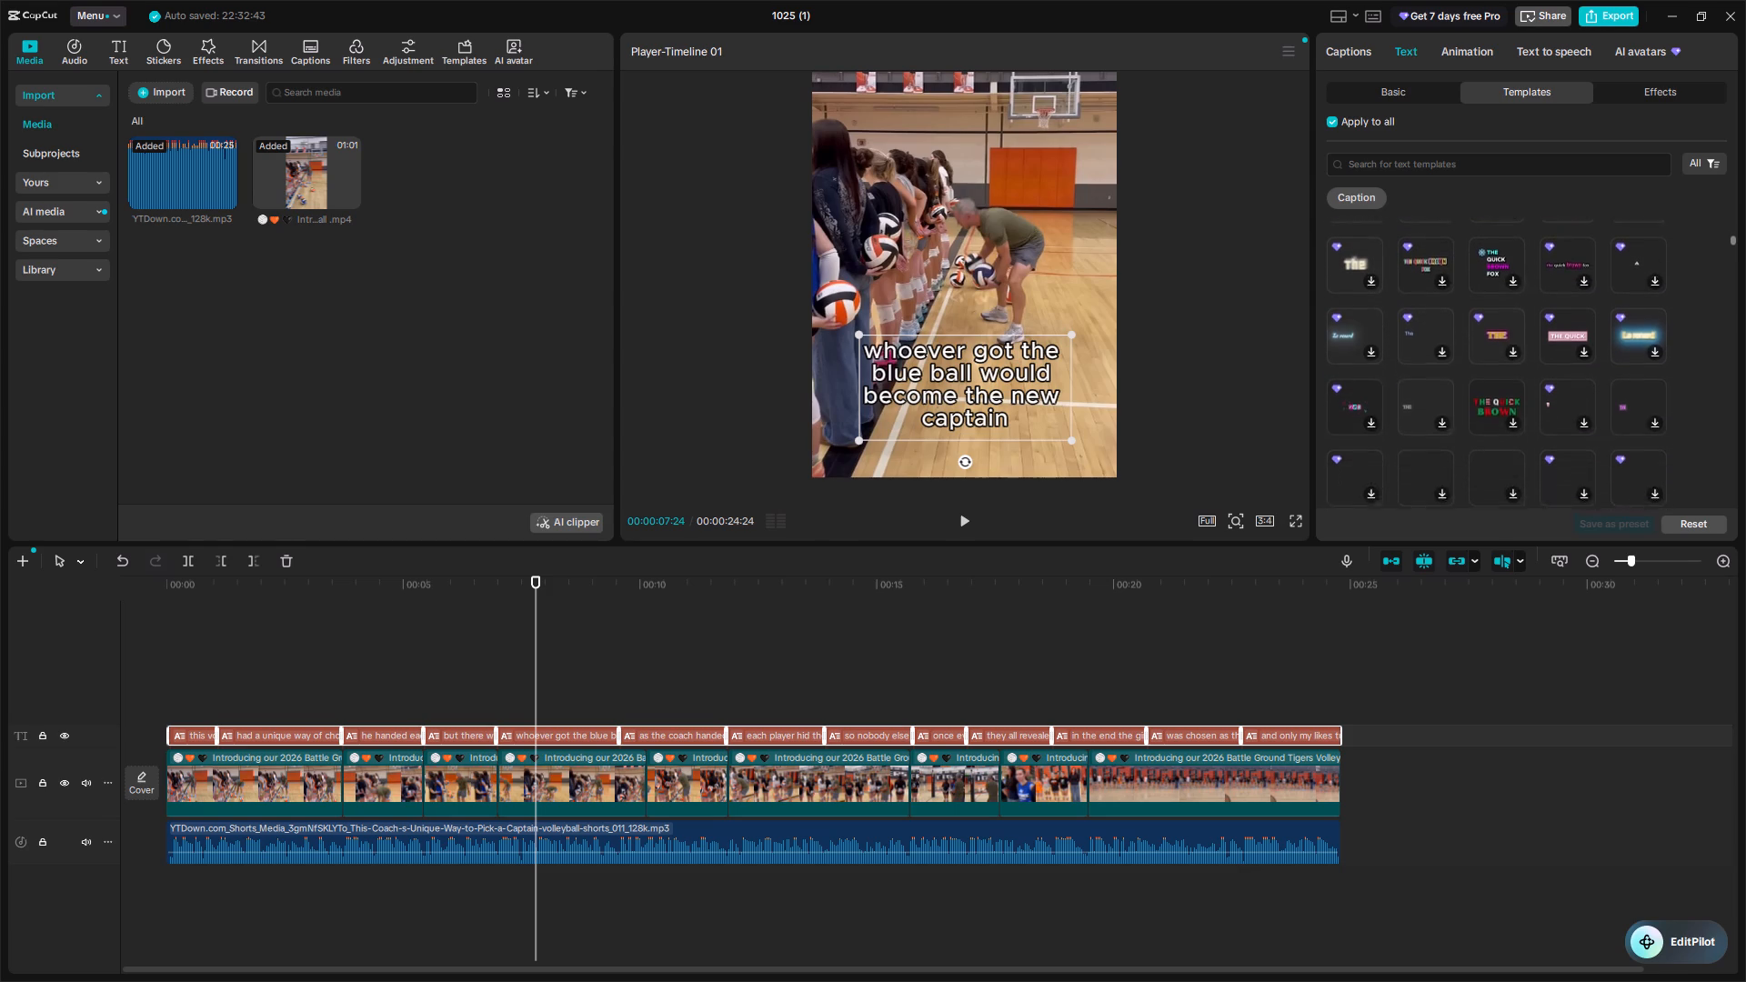
scroll(1672, 393, down, 2)
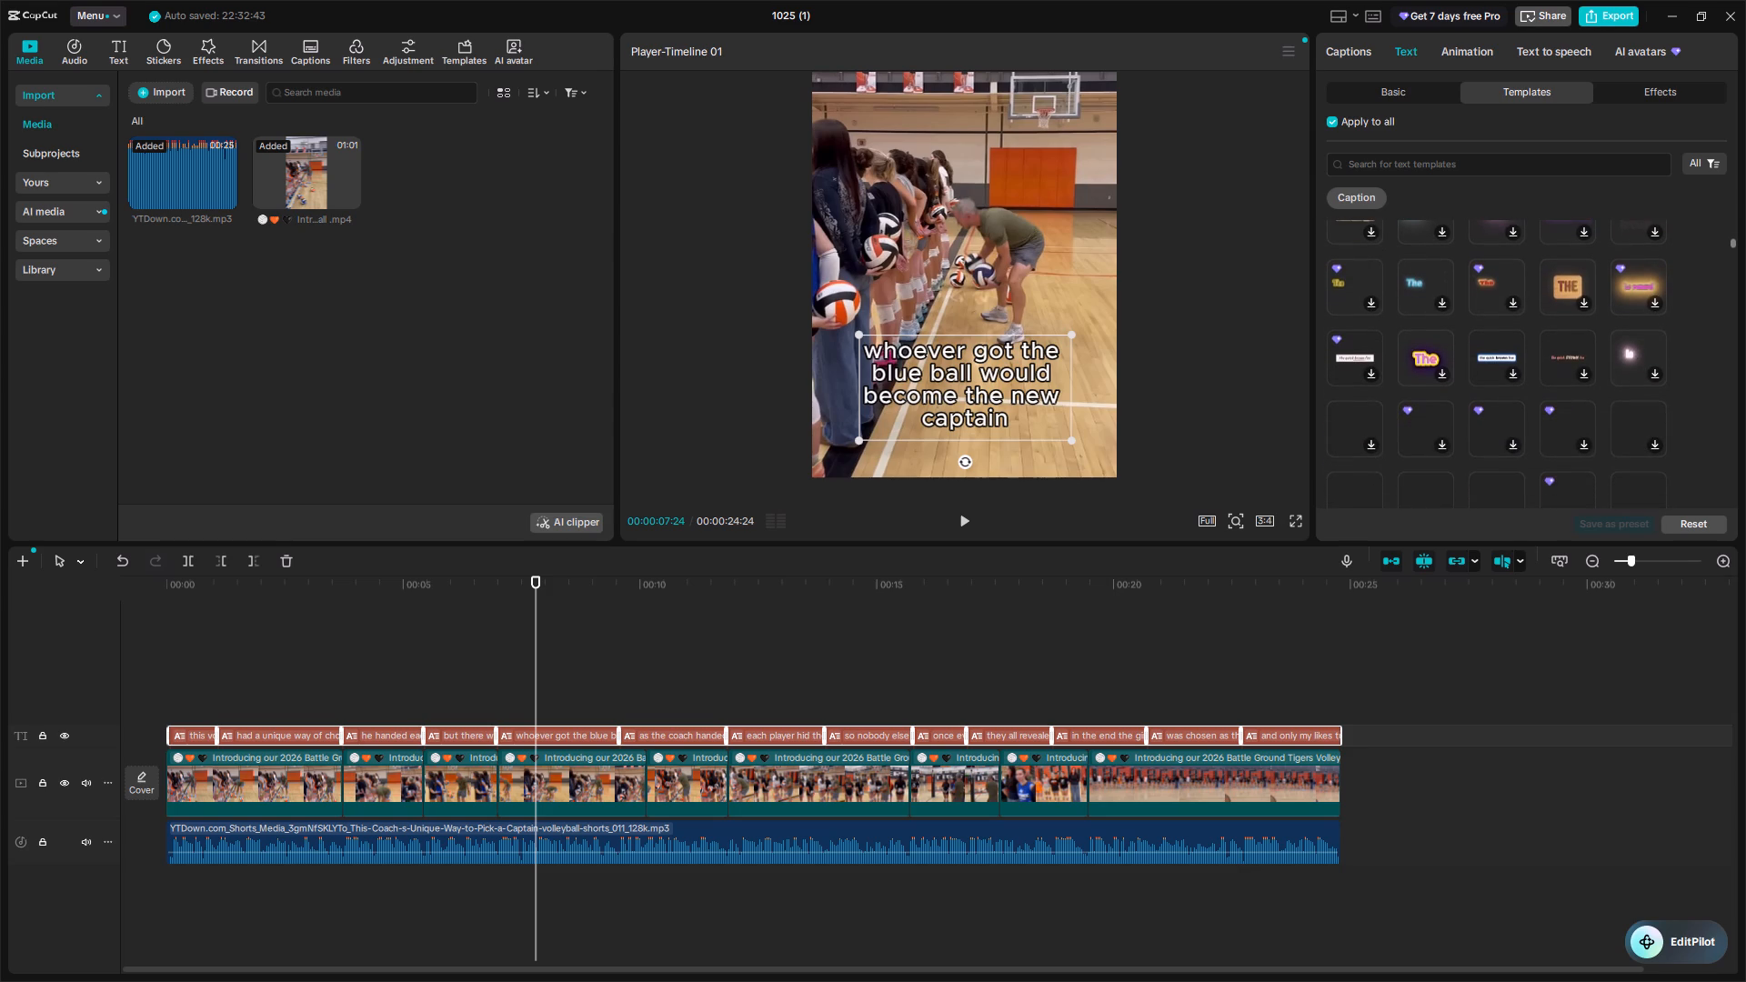
scroll(1672, 393, down, 1)
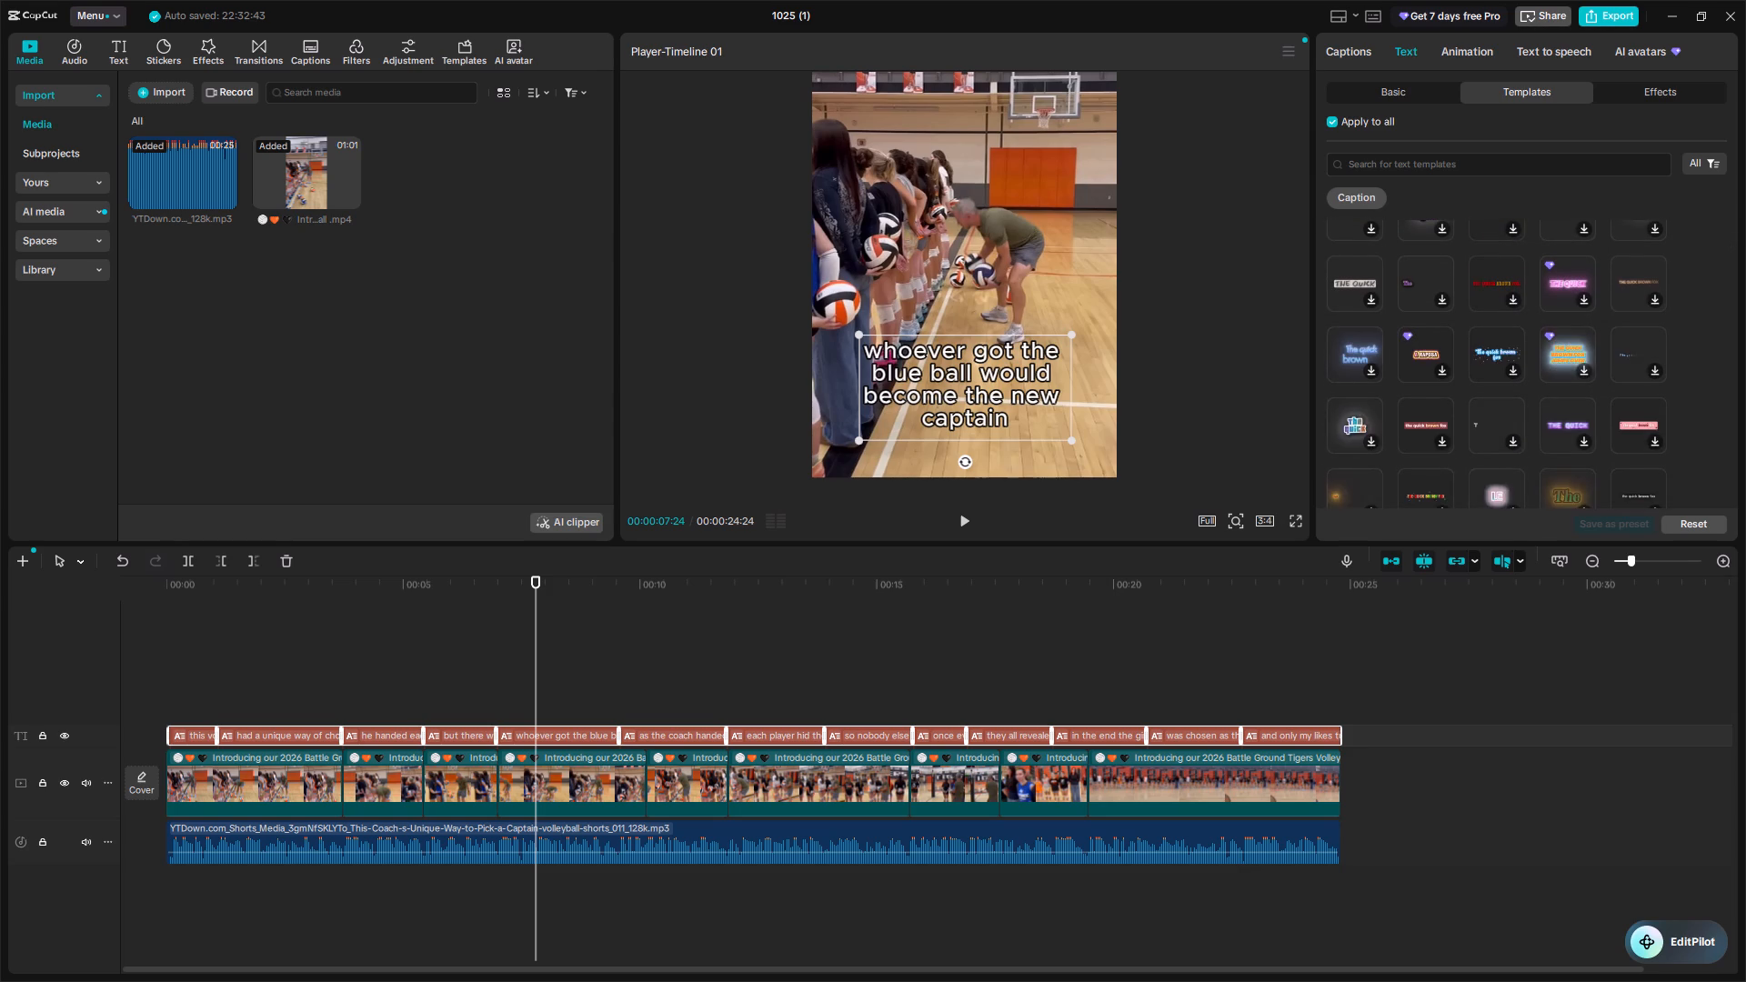
scroll(1672, 393, down, 2)
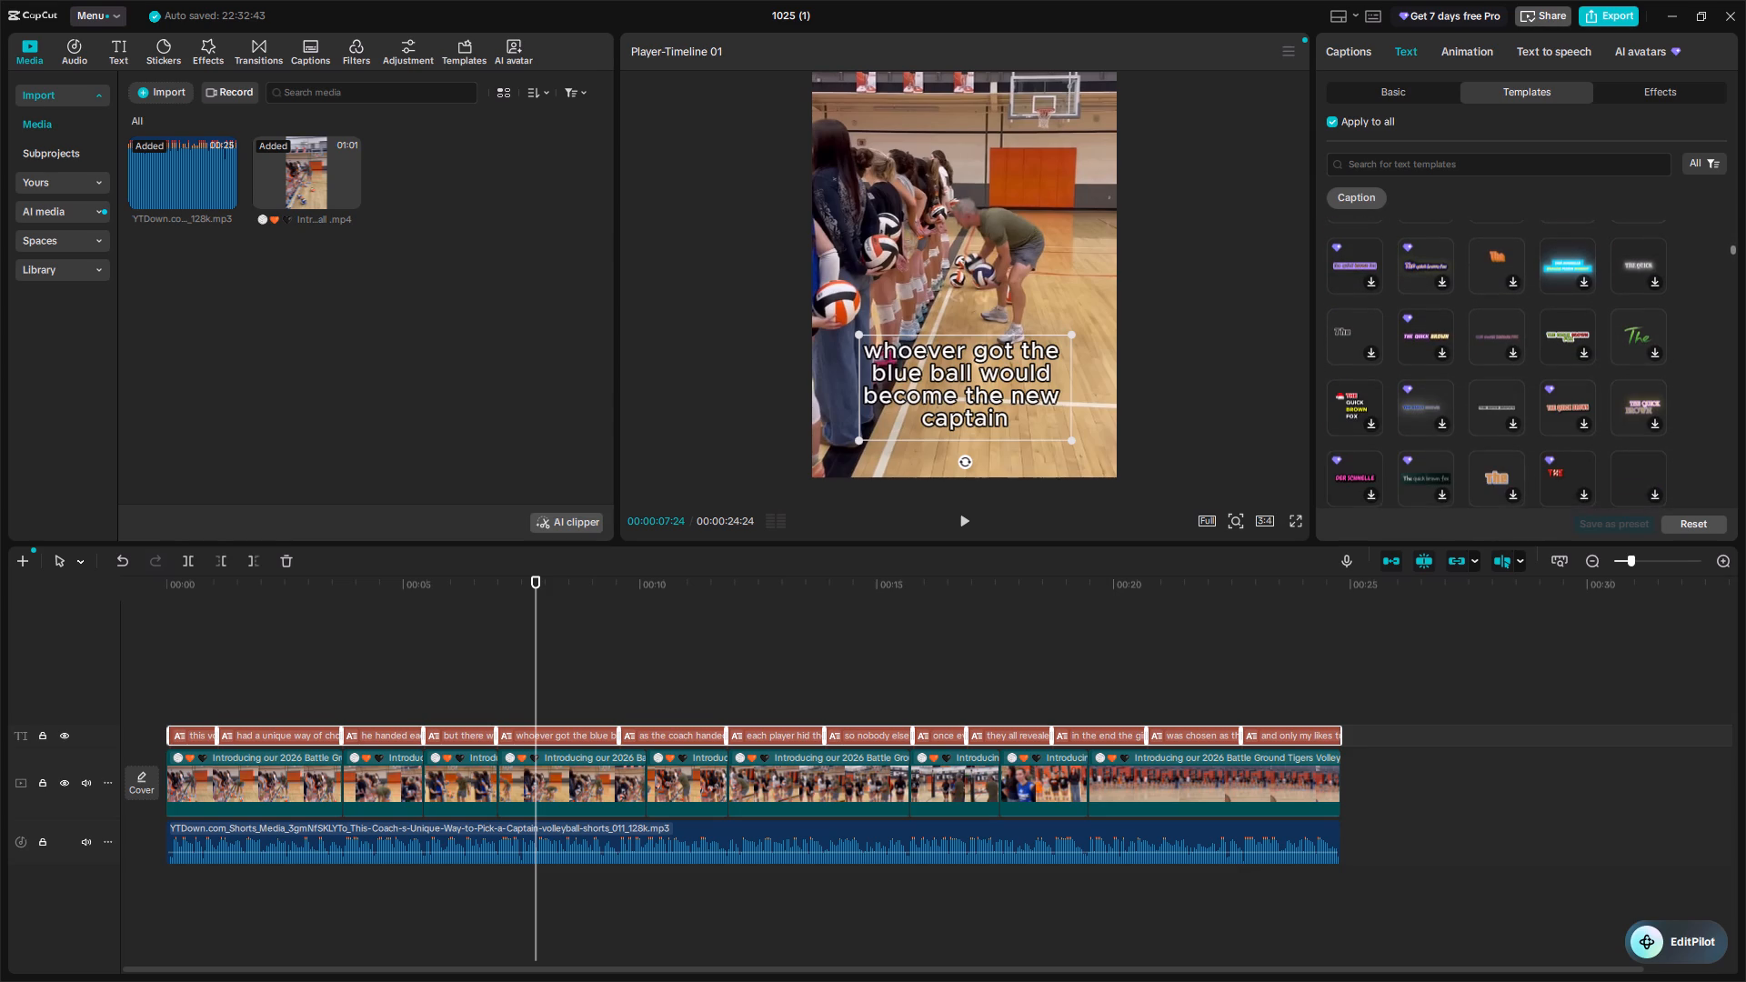
scroll(1672, 393, down, 1)
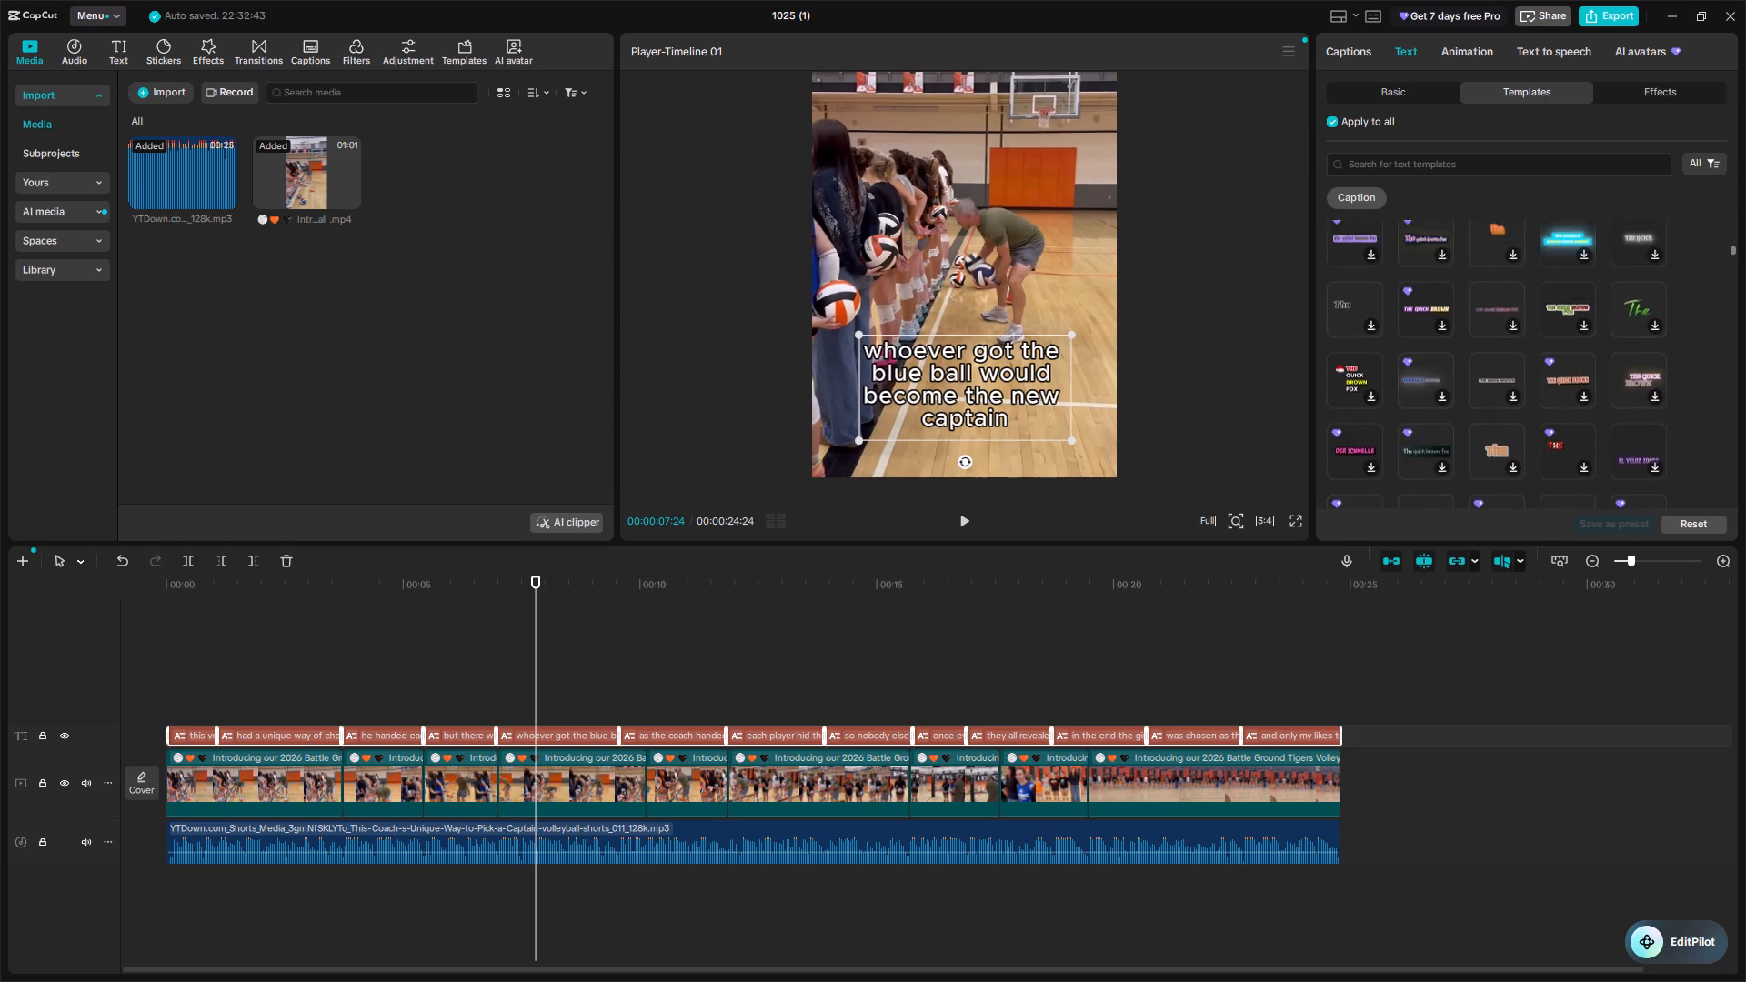
scroll(1672, 393, down, 2)
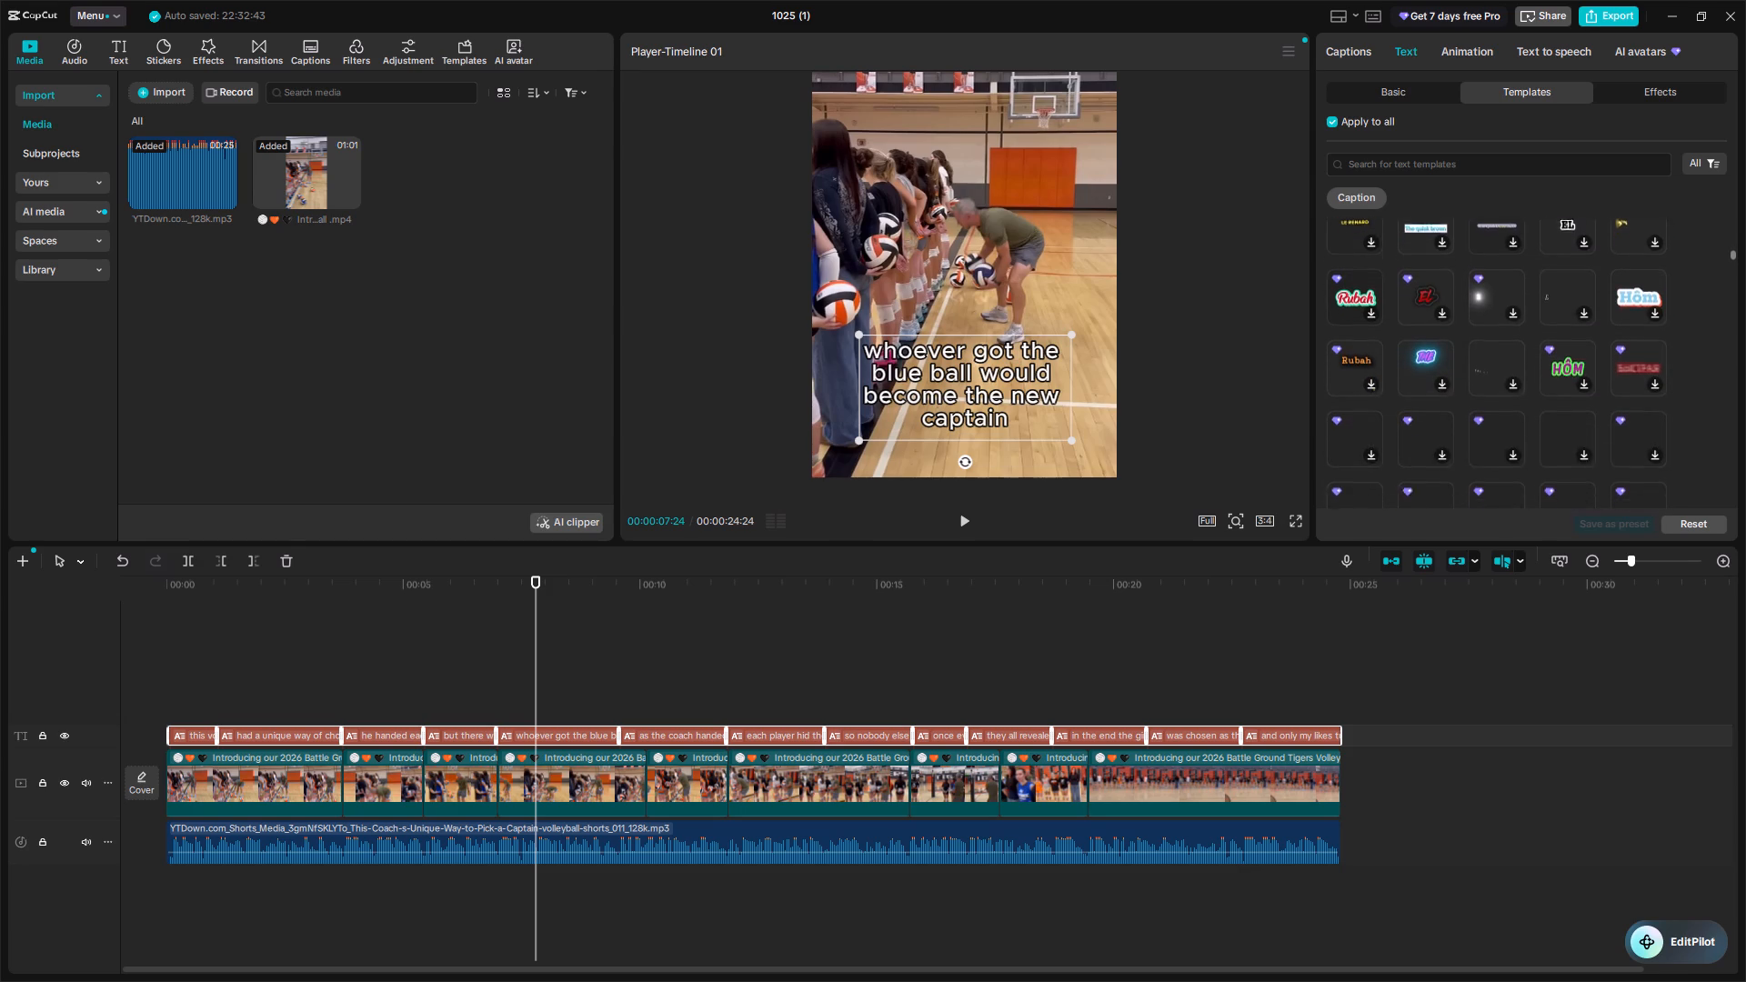
scroll(1672, 393, down, 2)
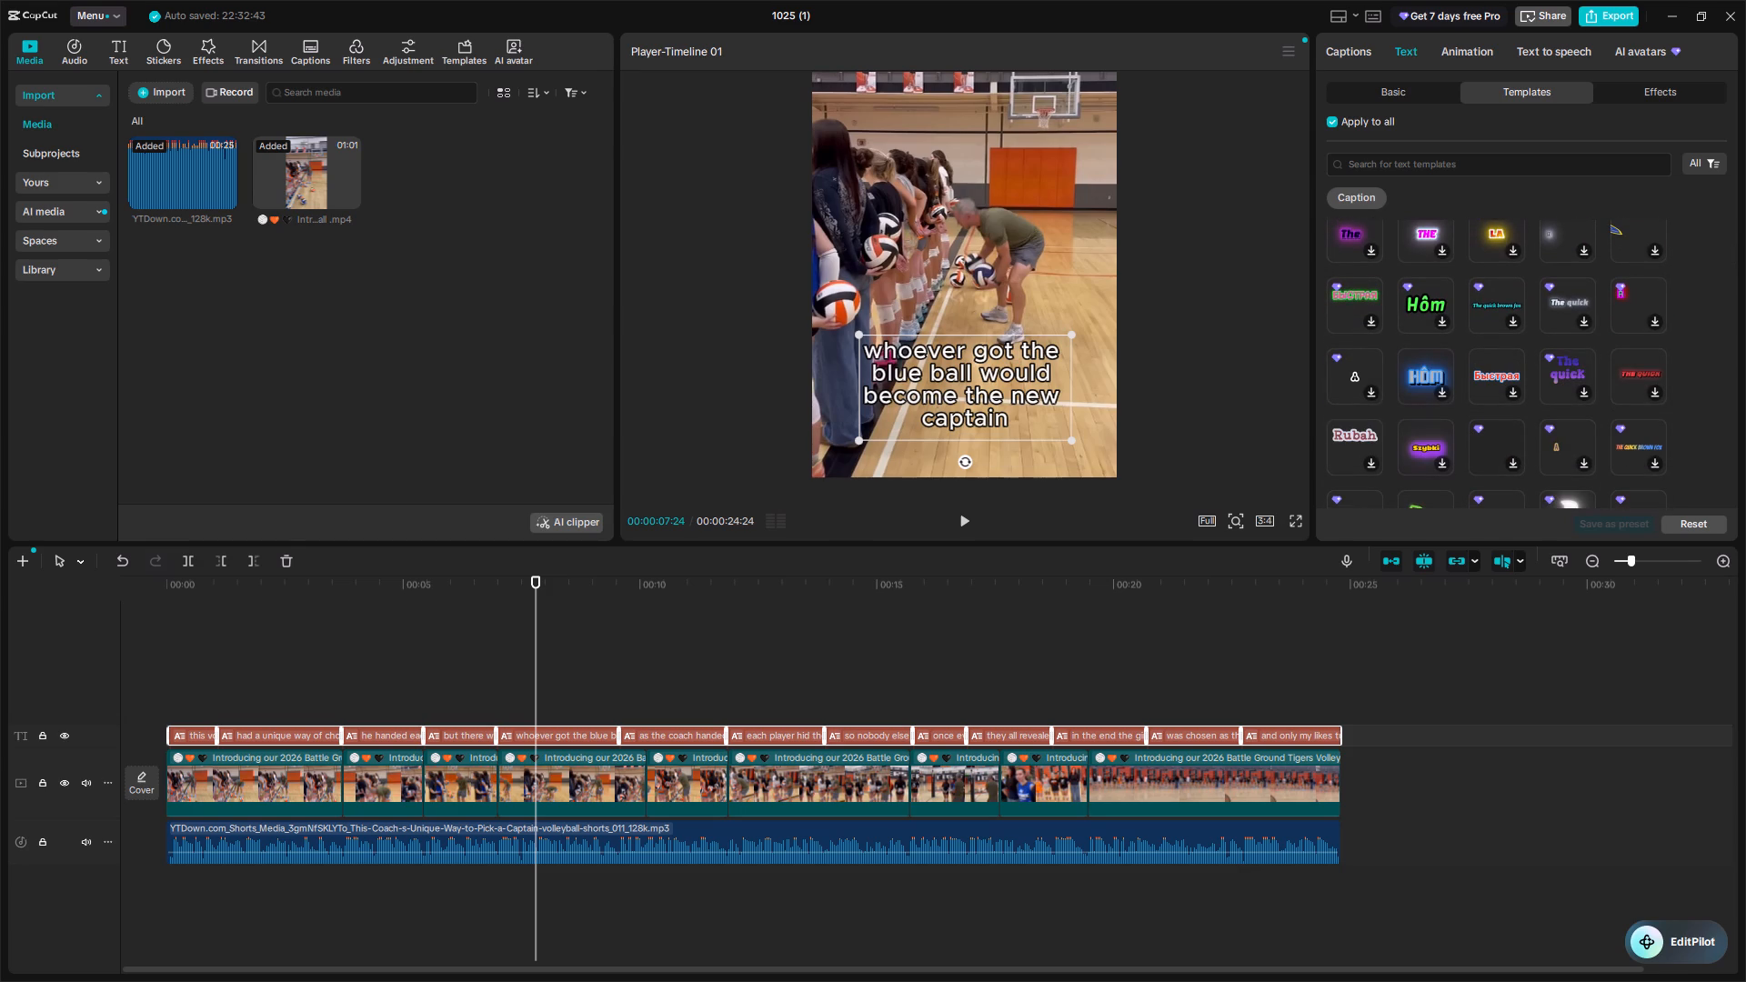
click(1422, 317)
Browse further through the caption text templates for an alternative style to the bold green "Hôm" one.
scroll(1683, 430, down, 1)
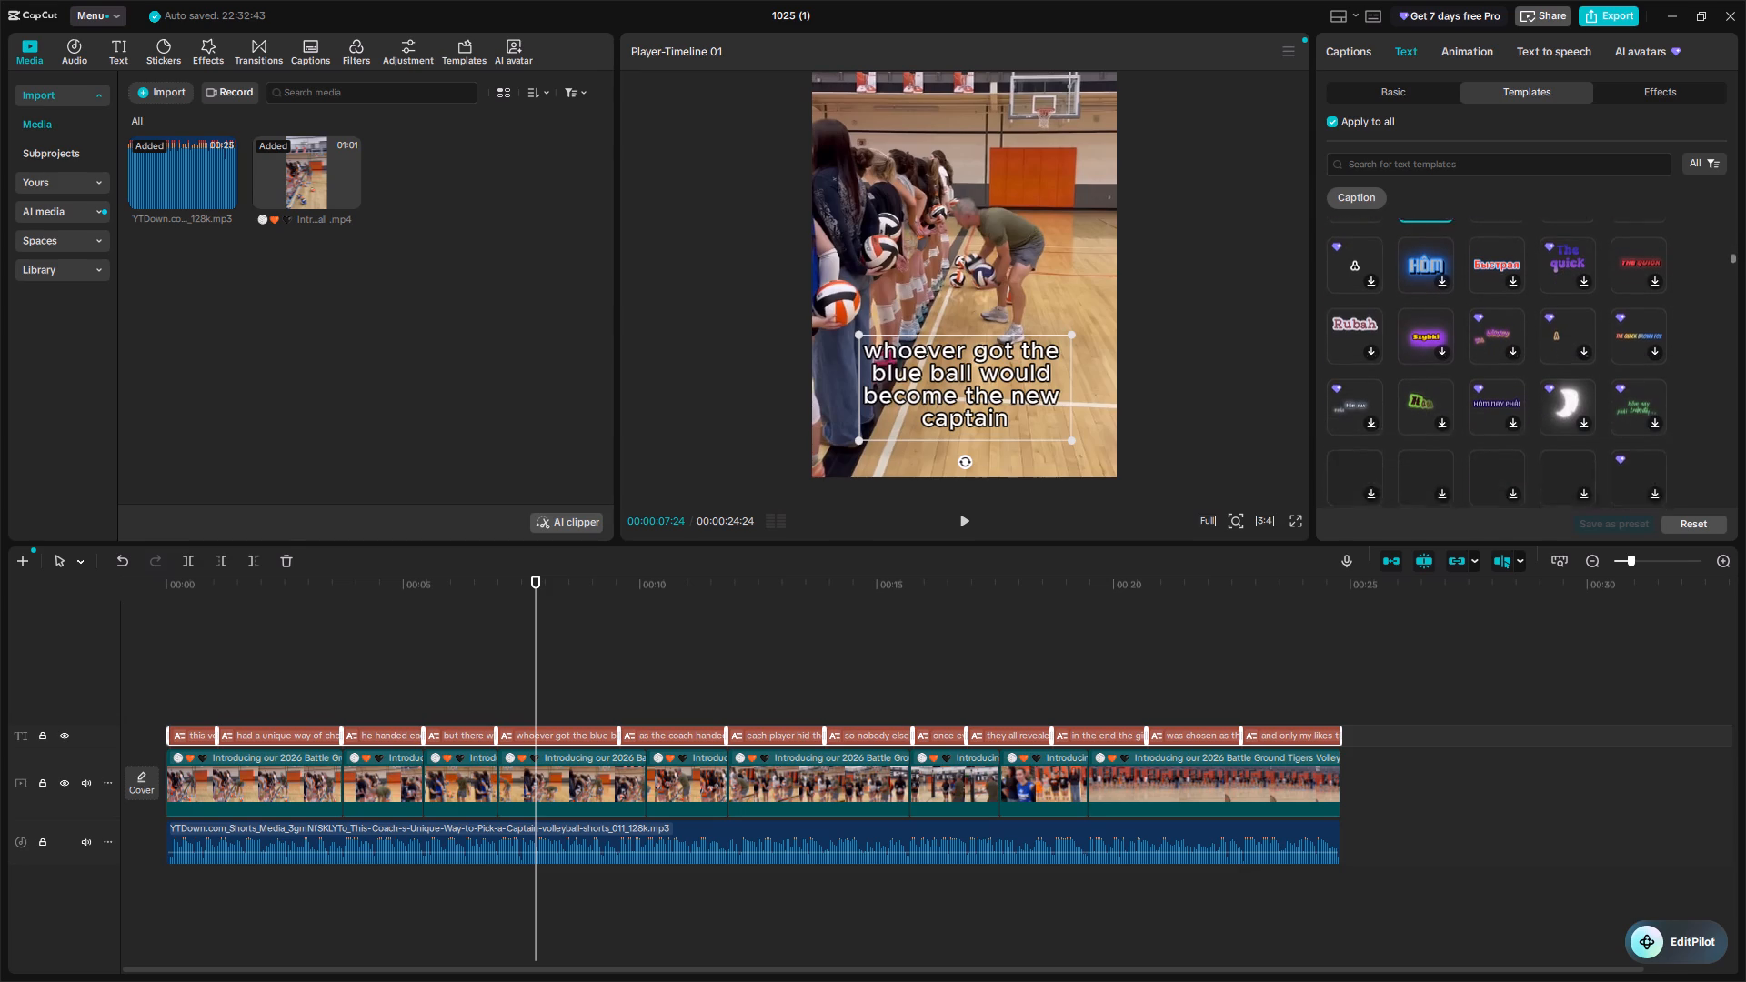
scroll(1683, 430, down, 2)
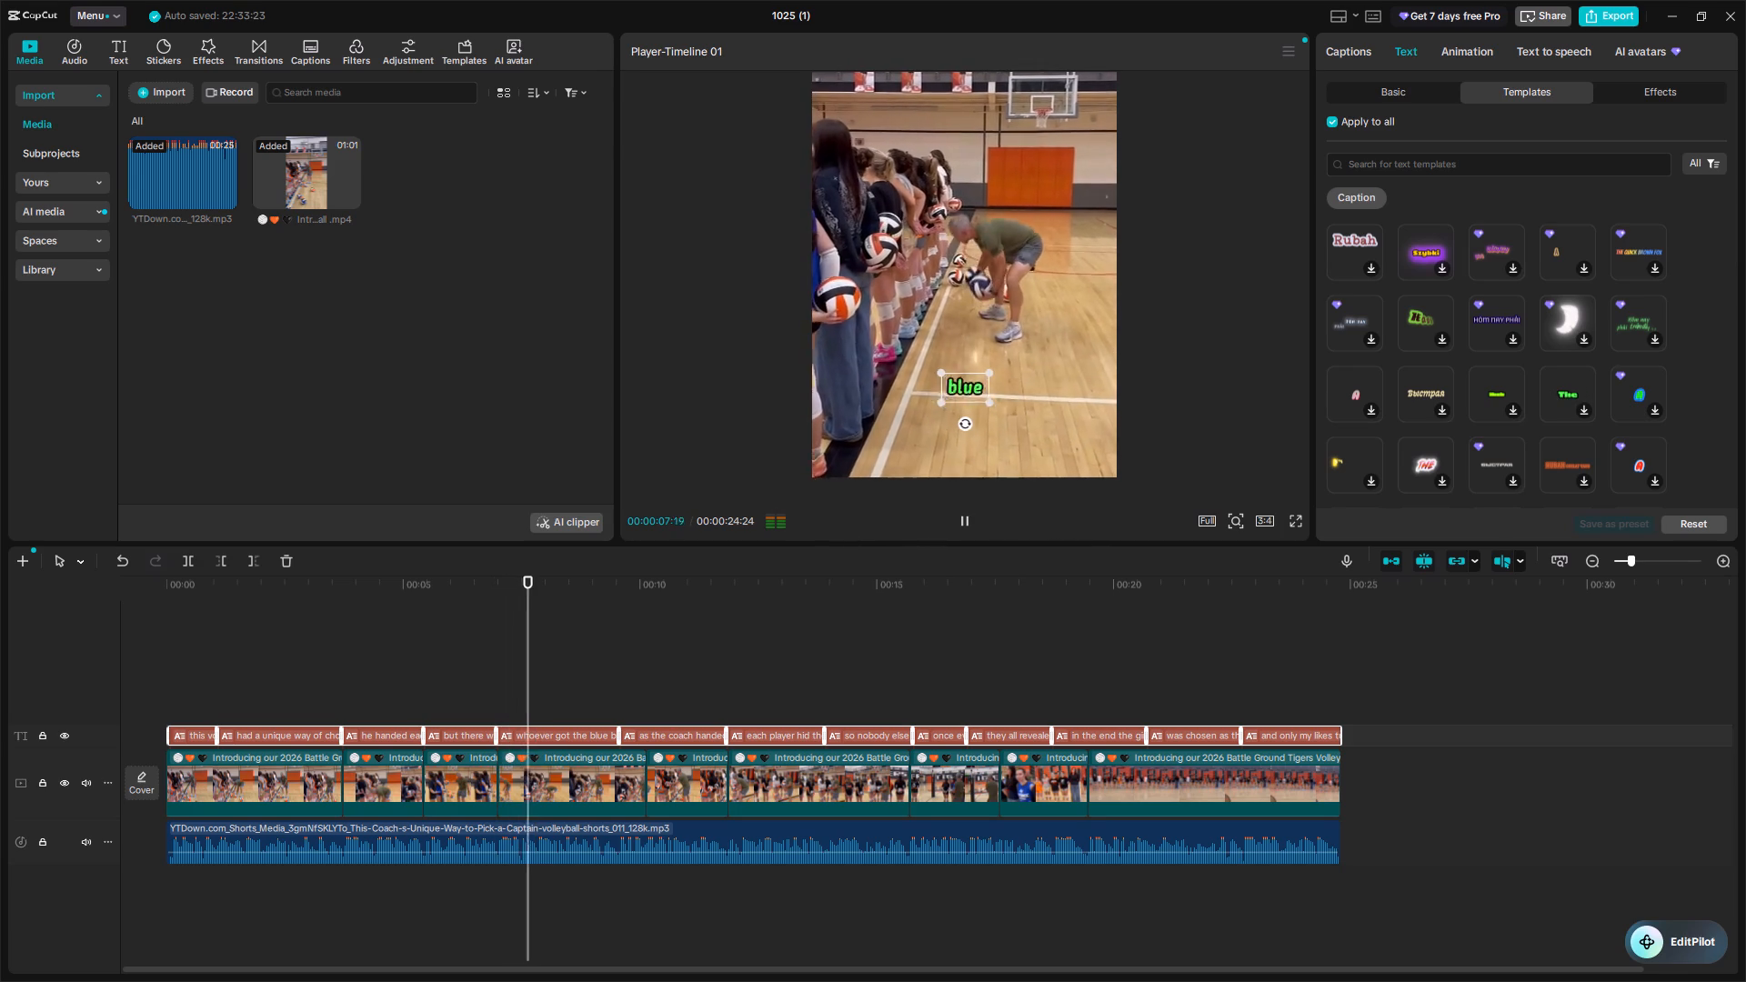
scroll(1626, 411, down, 2)
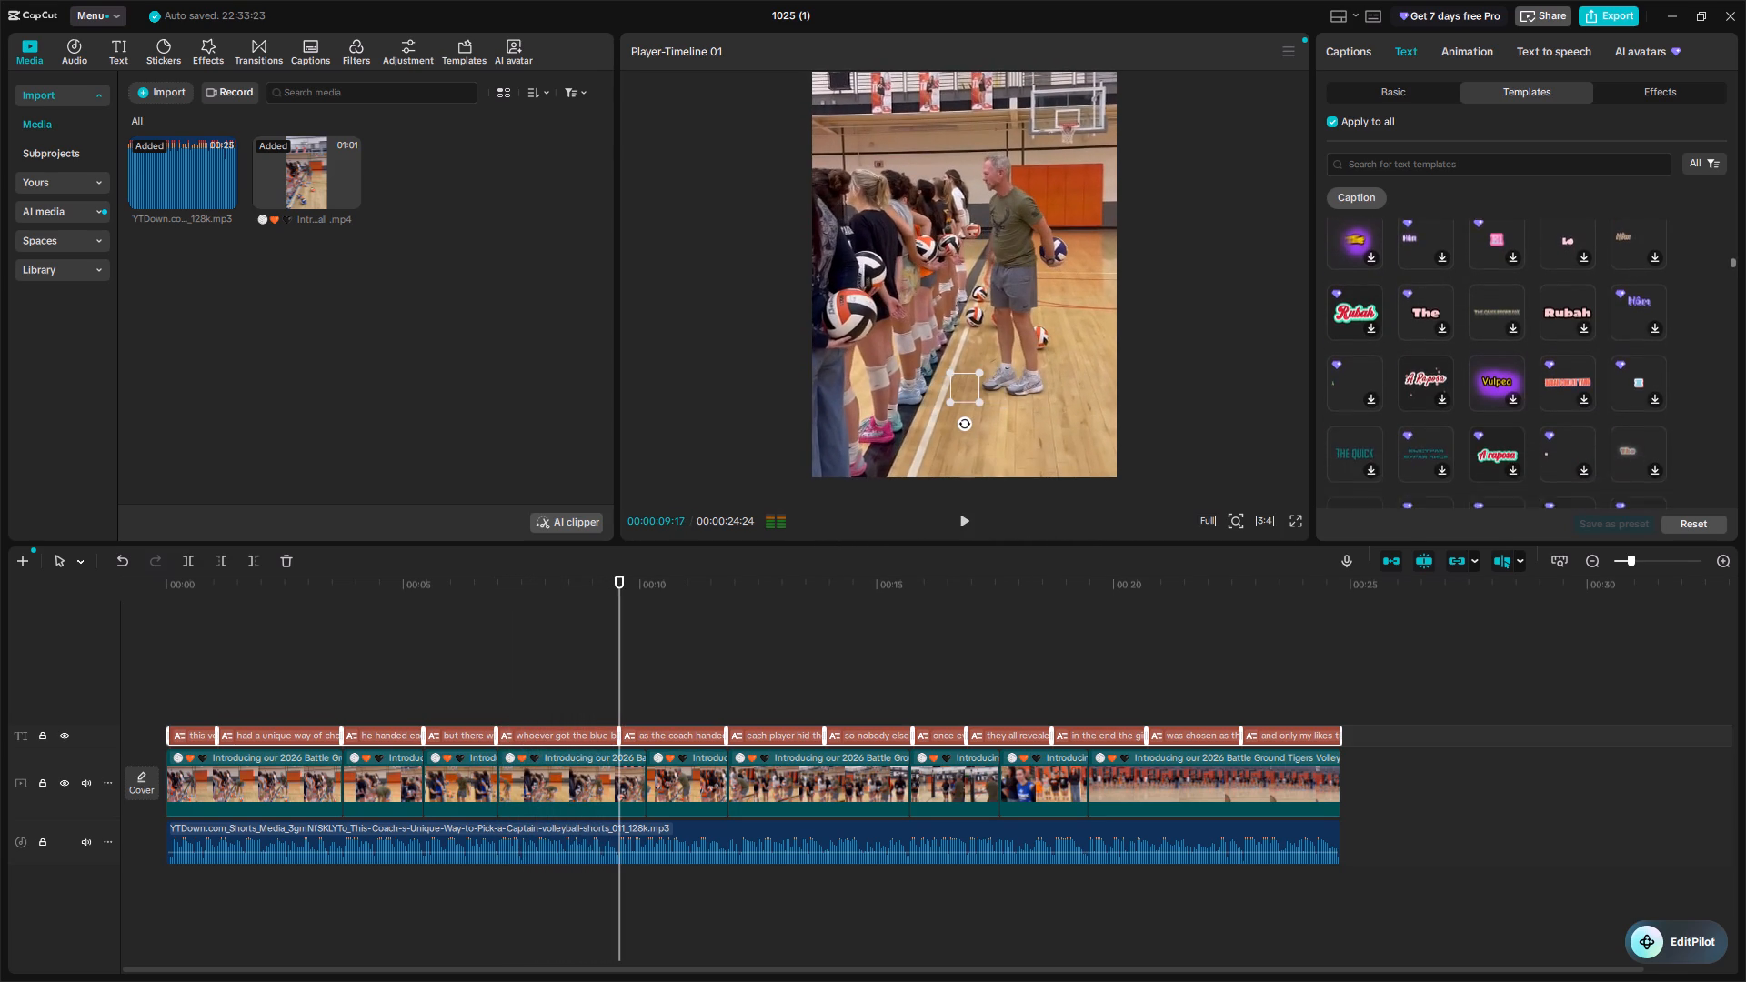
scroll(1626, 411, down, 2)
scroll(1683, 481, down, 1)
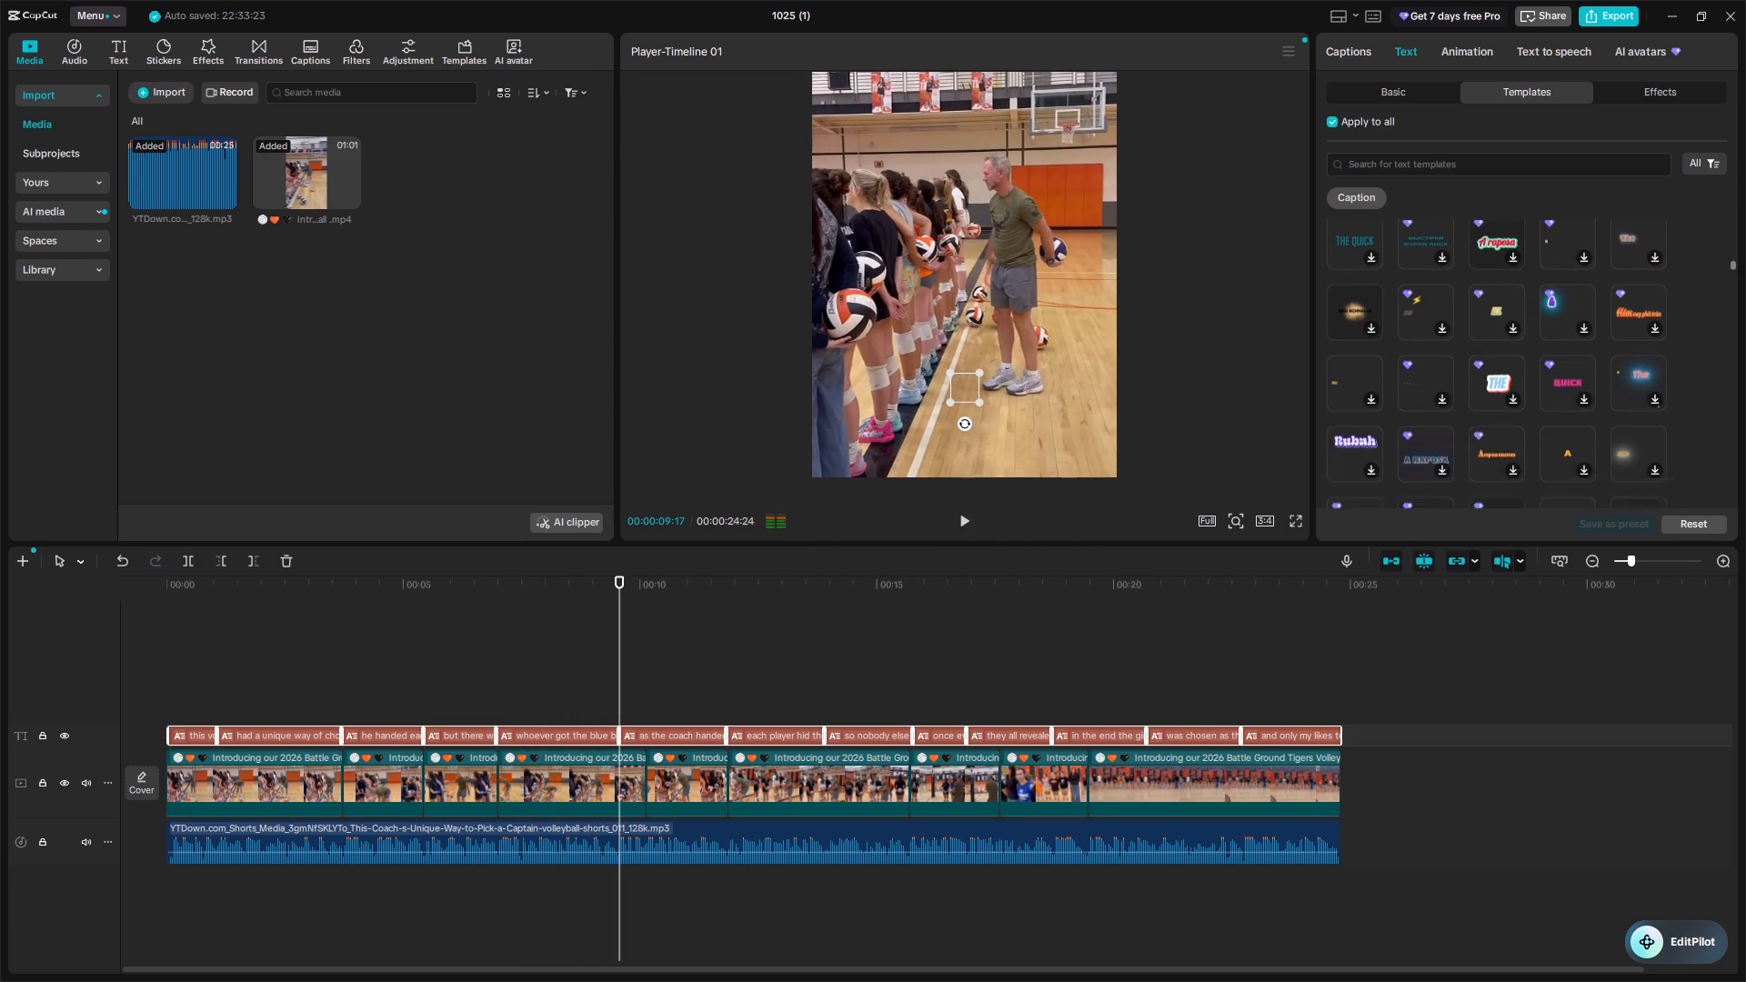
scroll(1683, 481, down, 1)
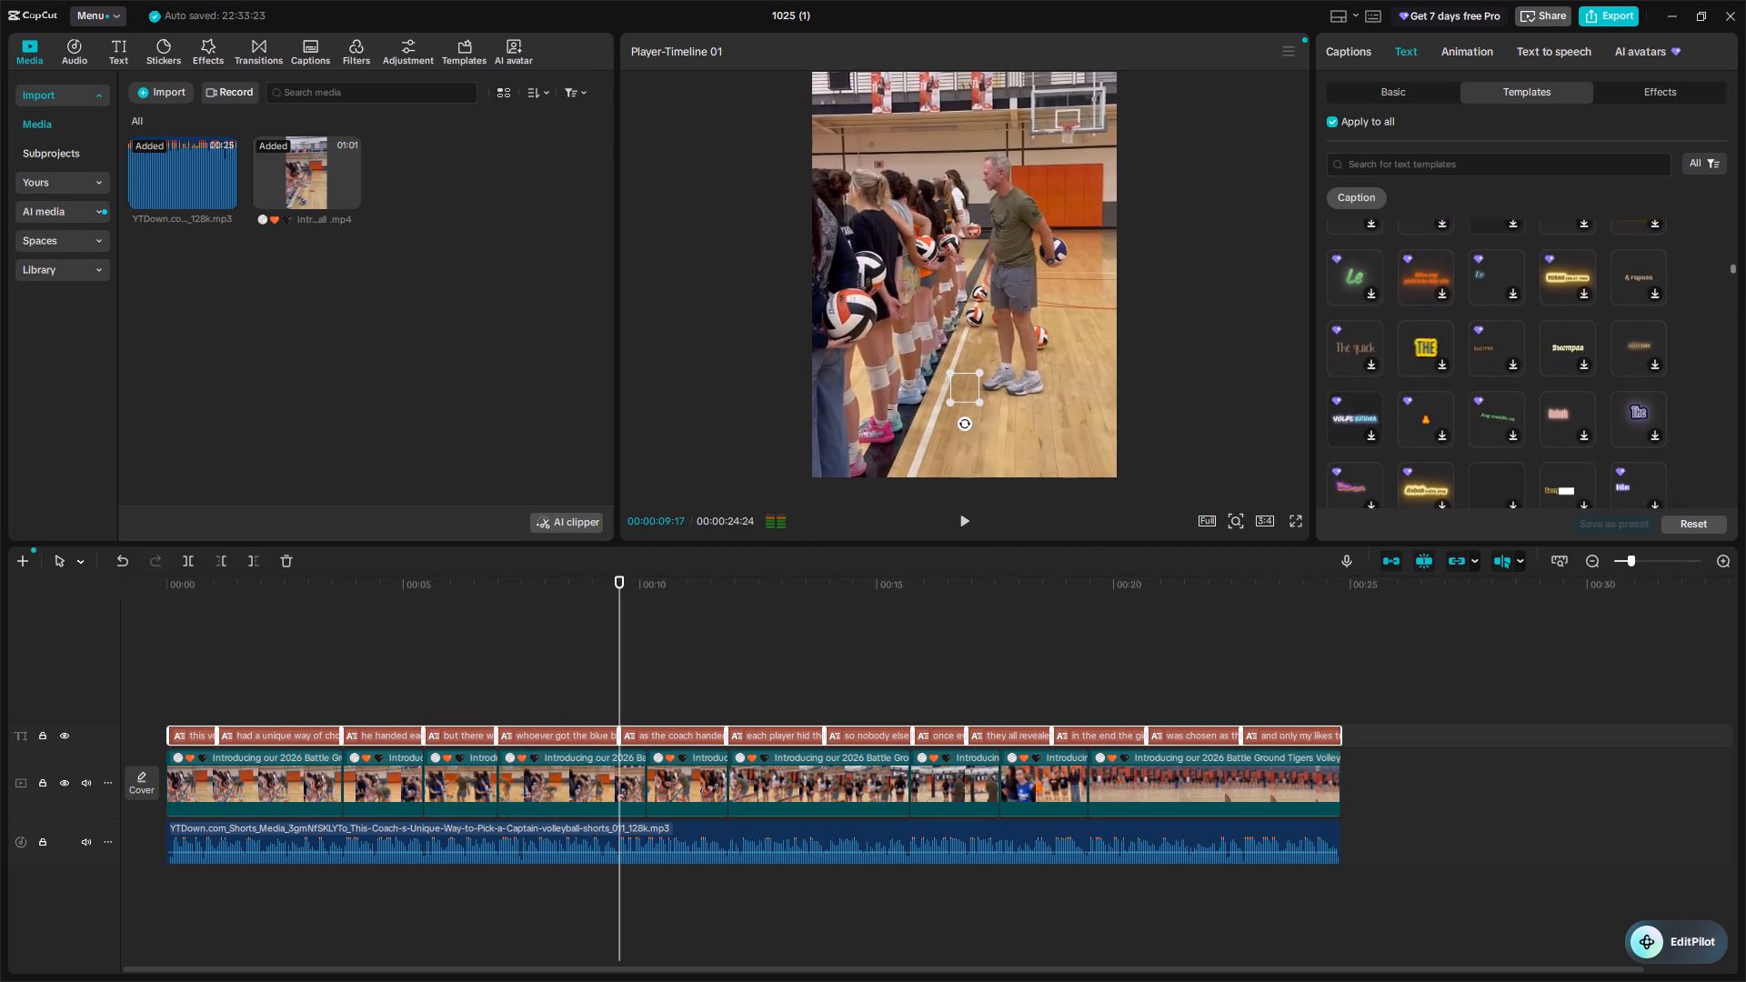
scroll(1683, 481, down, 5)
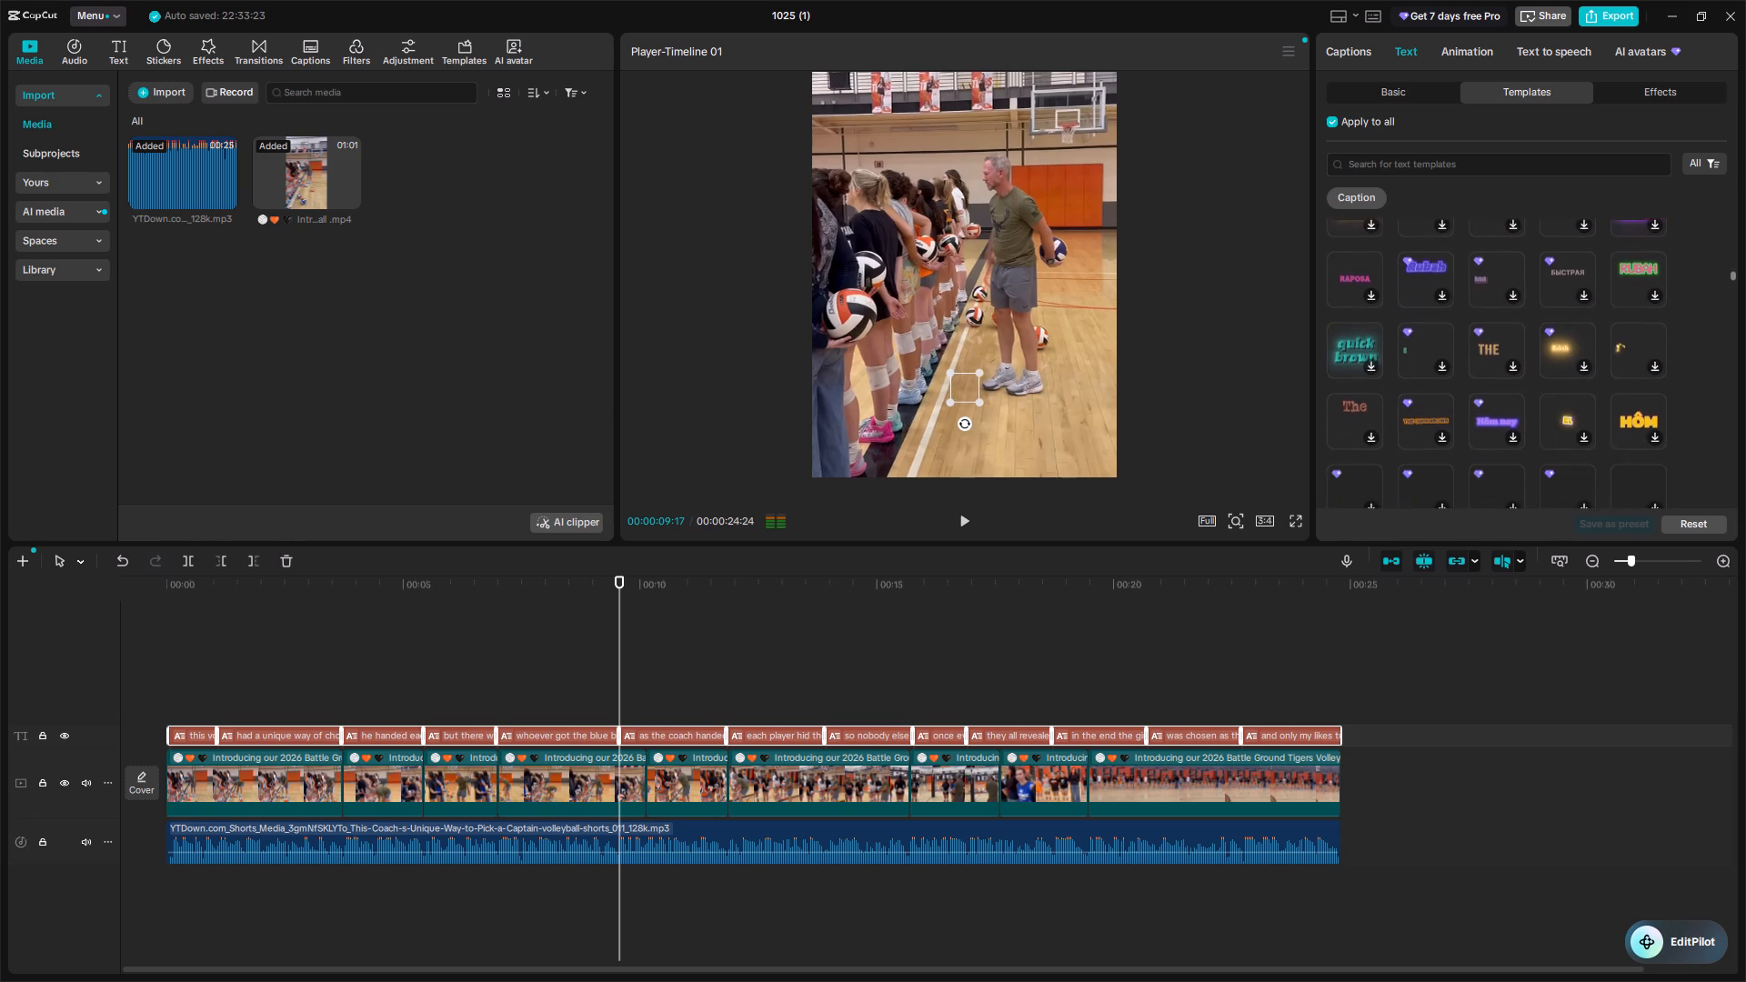
scroll(1683, 481, down, 2)
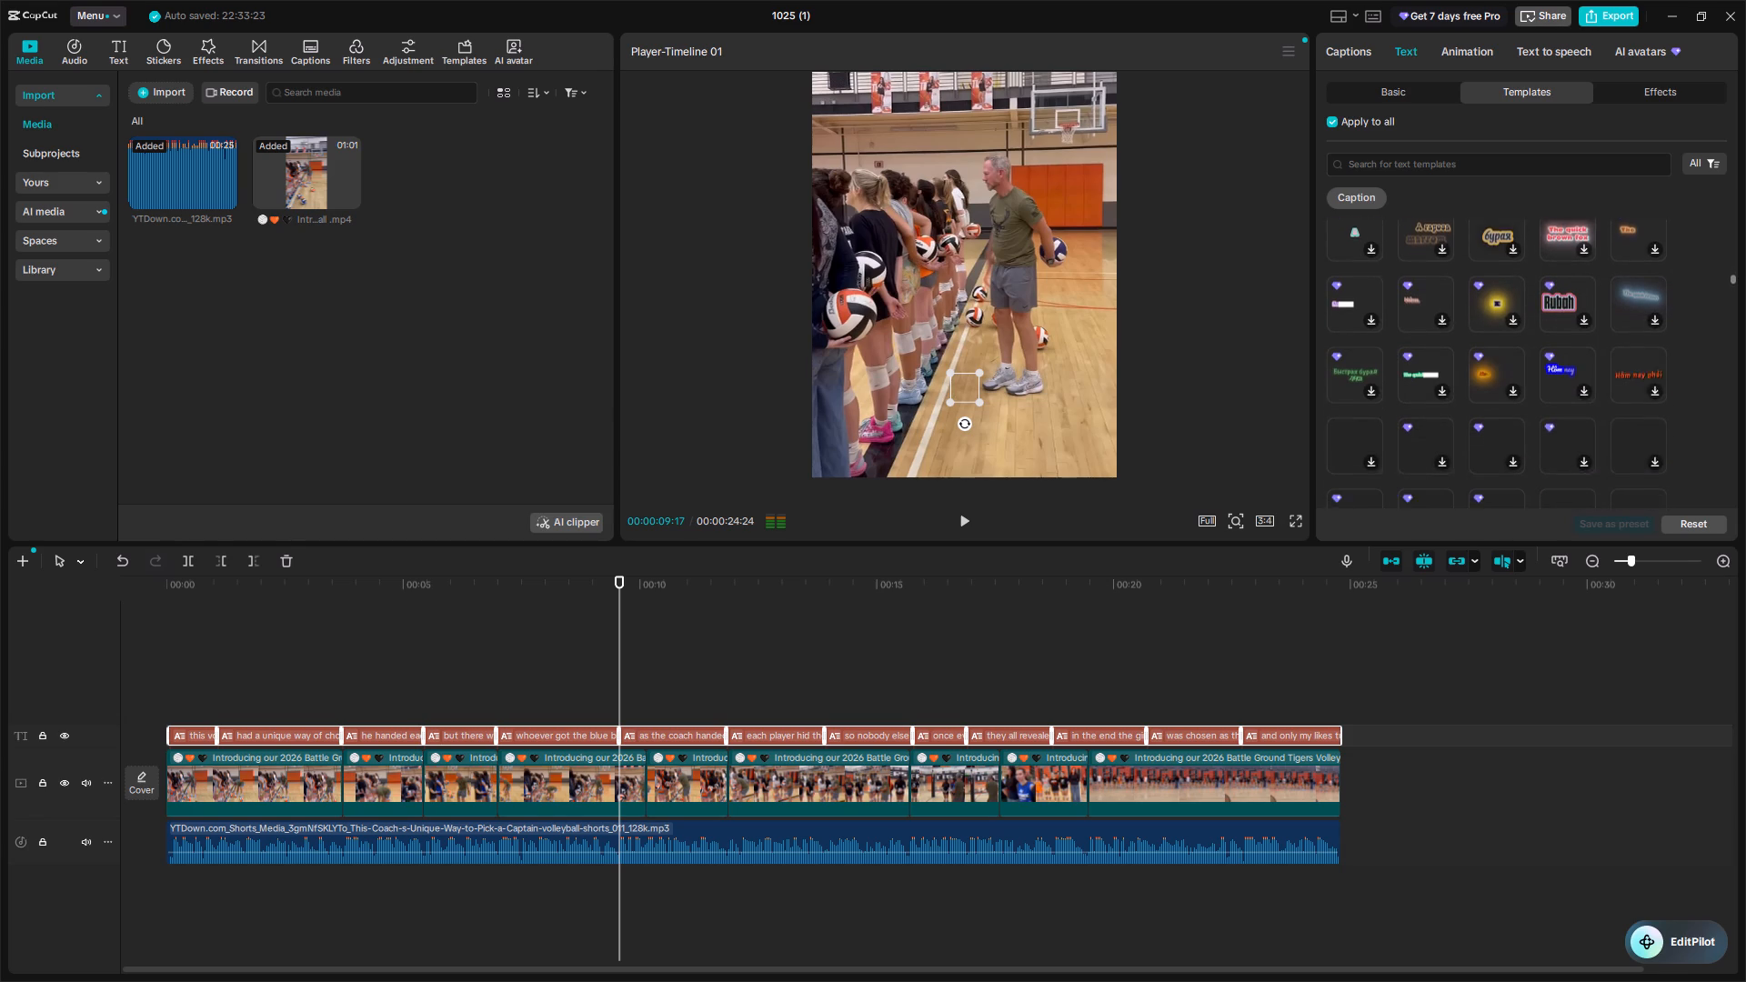
scroll(1683, 481, down, 2)
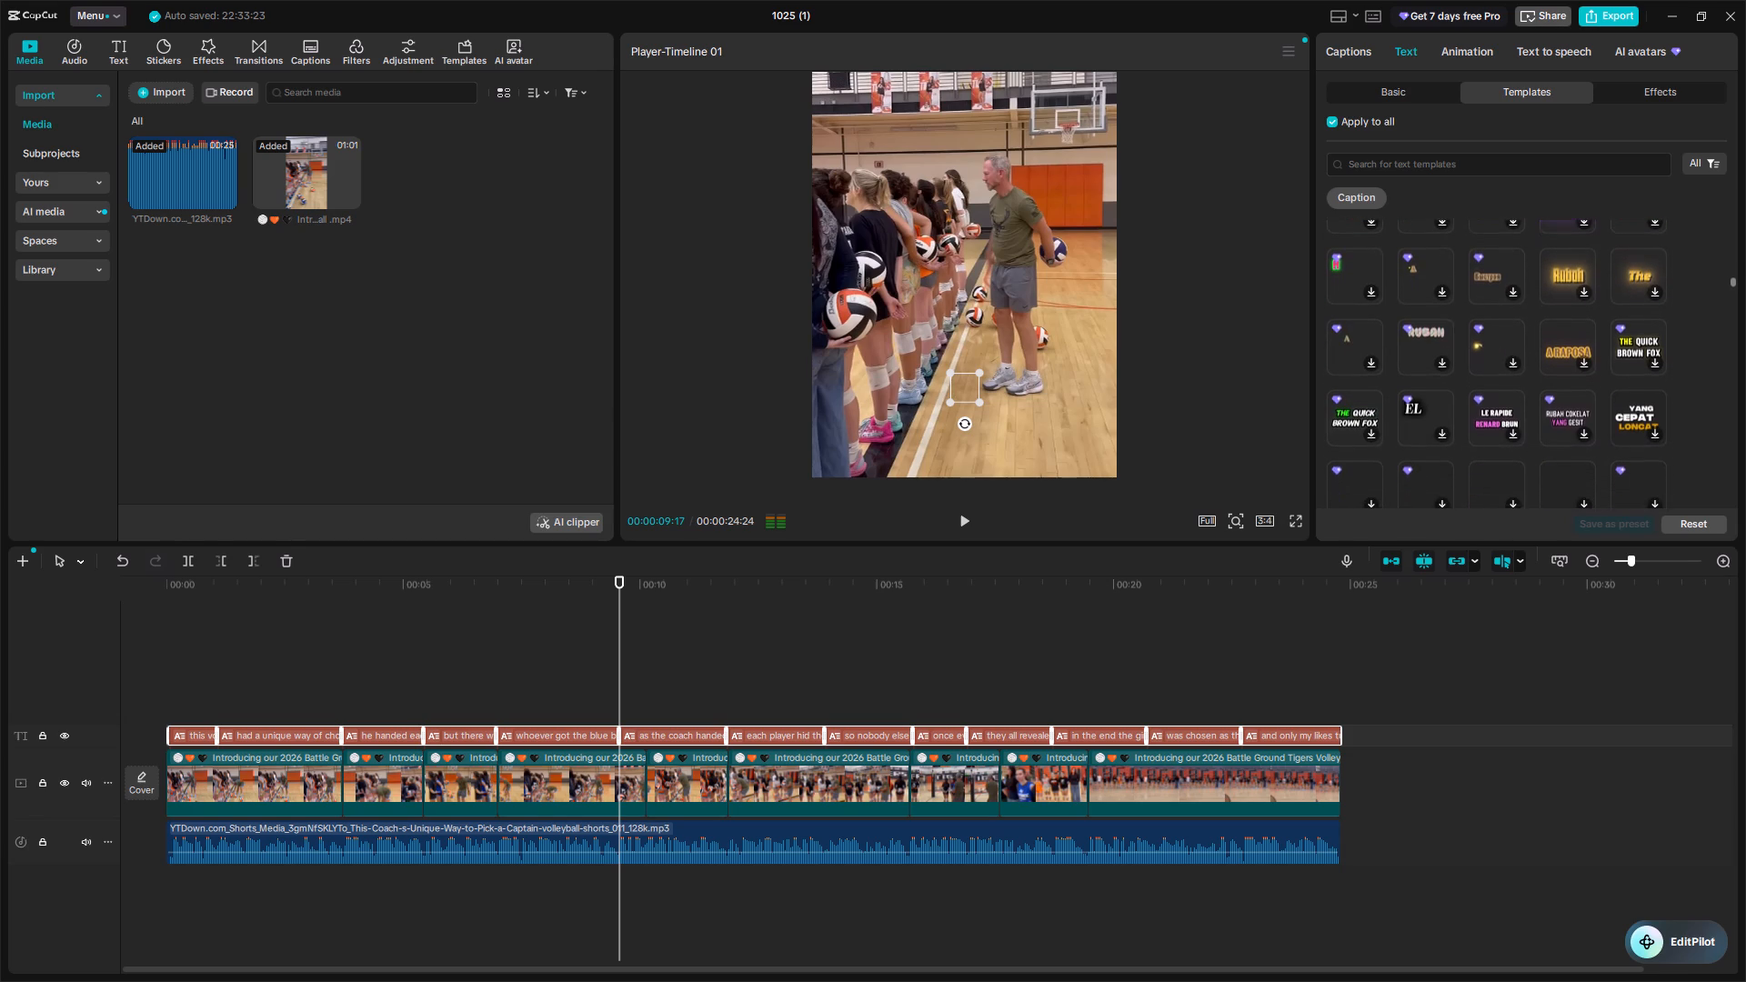
scroll(1683, 481, down, 2)
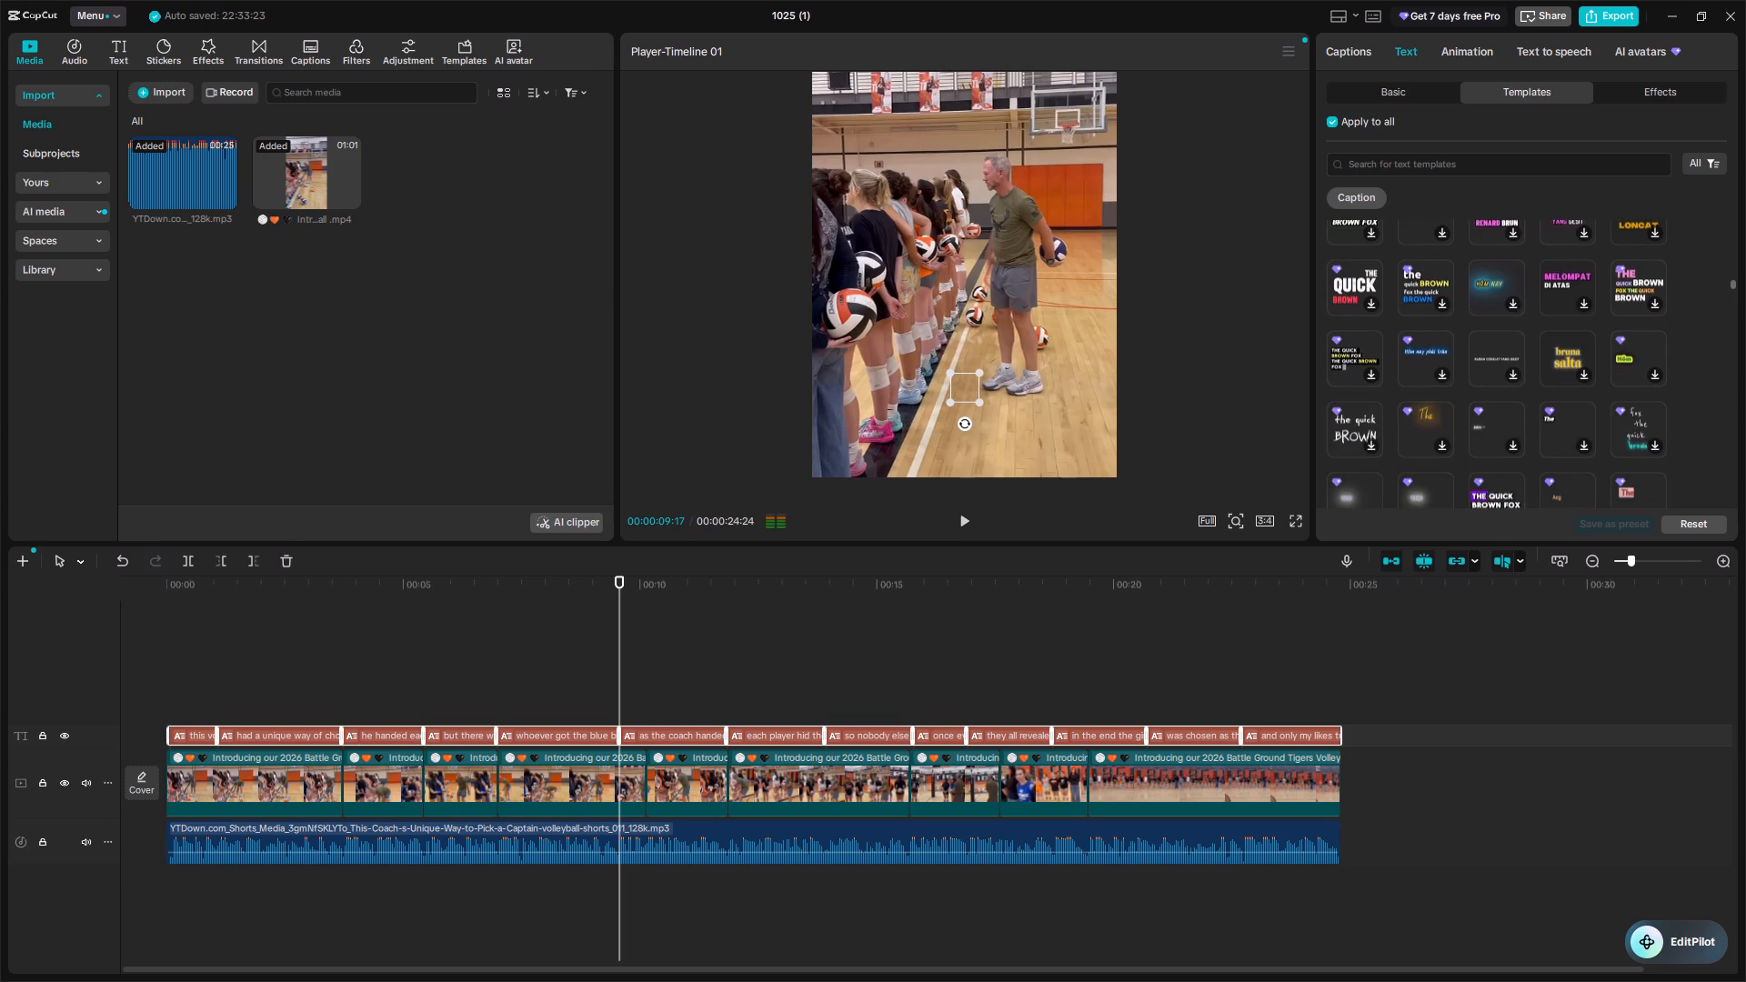
scroll(1683, 481, down, 2)
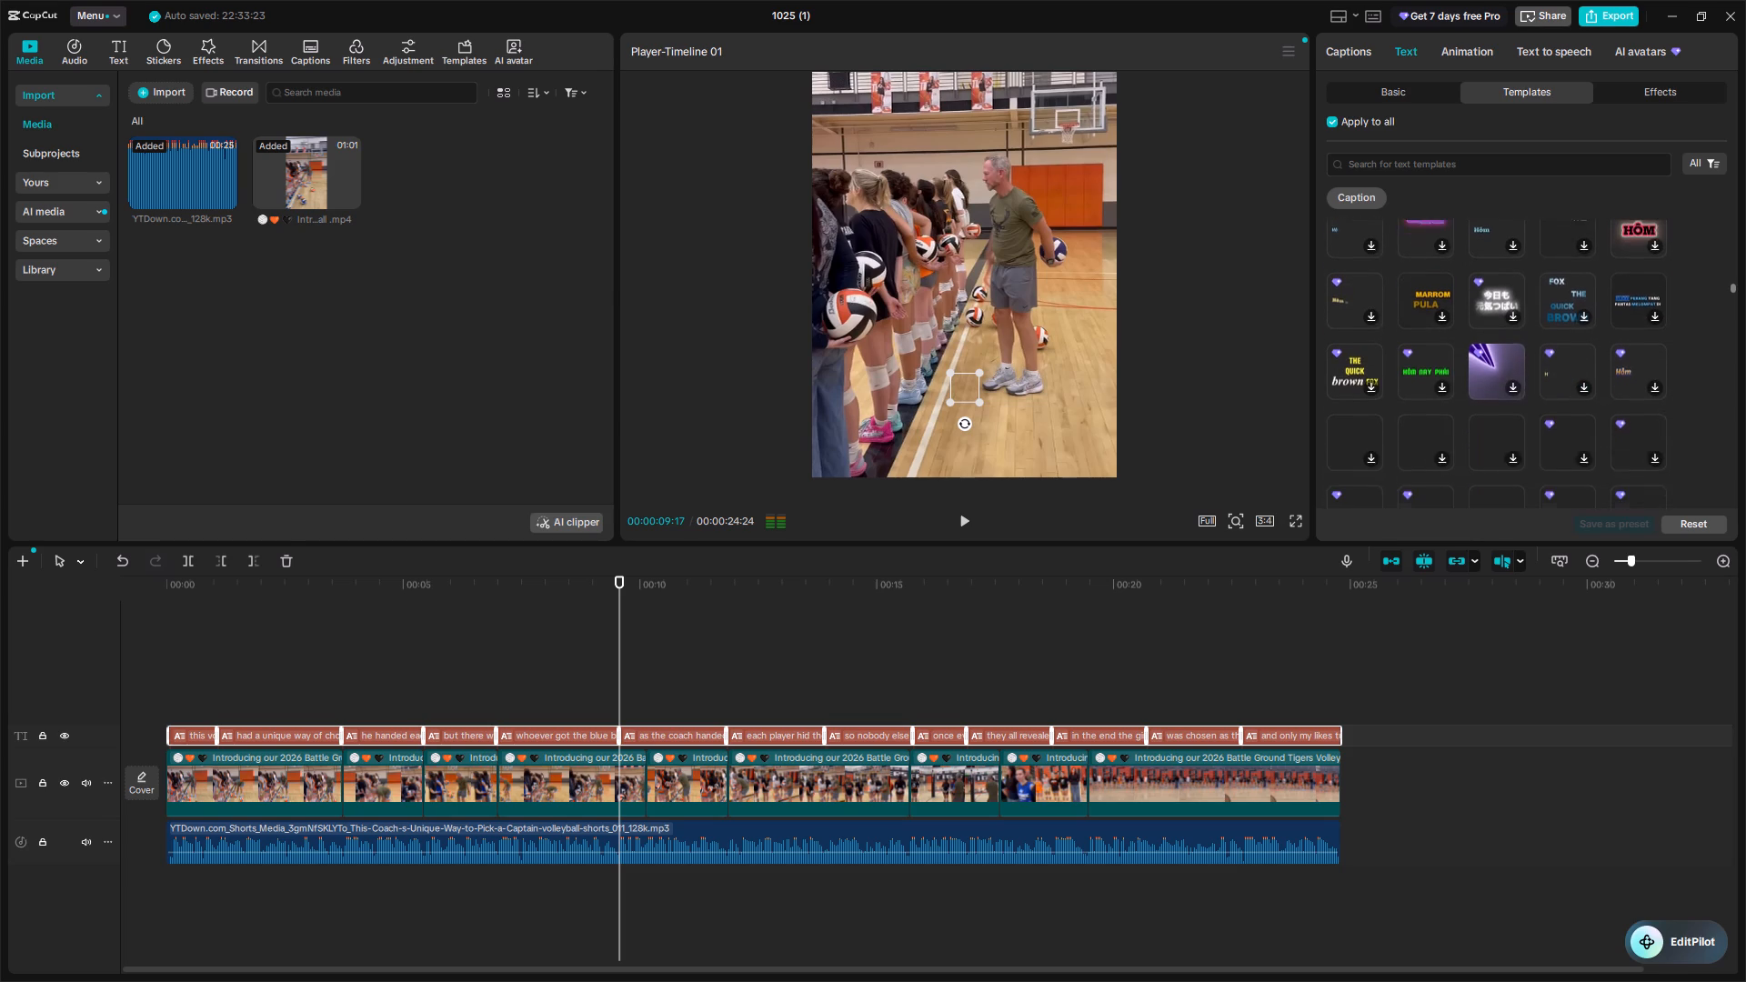
scroll(1691, 419, down, 3)
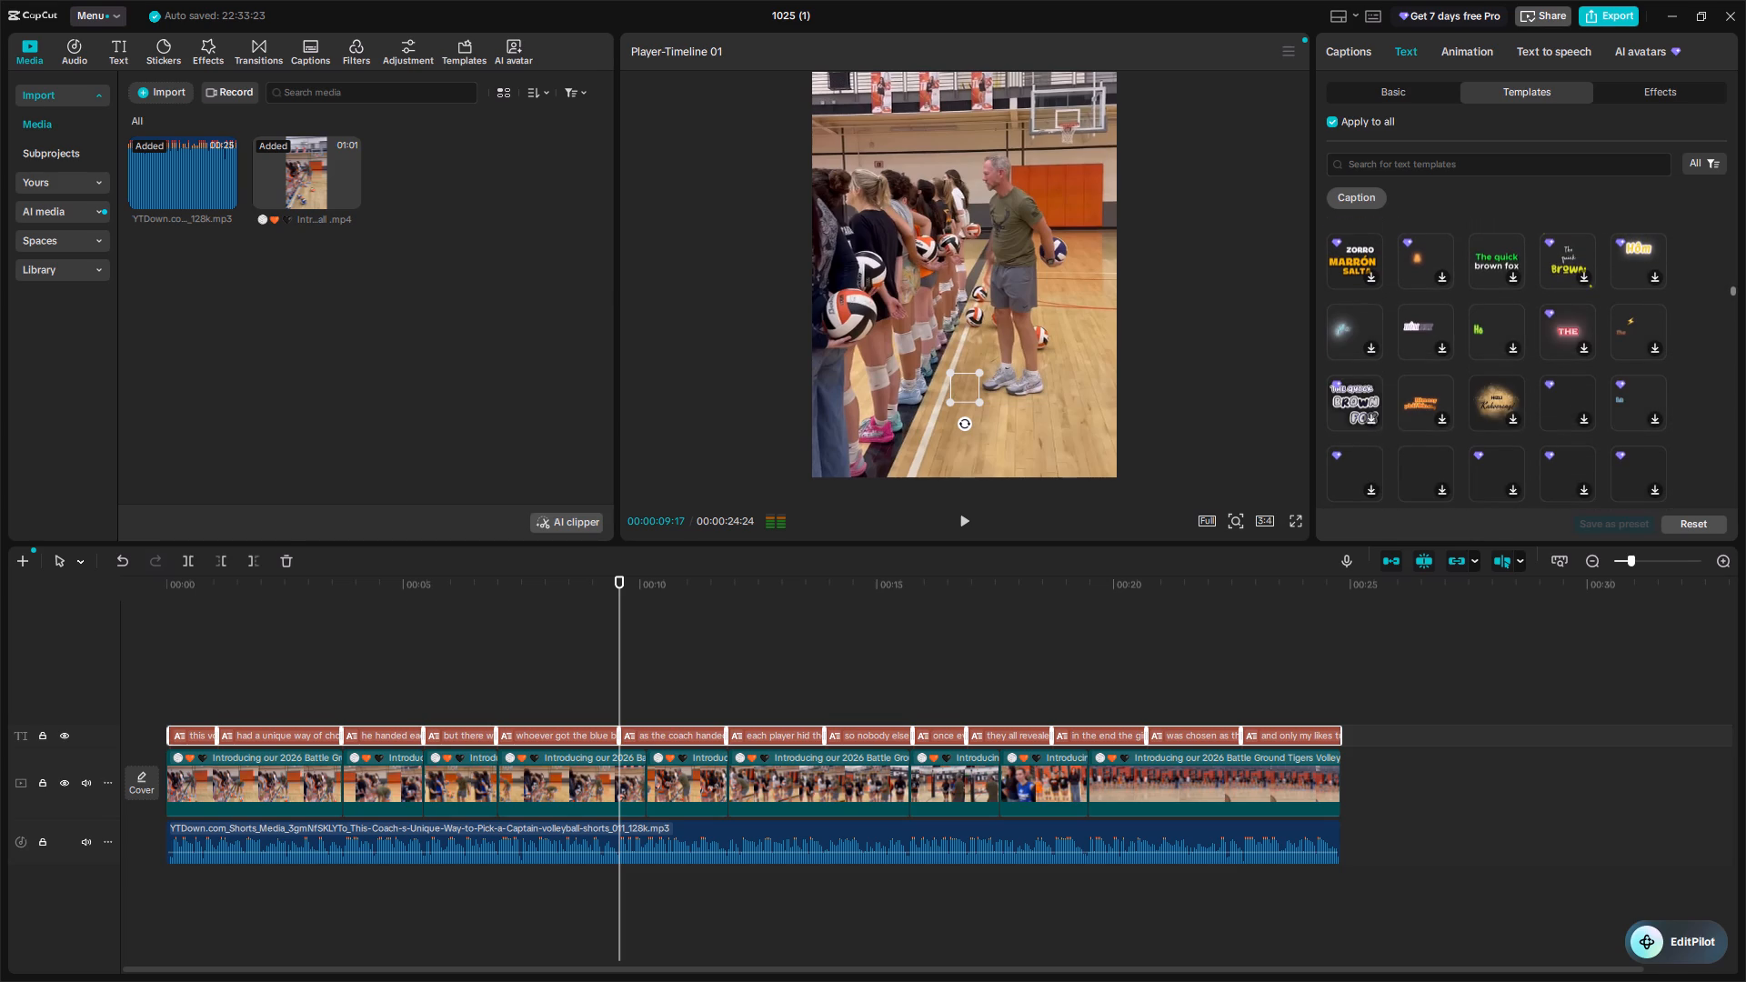
scroll(1691, 419, down, 1)
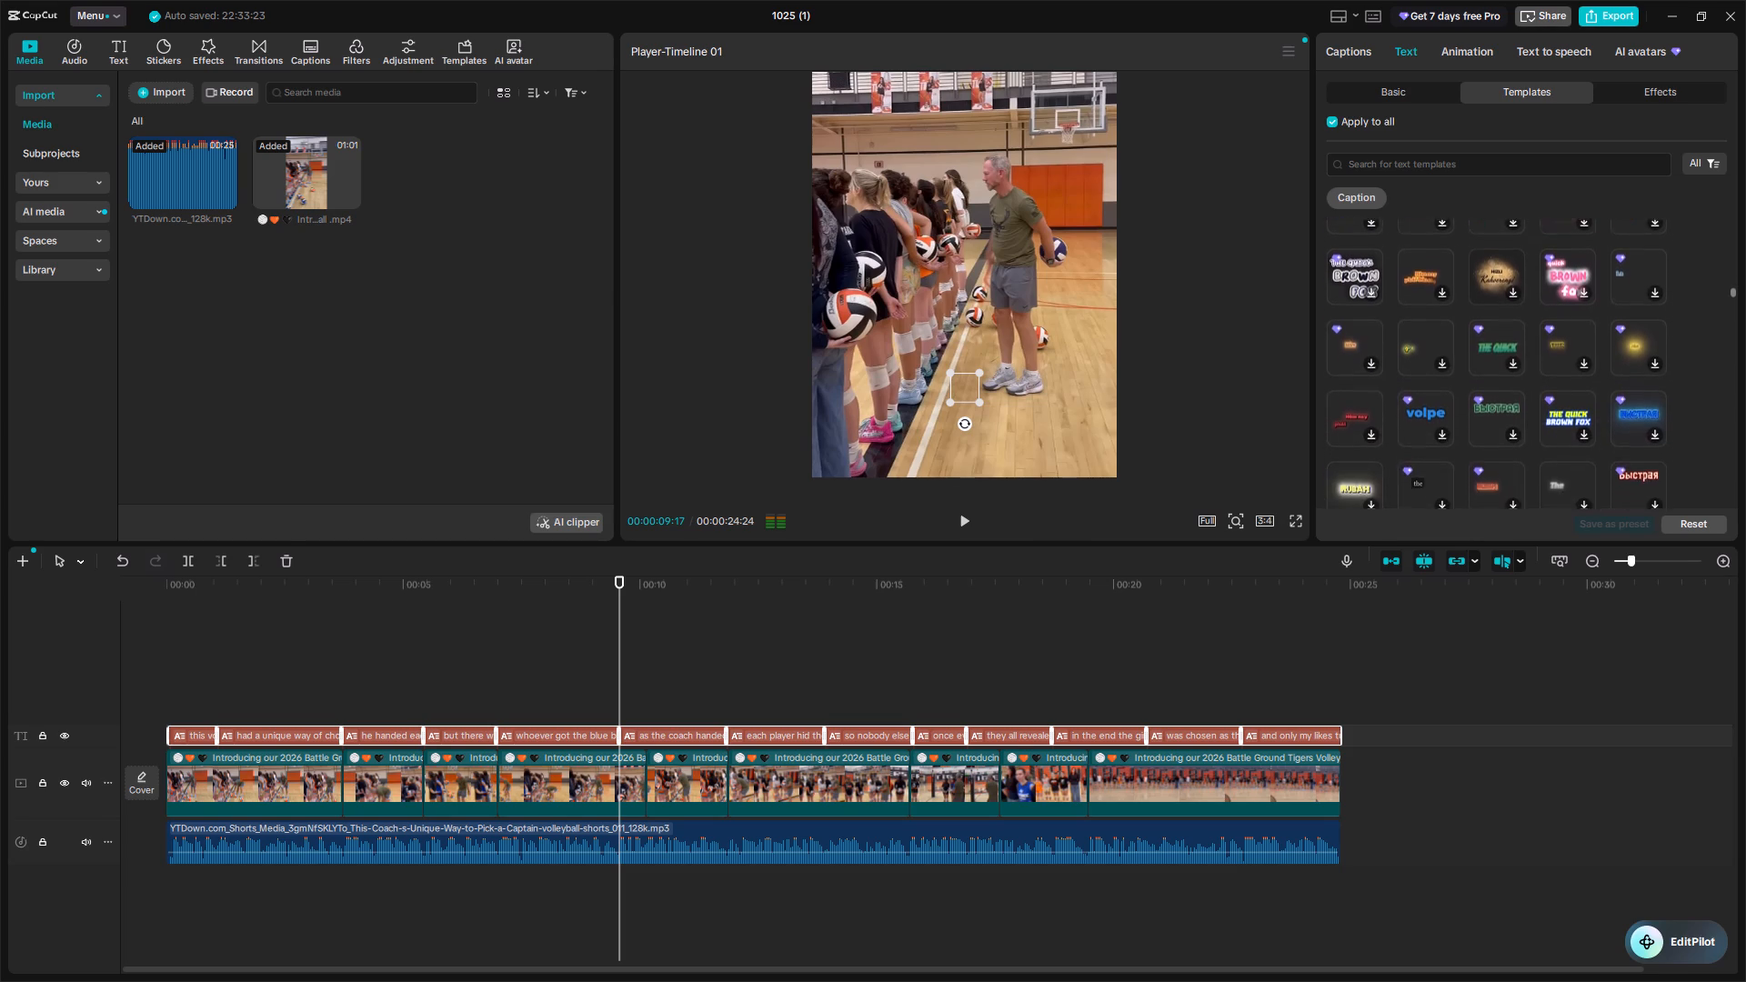
scroll(1691, 419, down, 2)
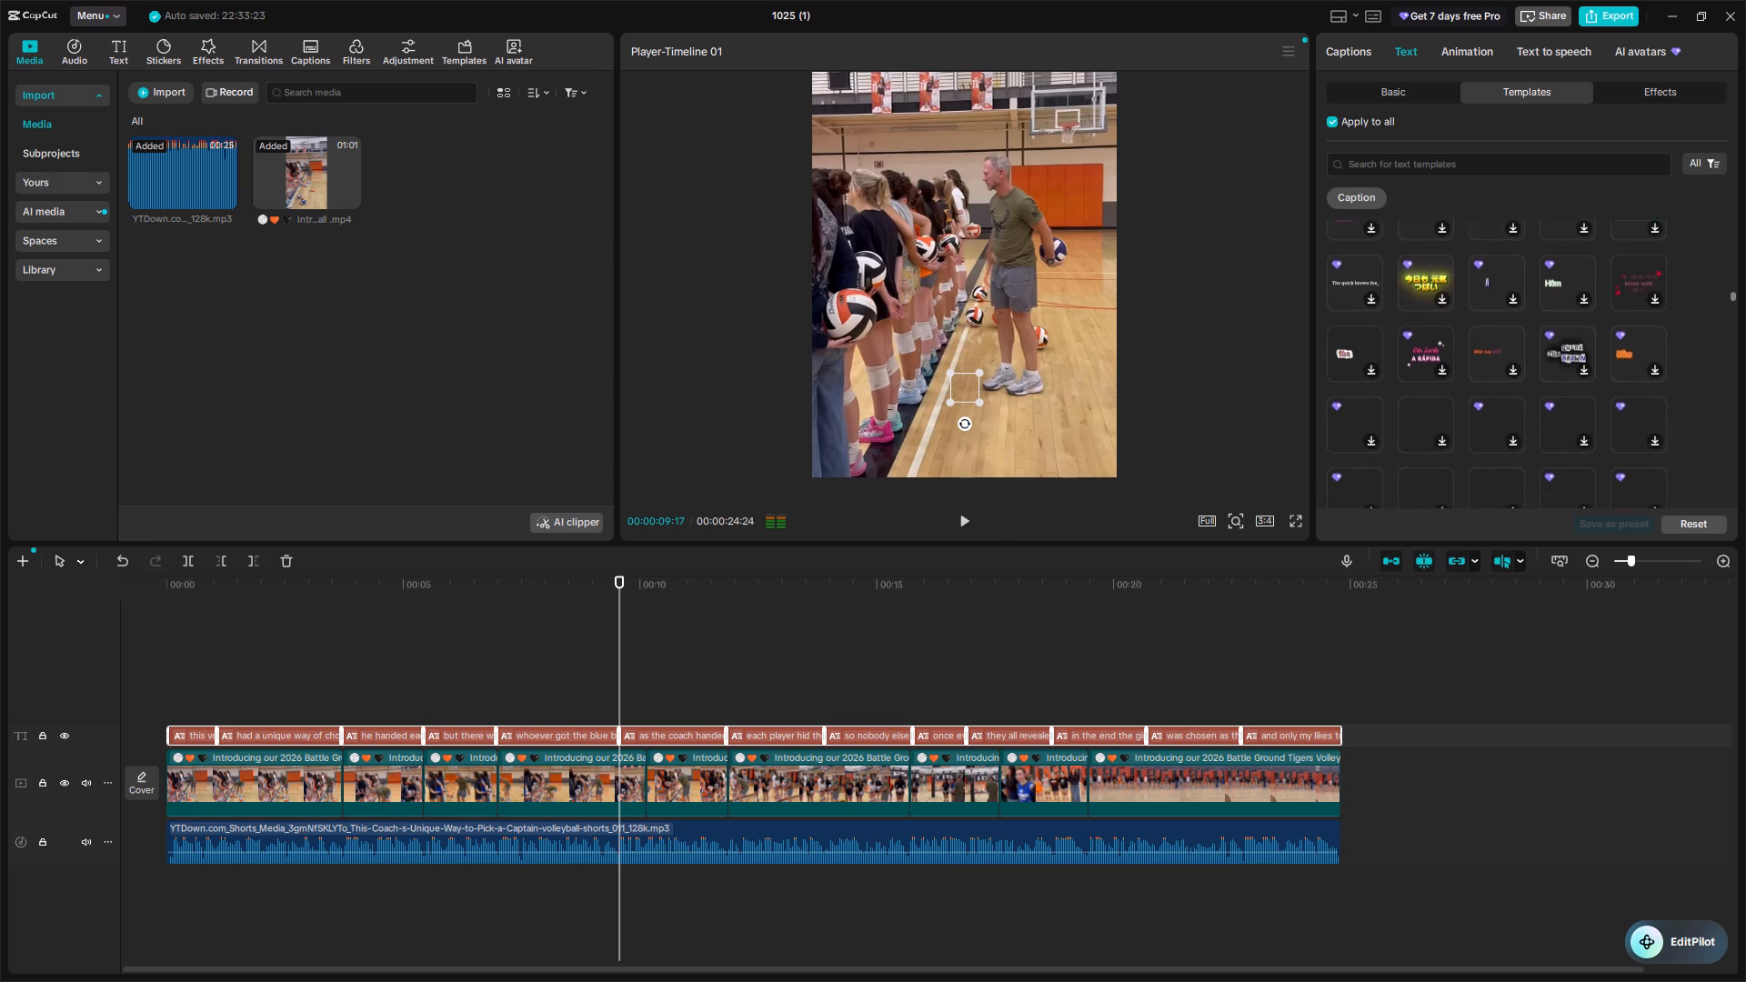
scroll(1691, 419, down, 2)
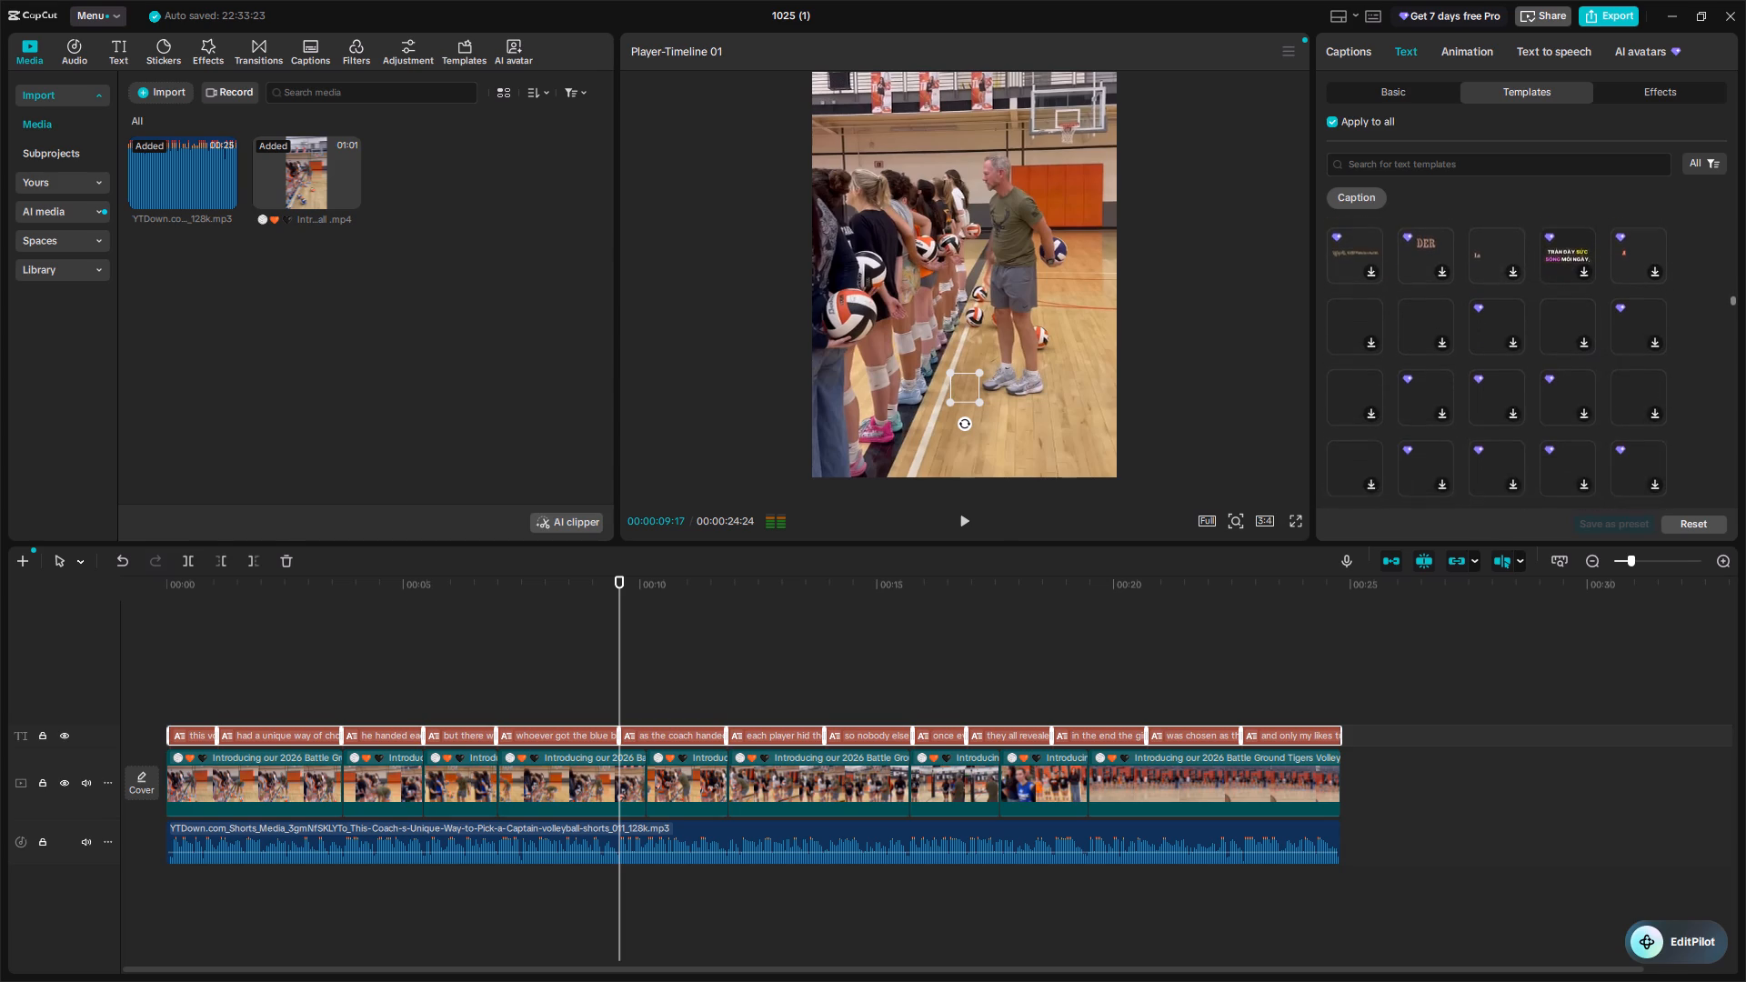
scroll(1691, 419, down, 3)
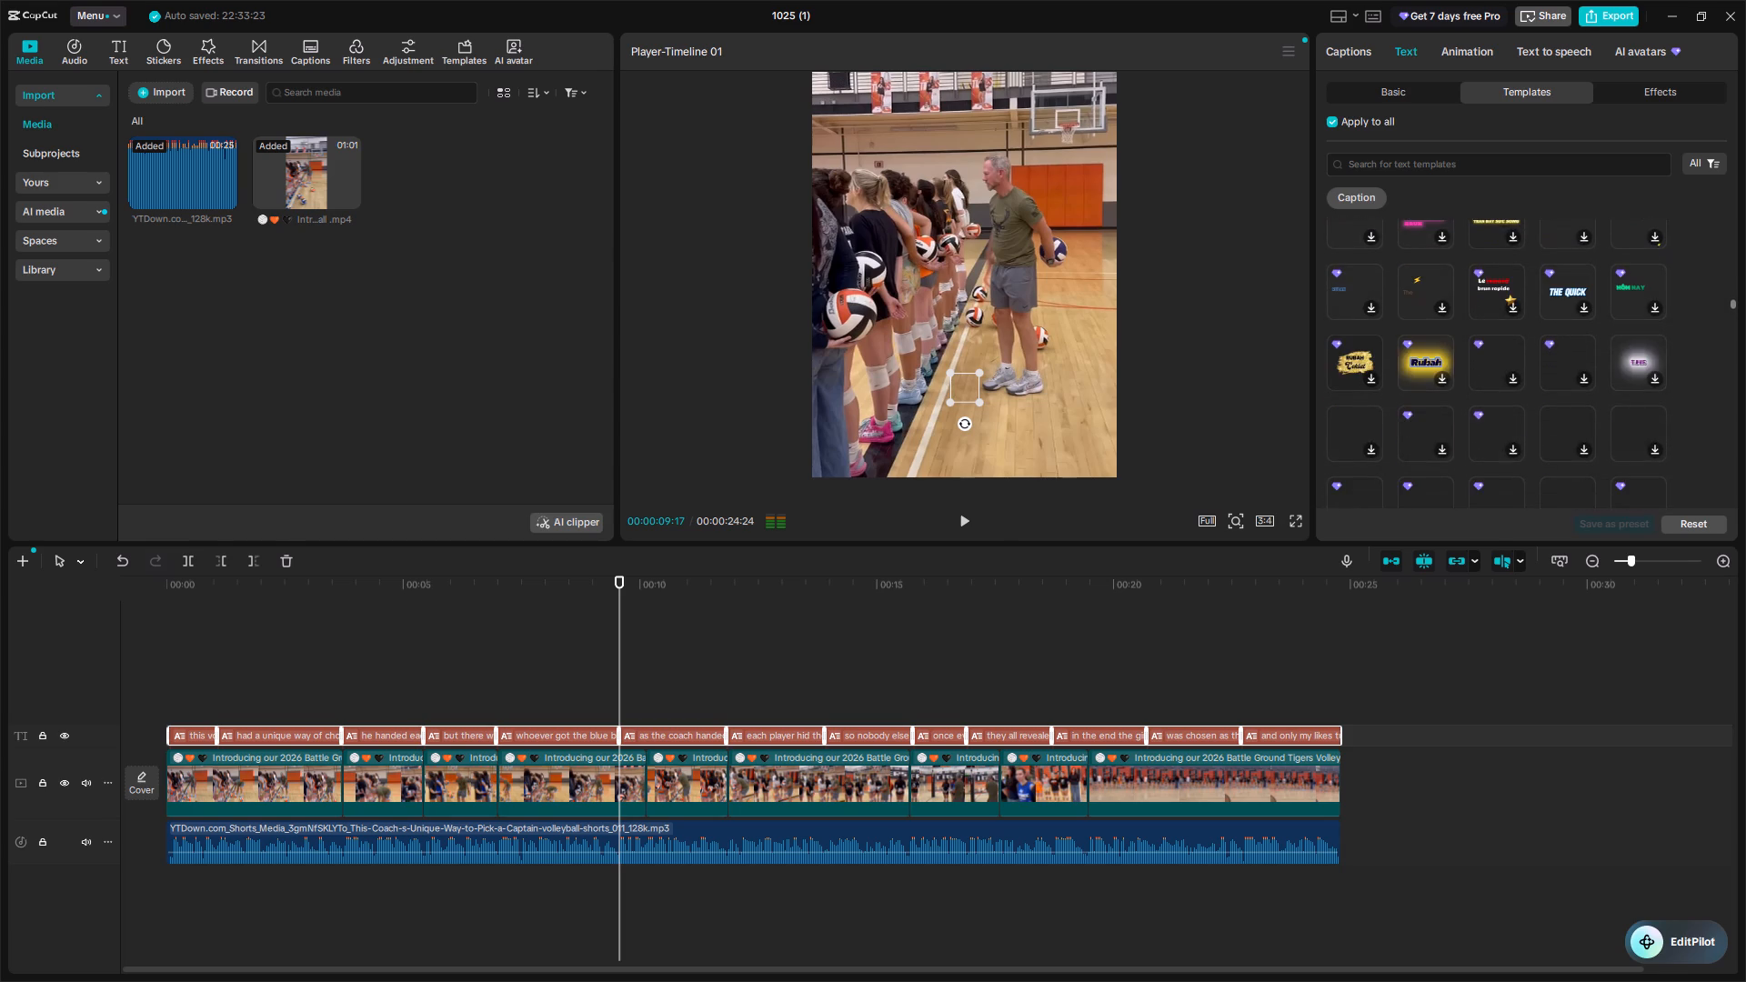
scroll(1691, 419, down, 1)
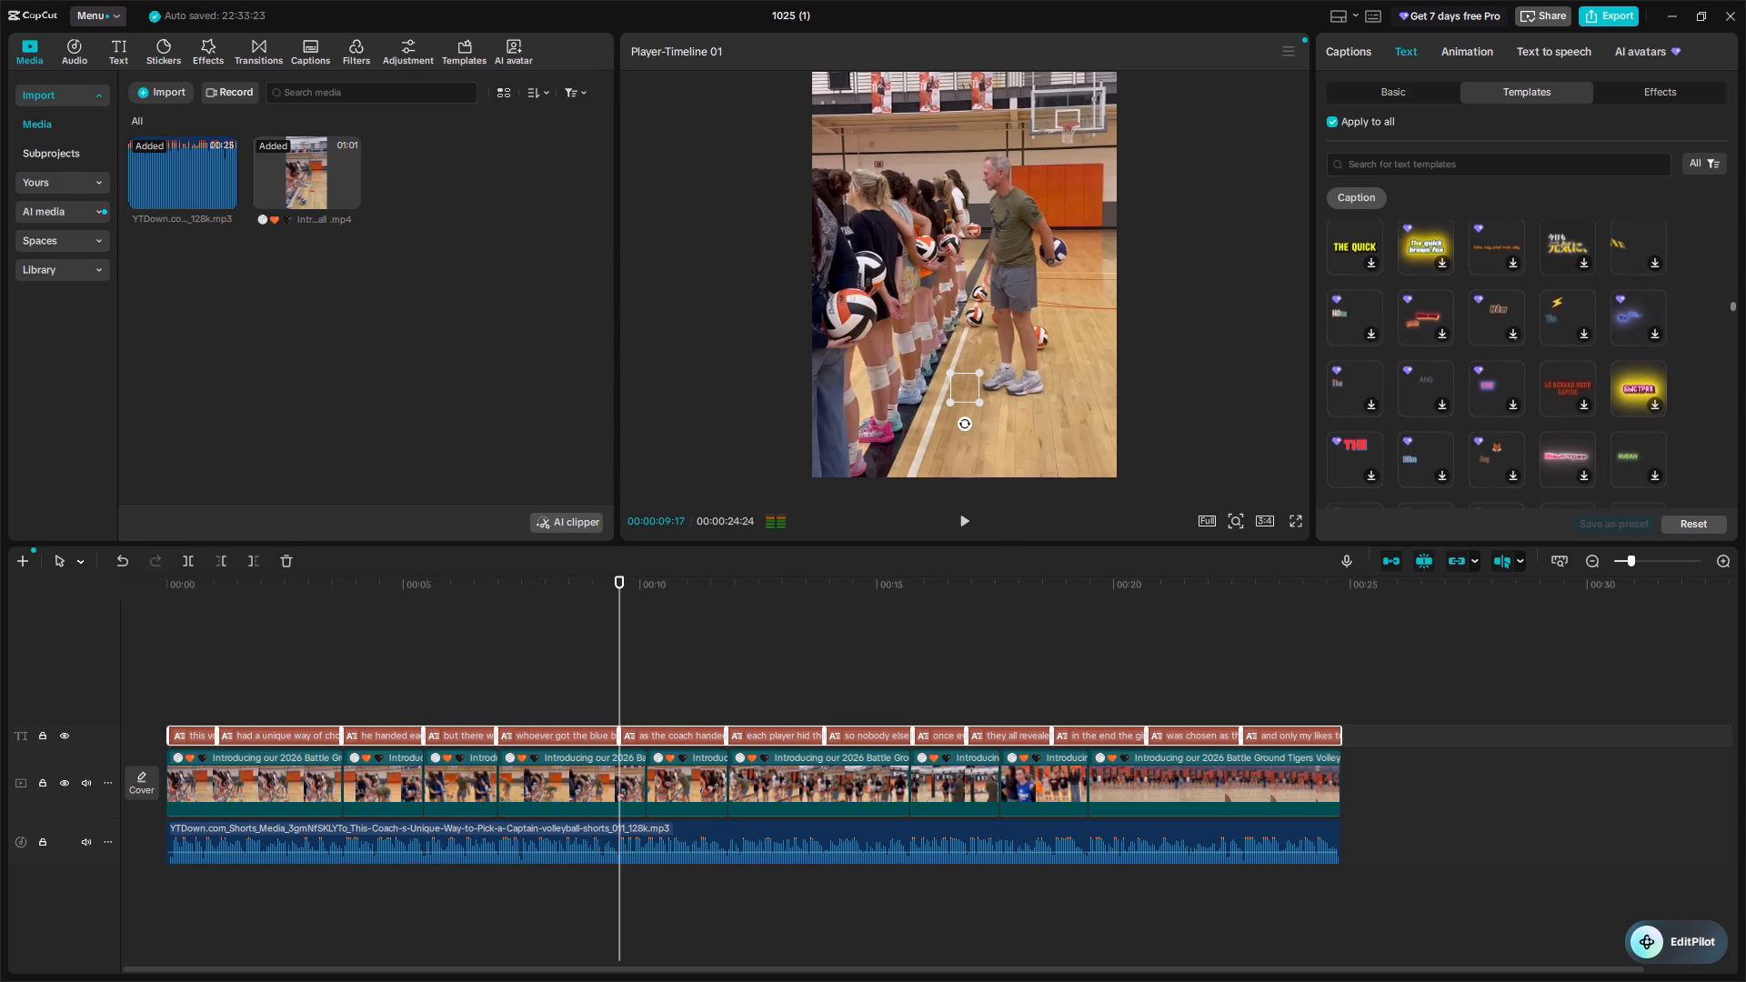
scroll(1697, 476, down, 1)
scroll(1697, 476, right, 1)
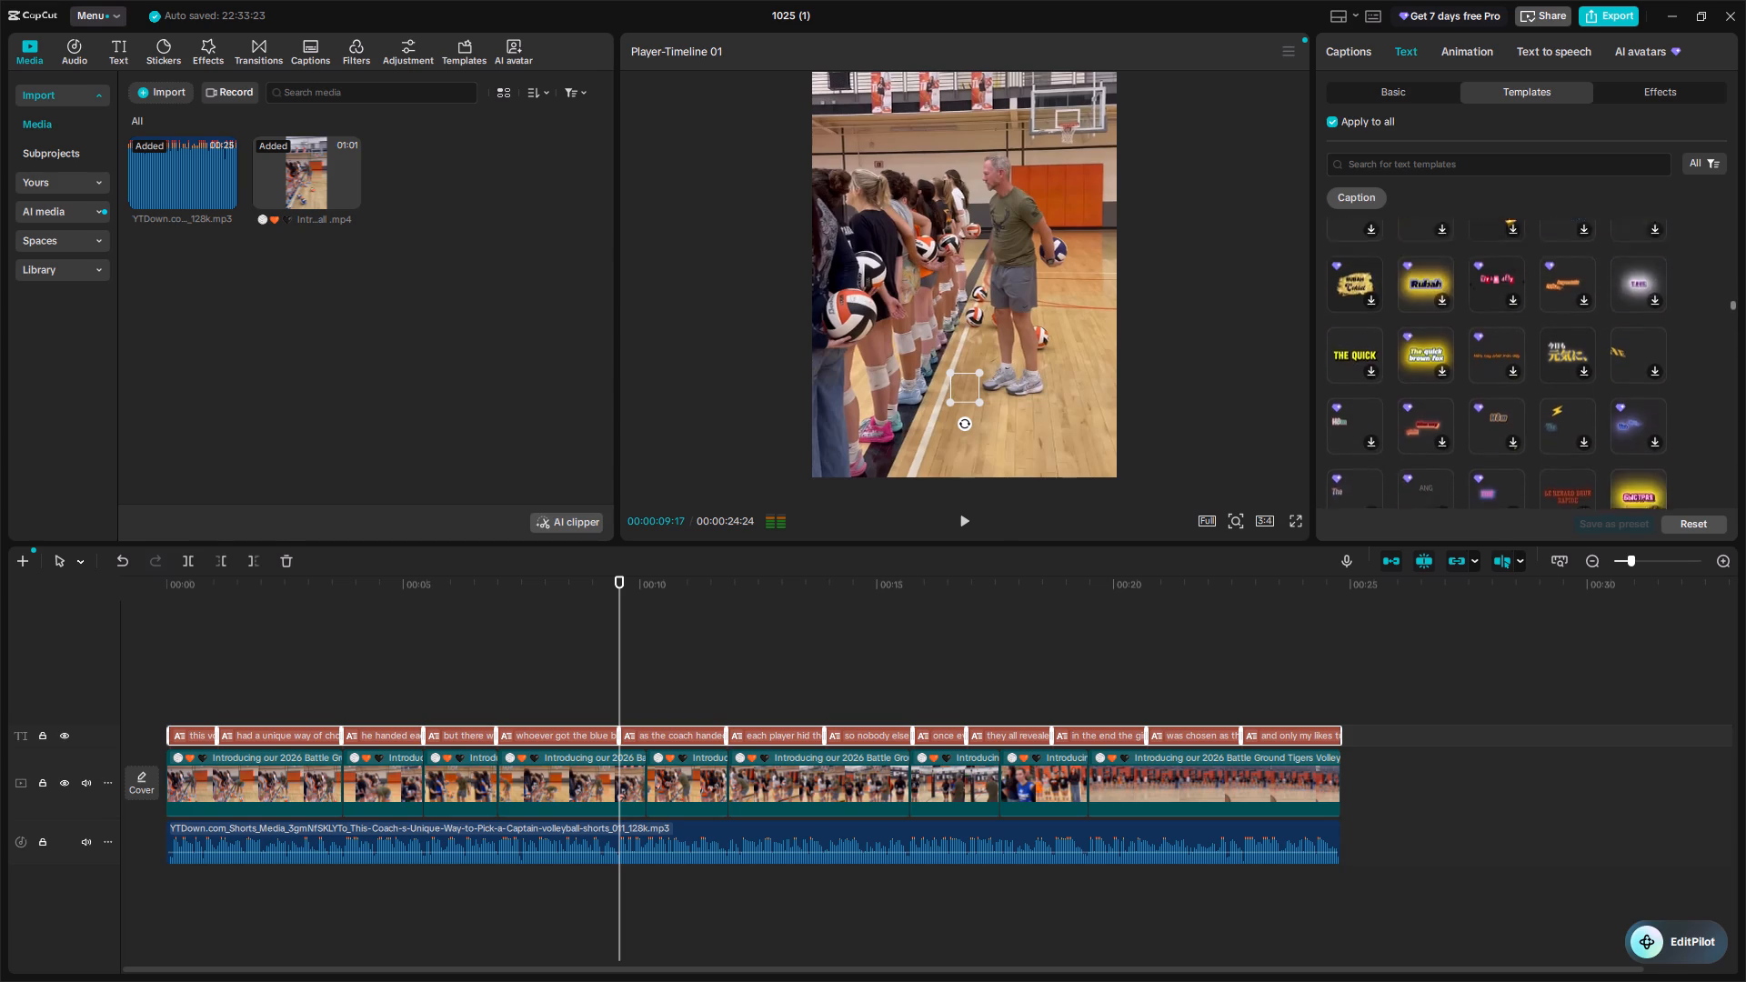
scroll(1697, 476, right, 1)
scroll(1697, 476, down, 1)
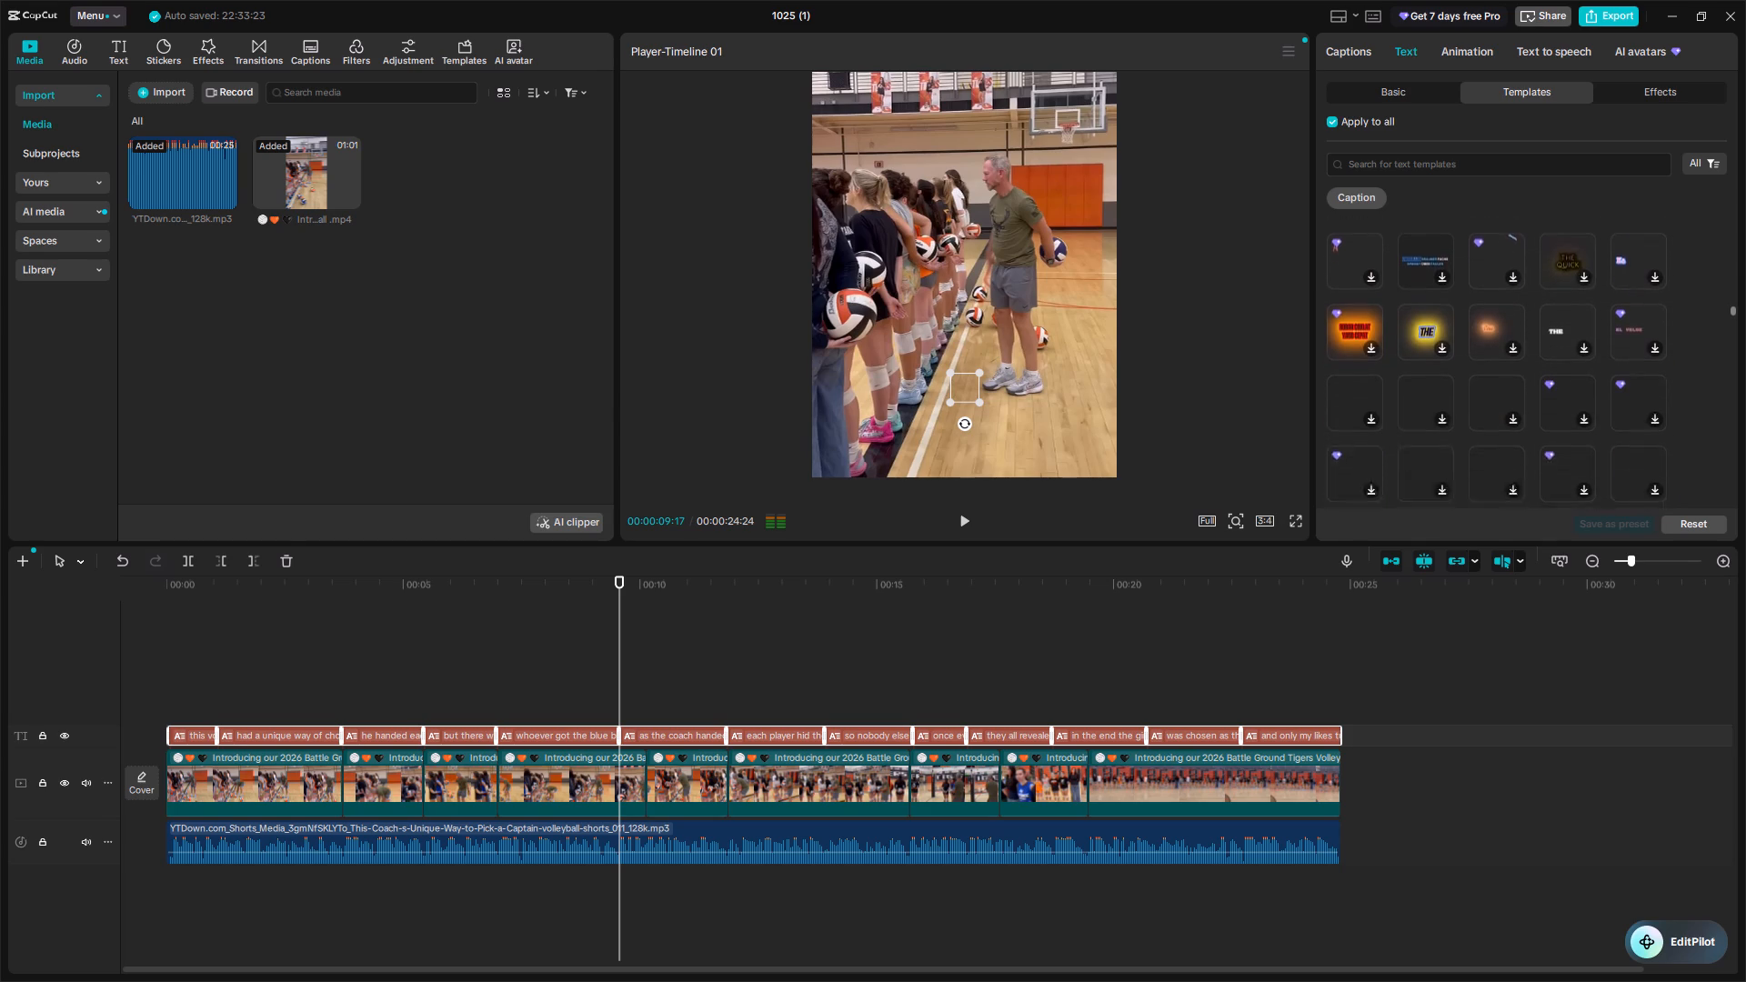
scroll(1697, 476, down, 2)
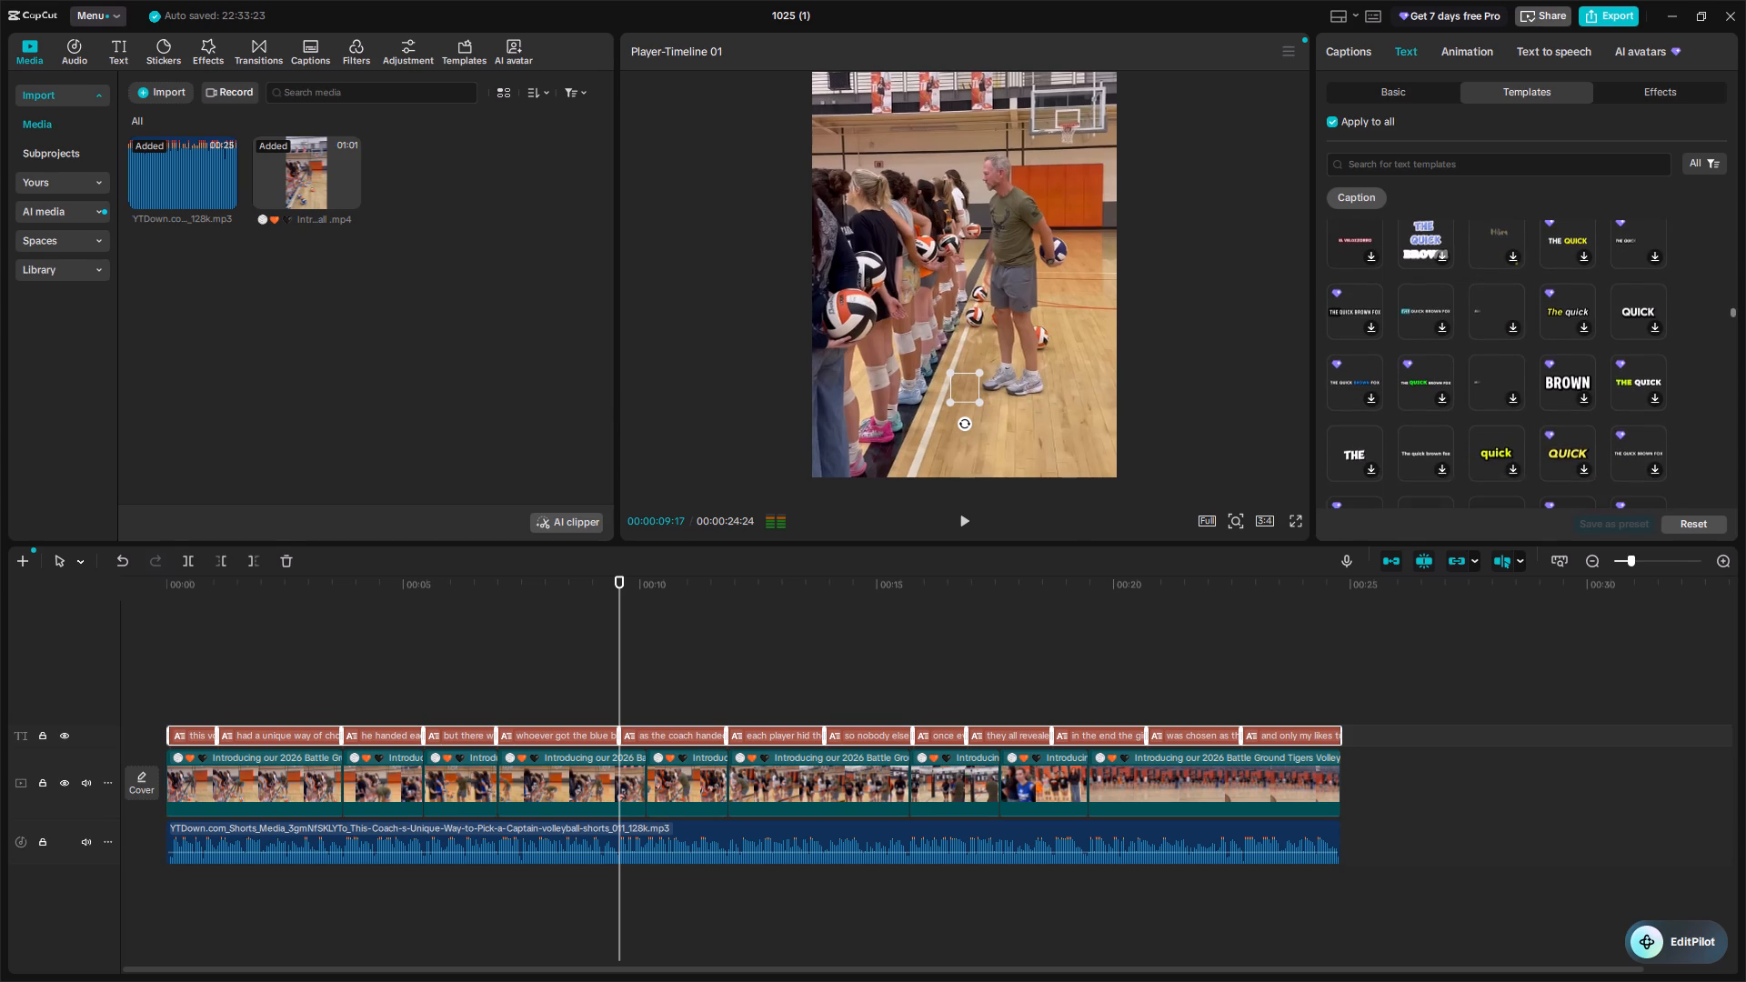
scroll(1697, 476, down, 1)
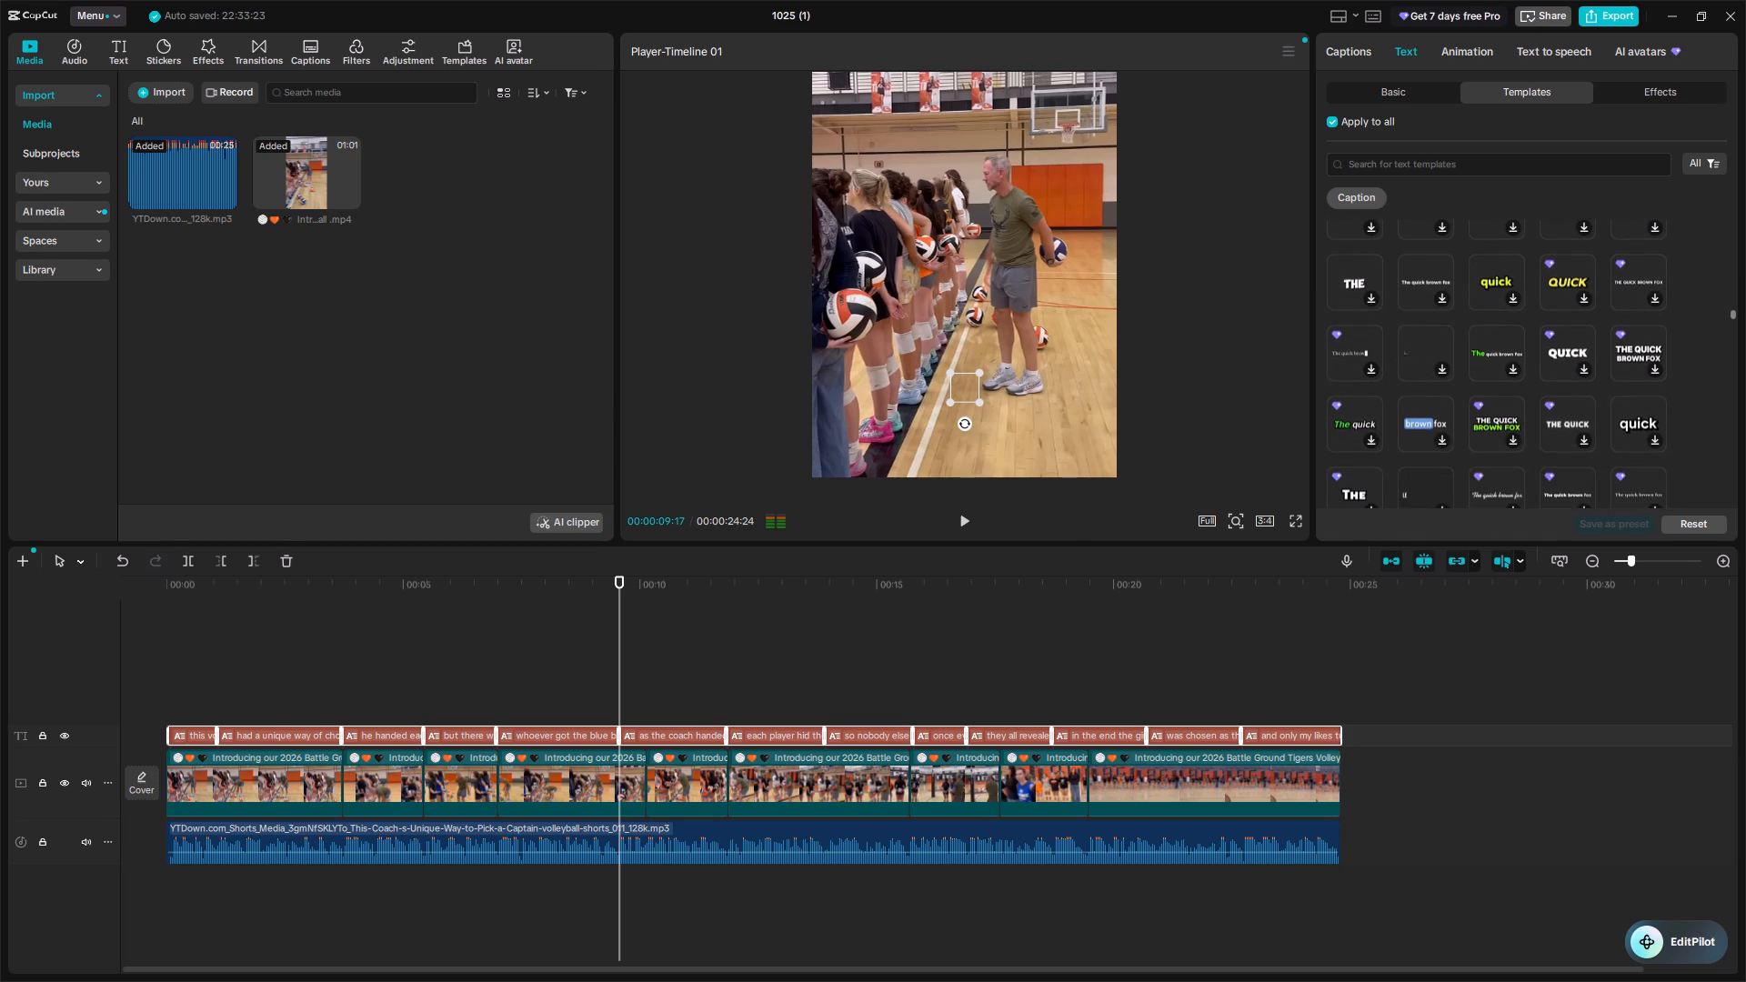
scroll(1697, 476, down, 2)
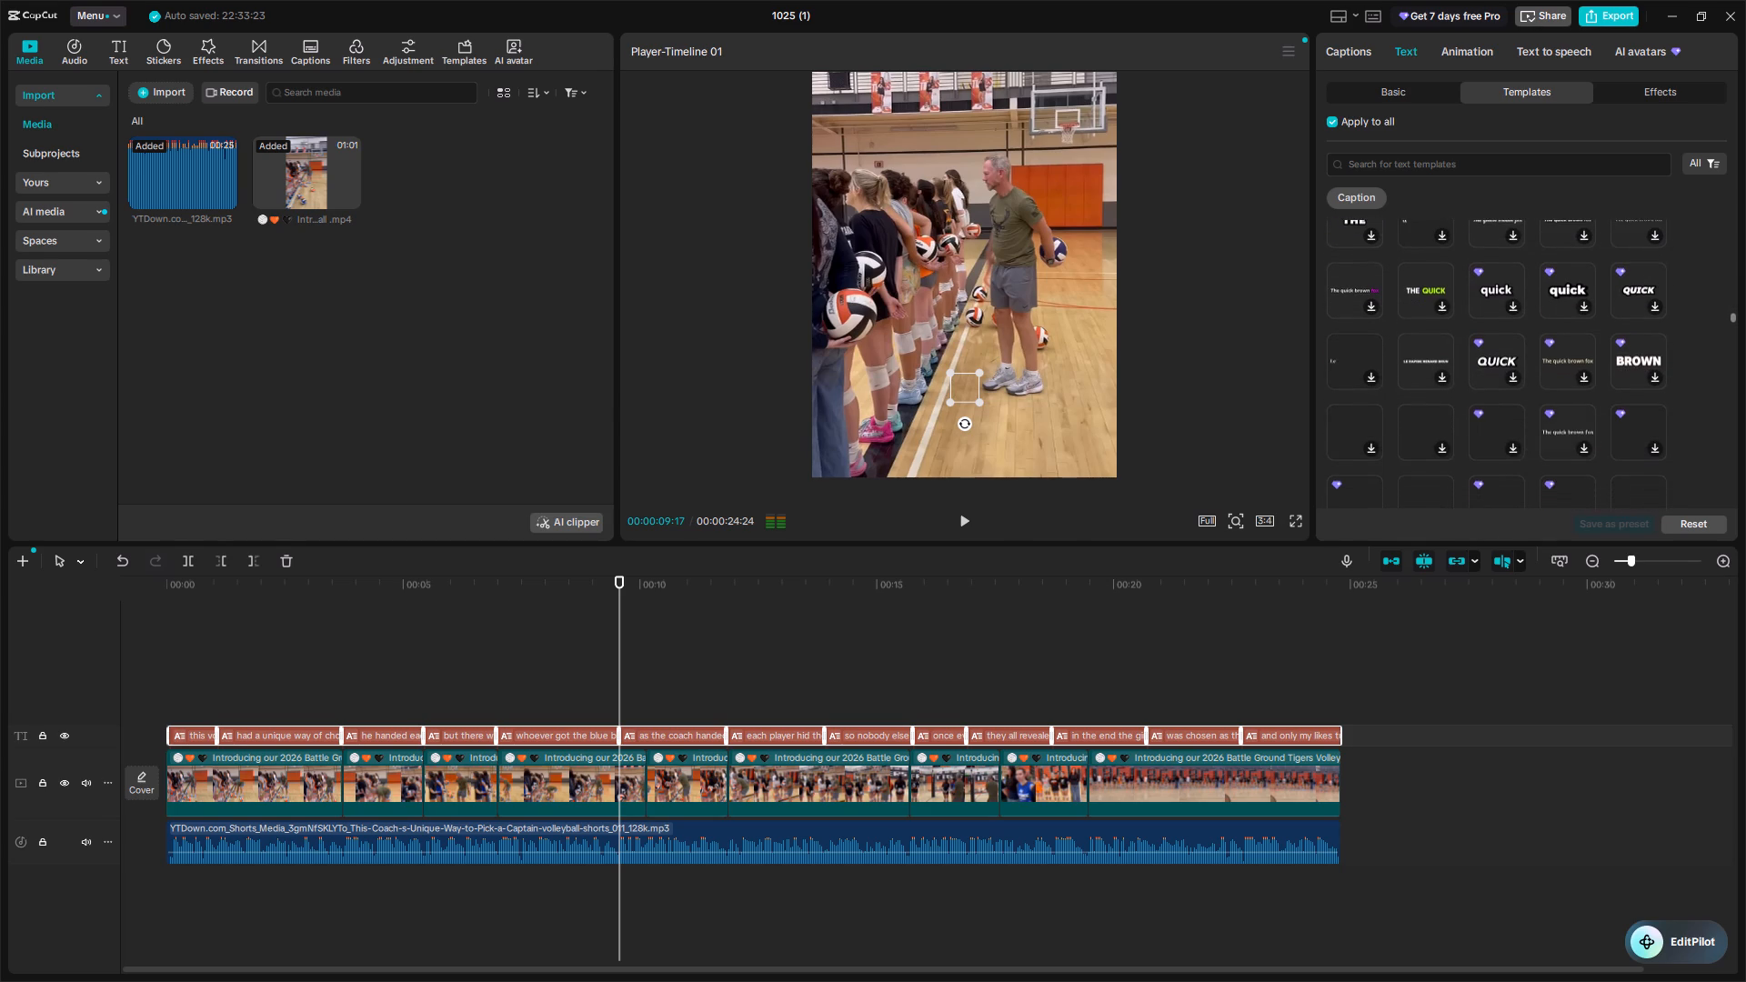
scroll(1697, 476, down, 2)
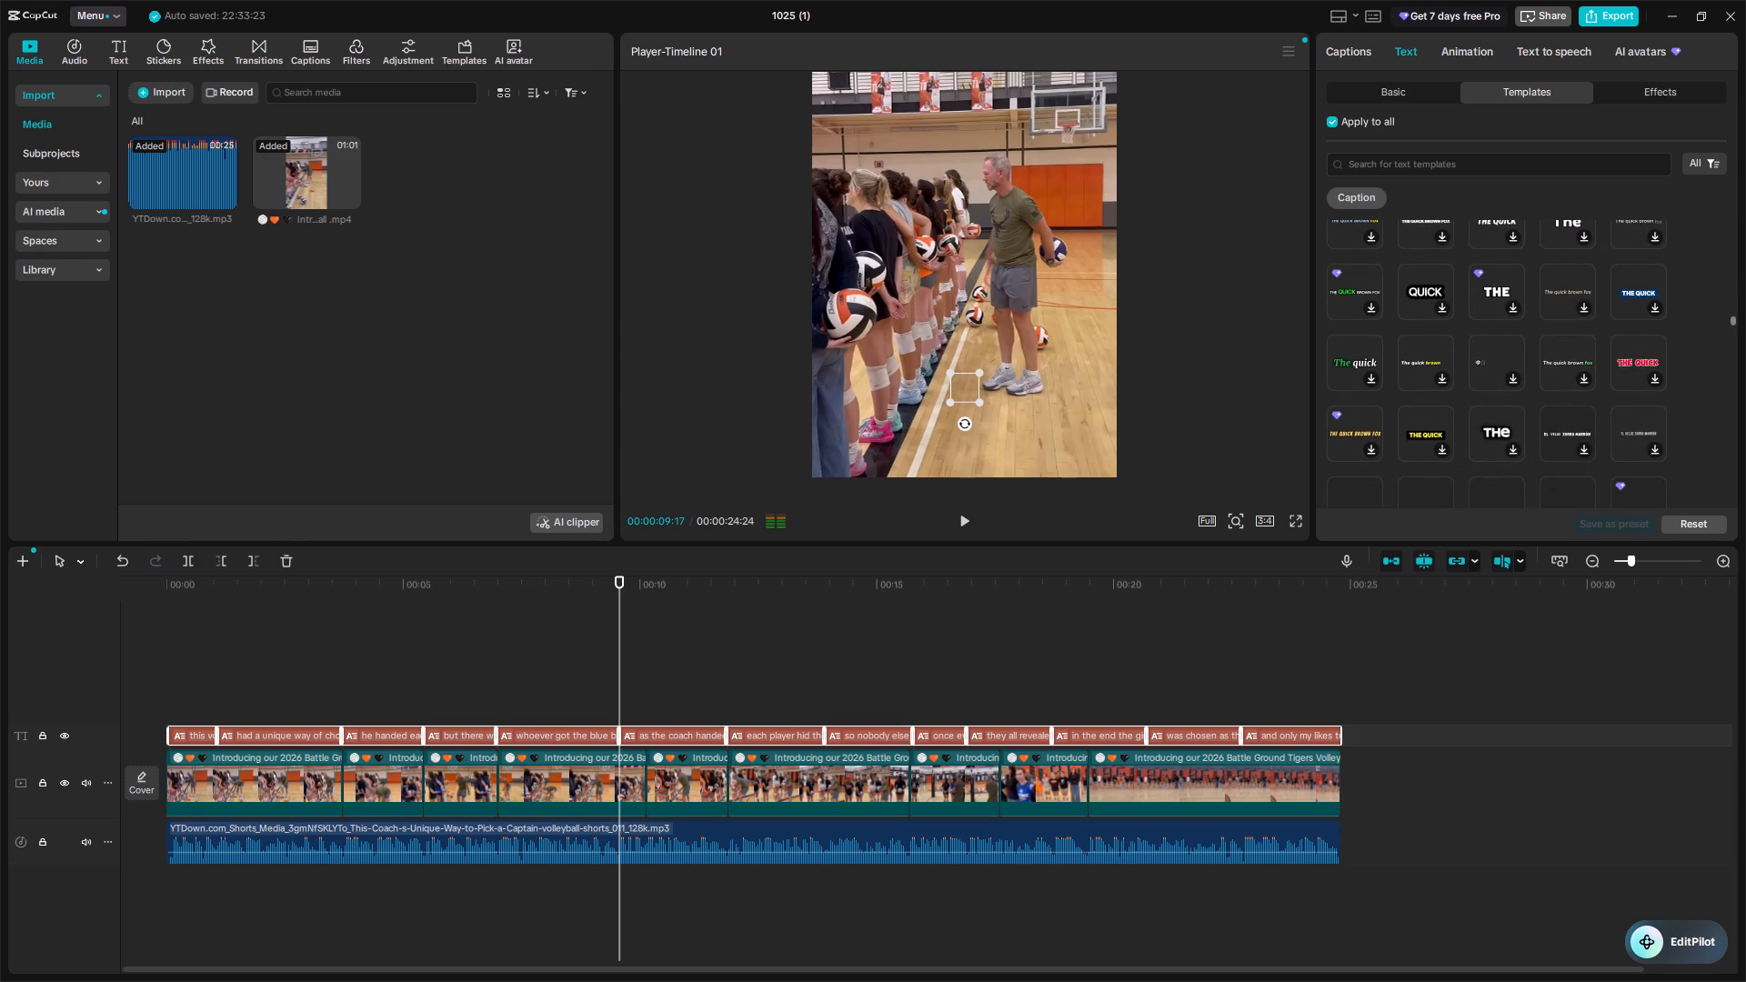
scroll(1697, 476, down, 1)
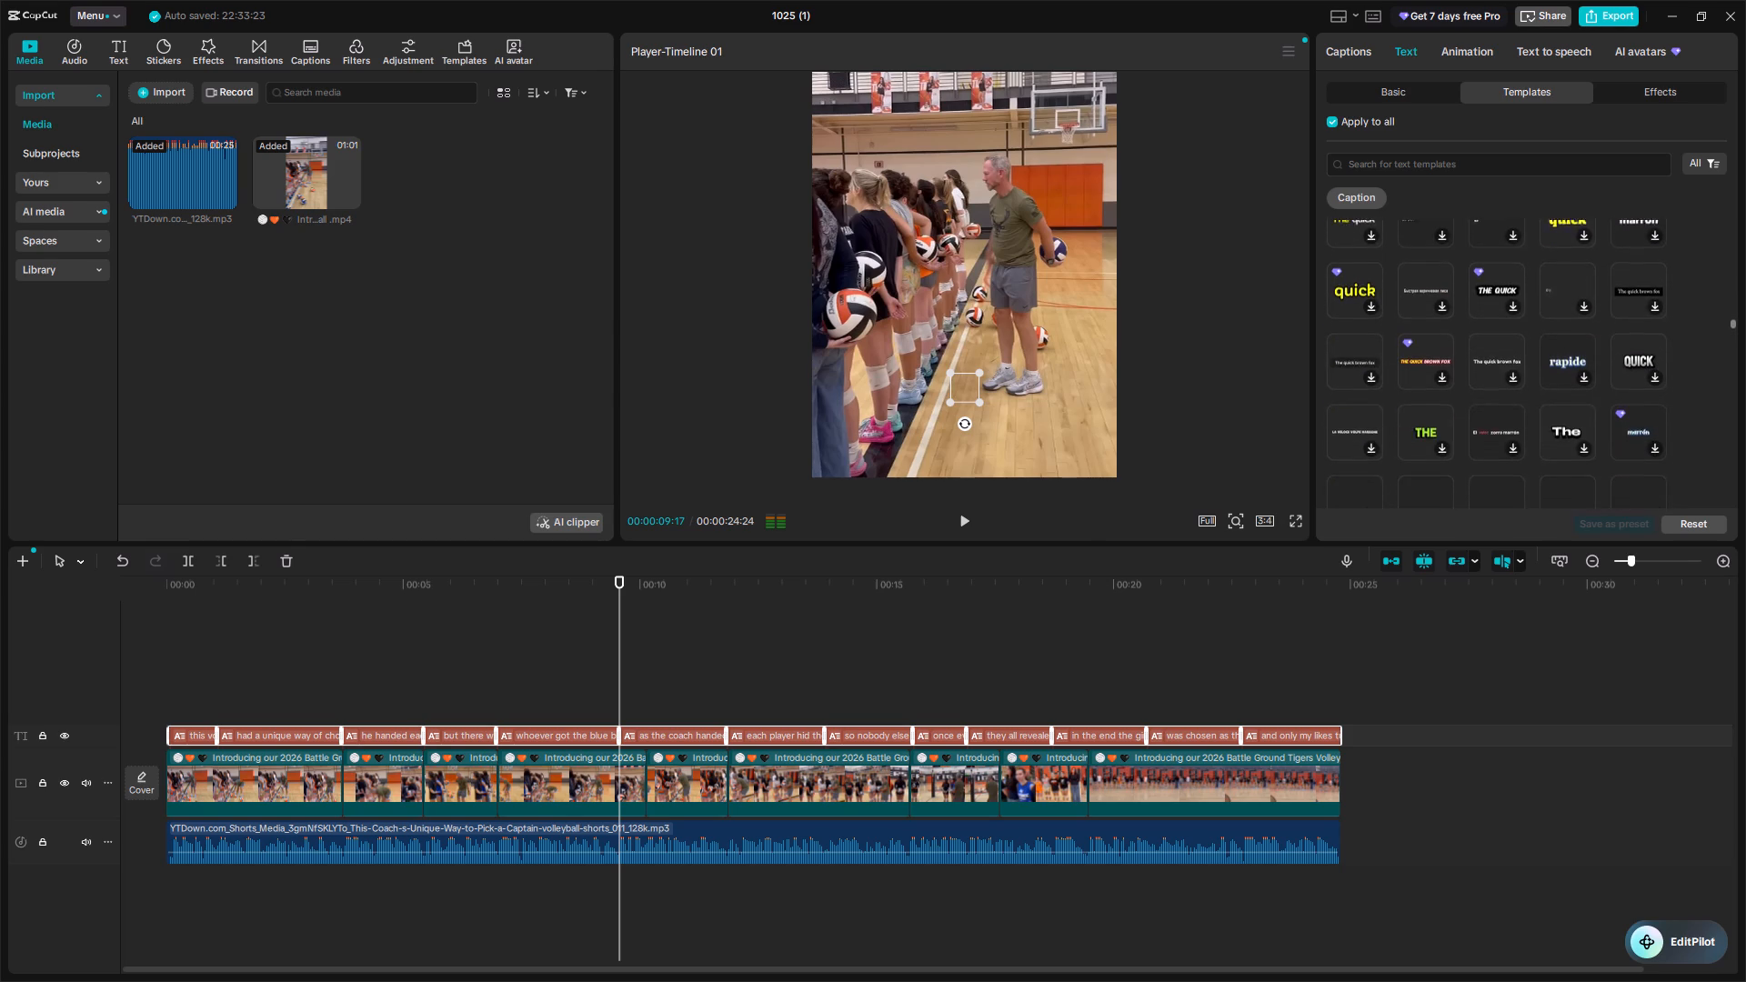
scroll(1697, 476, down, 2)
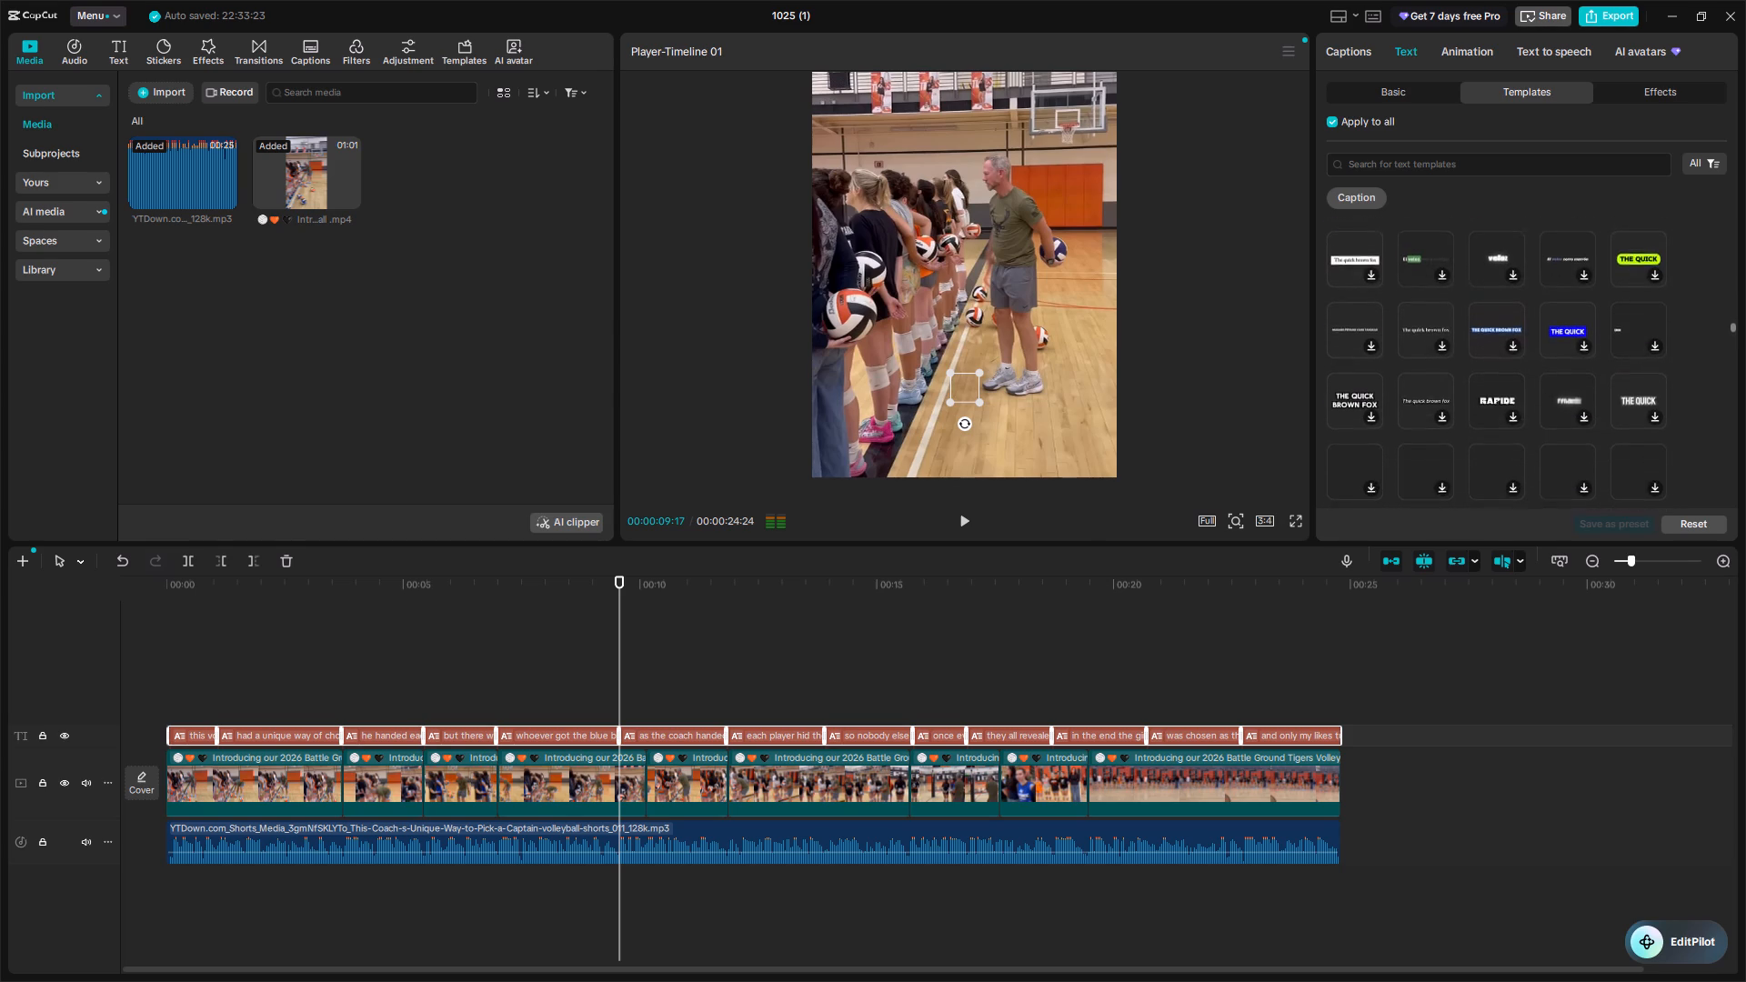
scroll(1697, 476, down, 3)
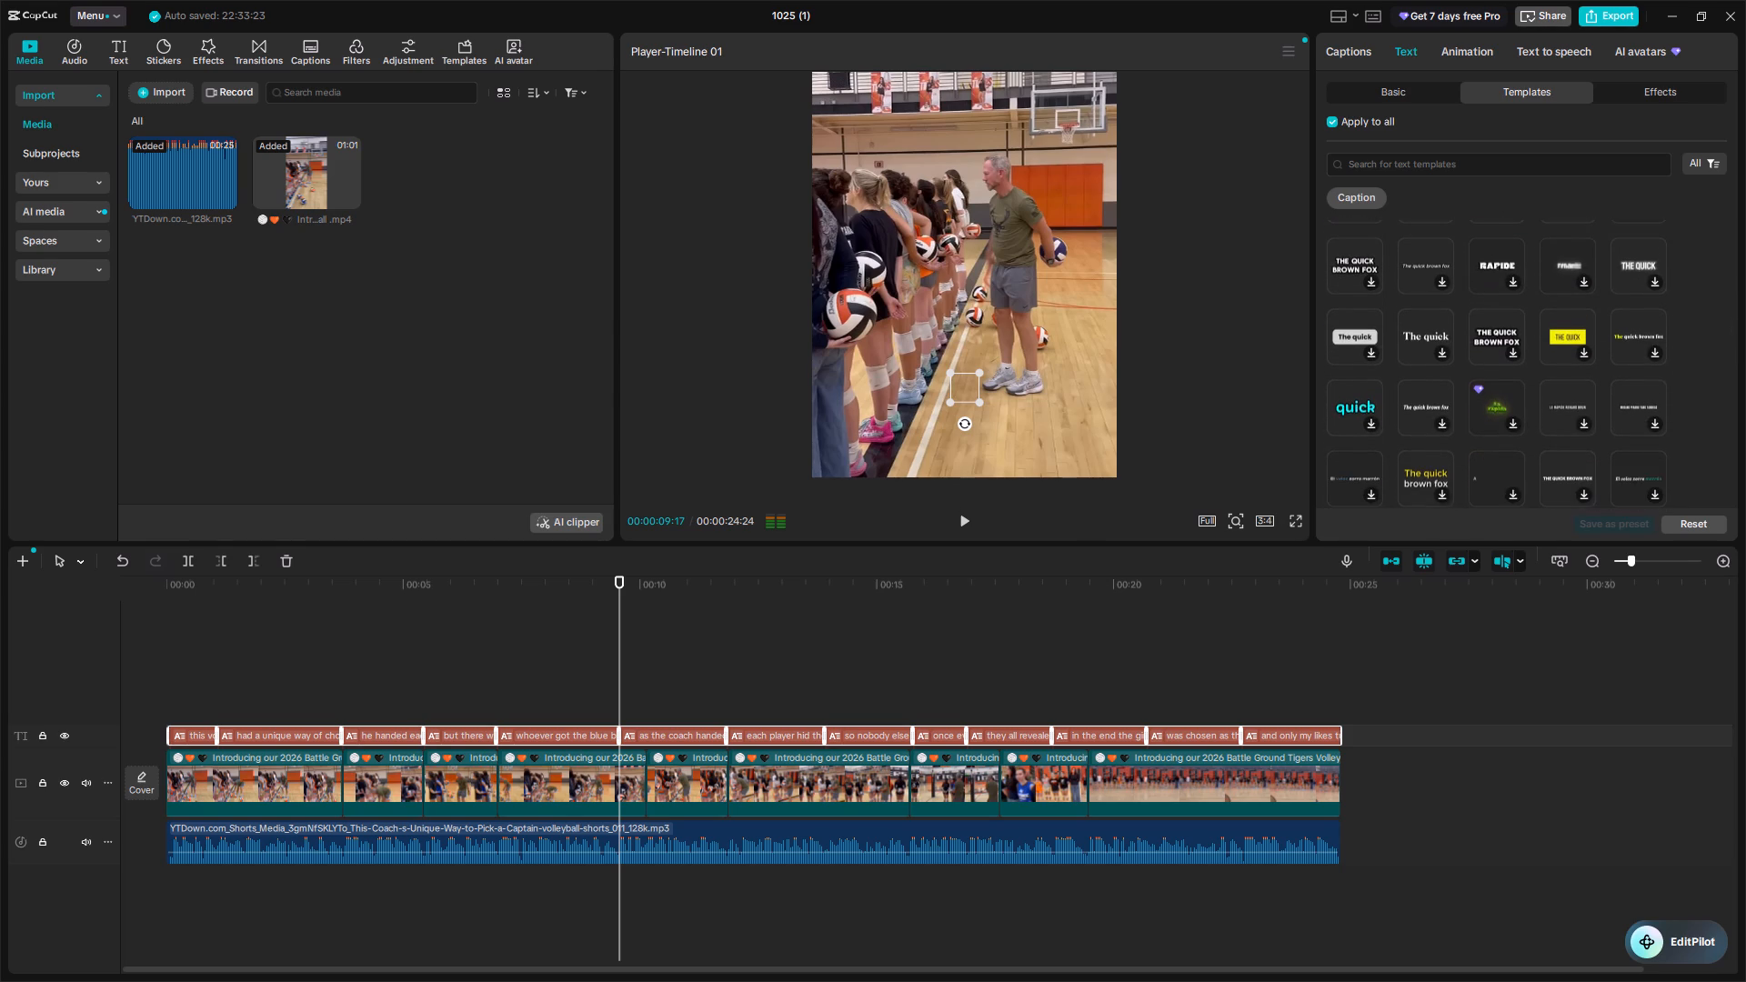
scroll(1697, 476, down, 1)
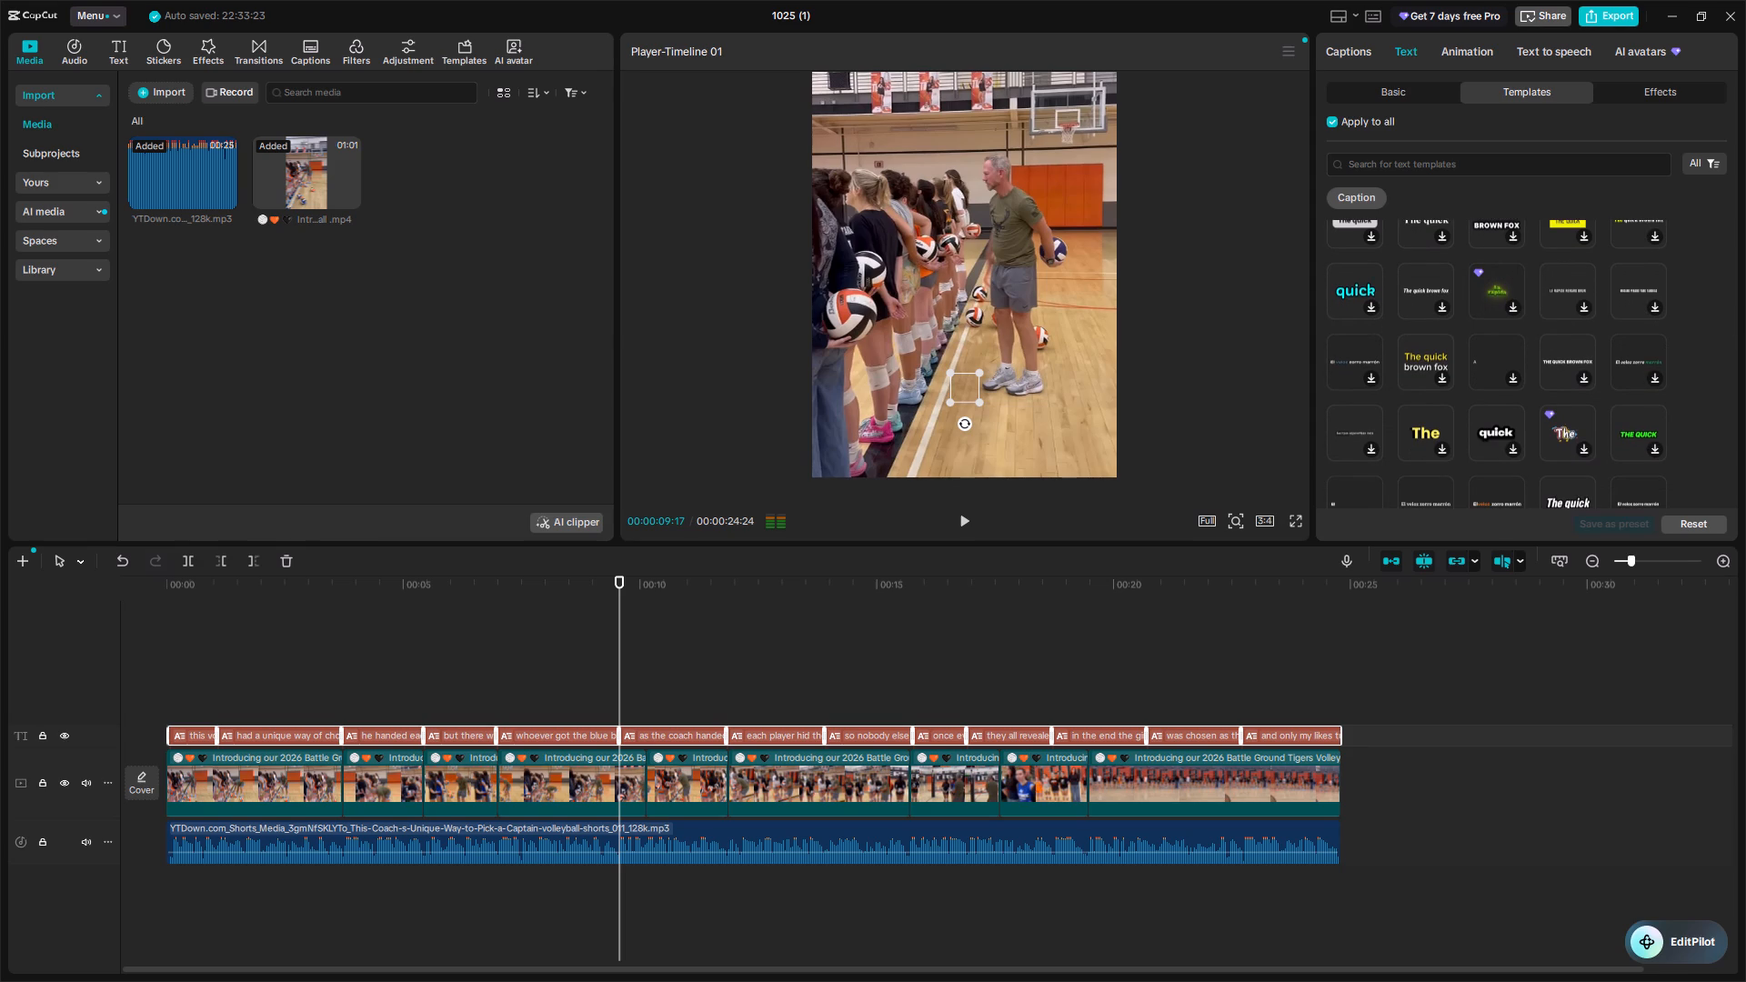
scroll(1677, 463, down, 1)
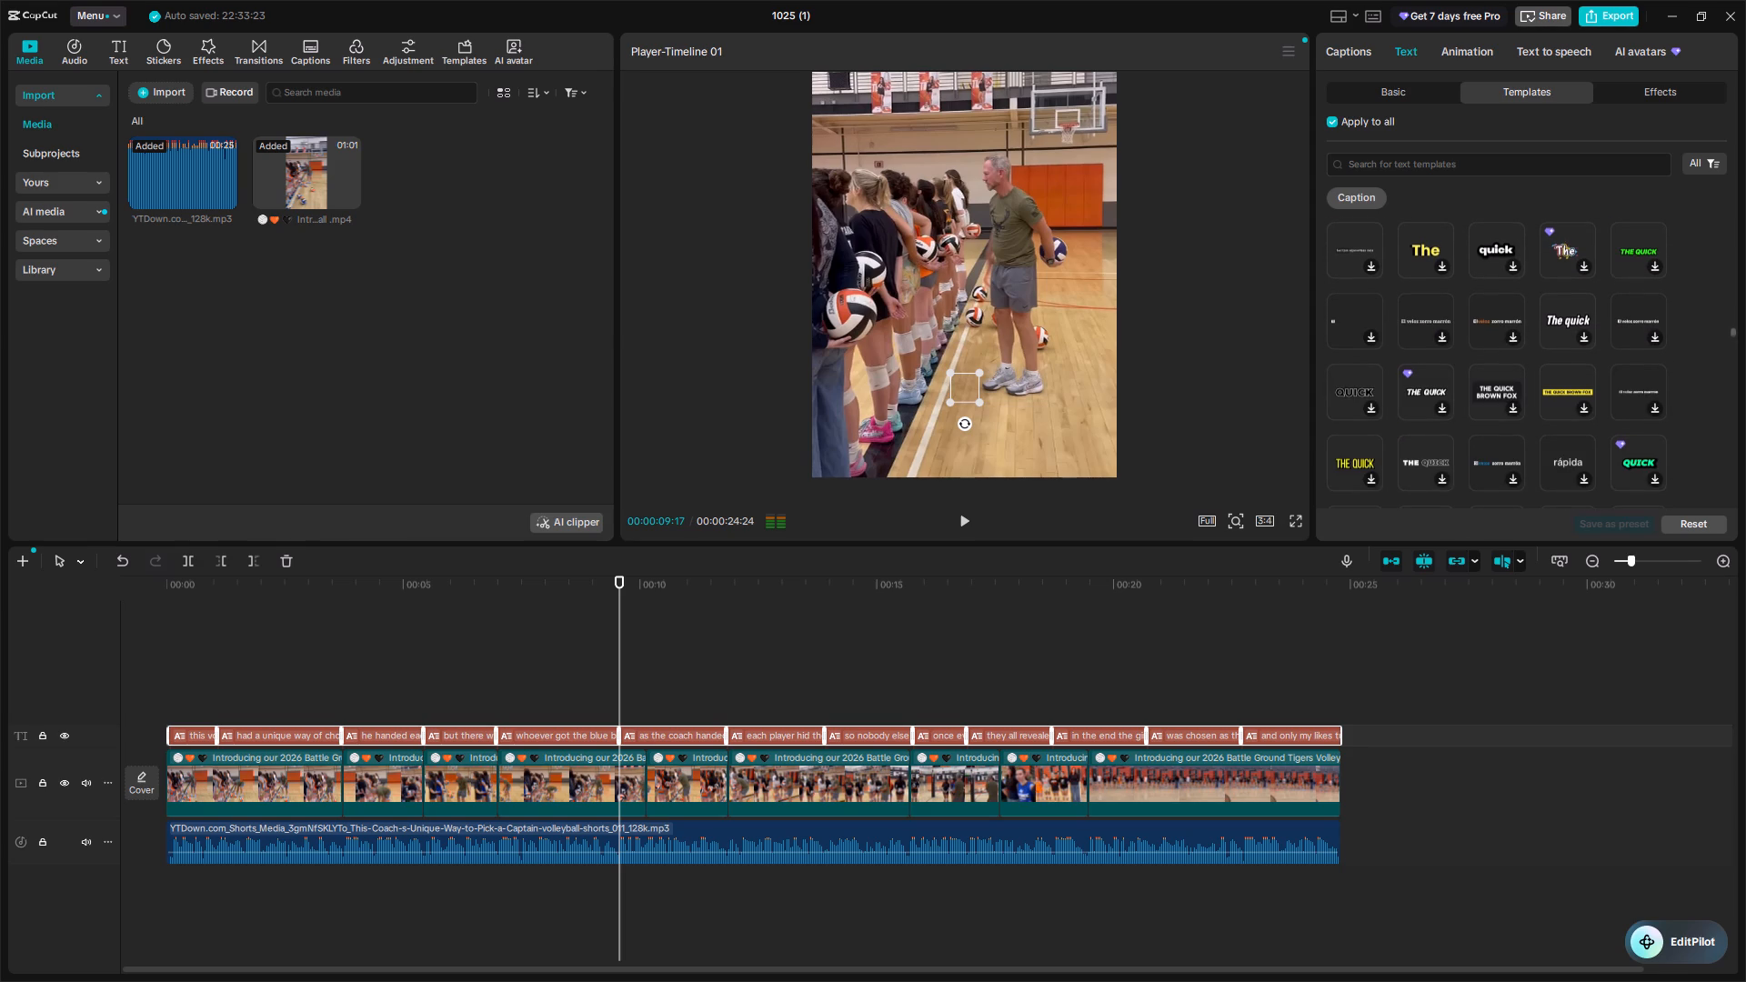
scroll(1704, 411, down, 1)
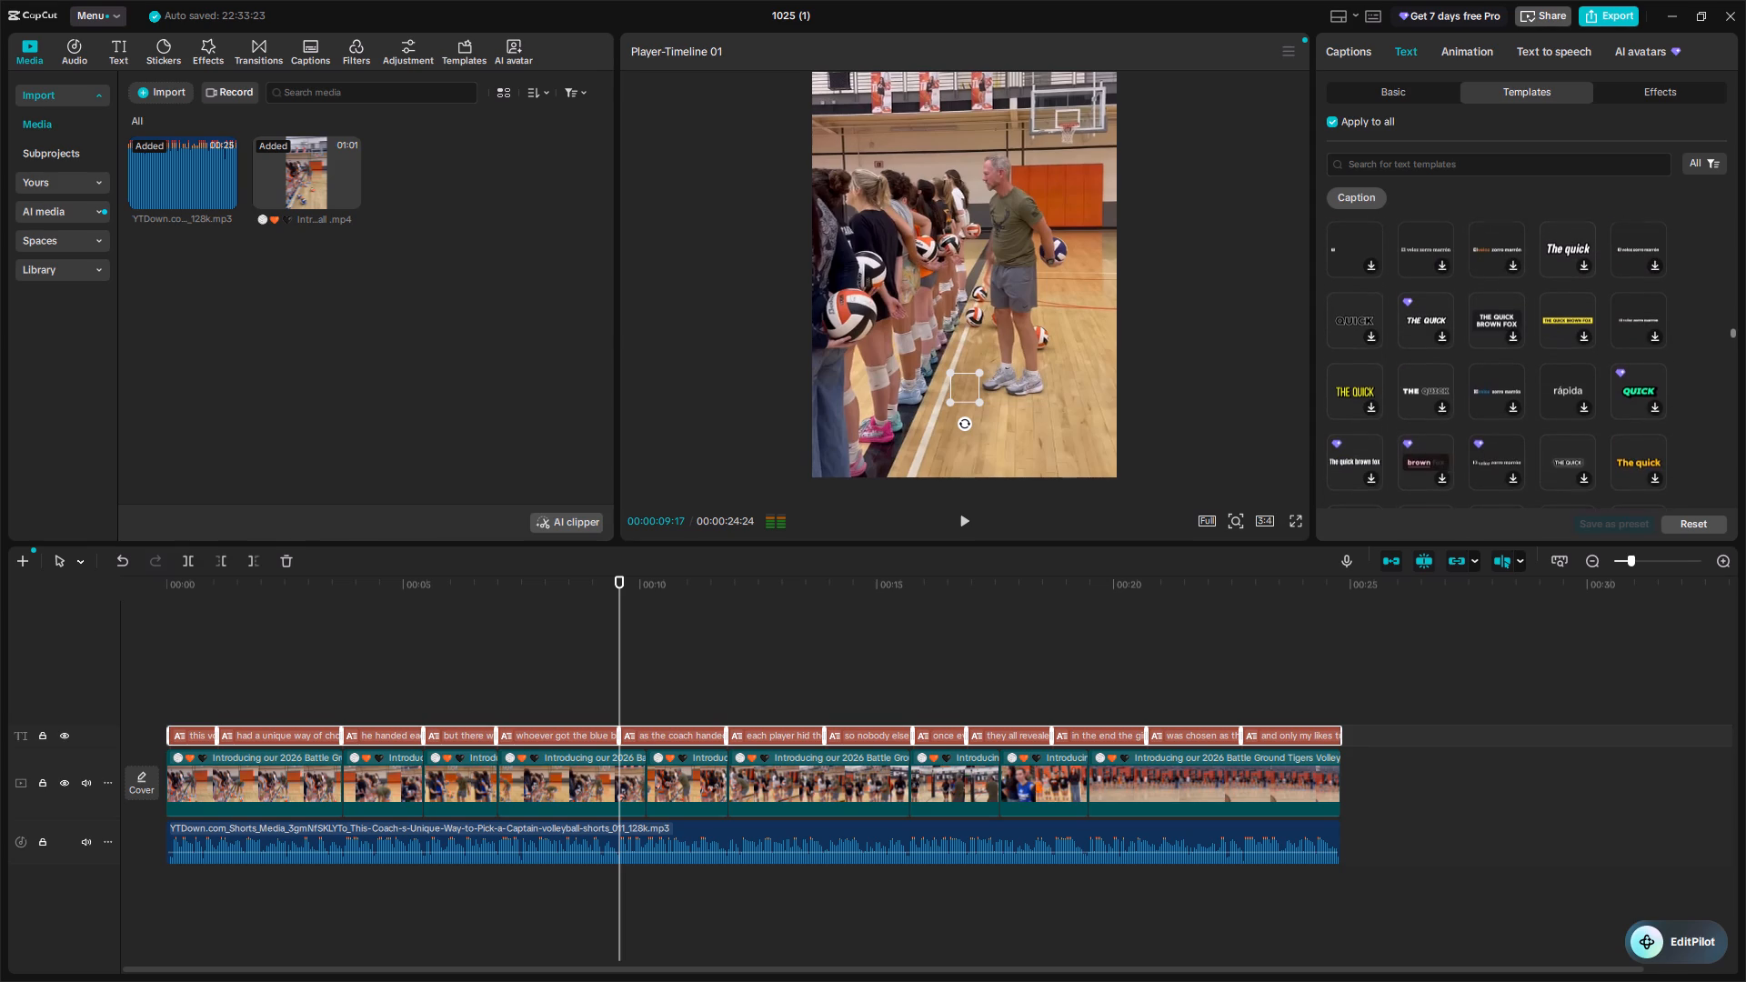
scroll(1704, 411, down, 2)
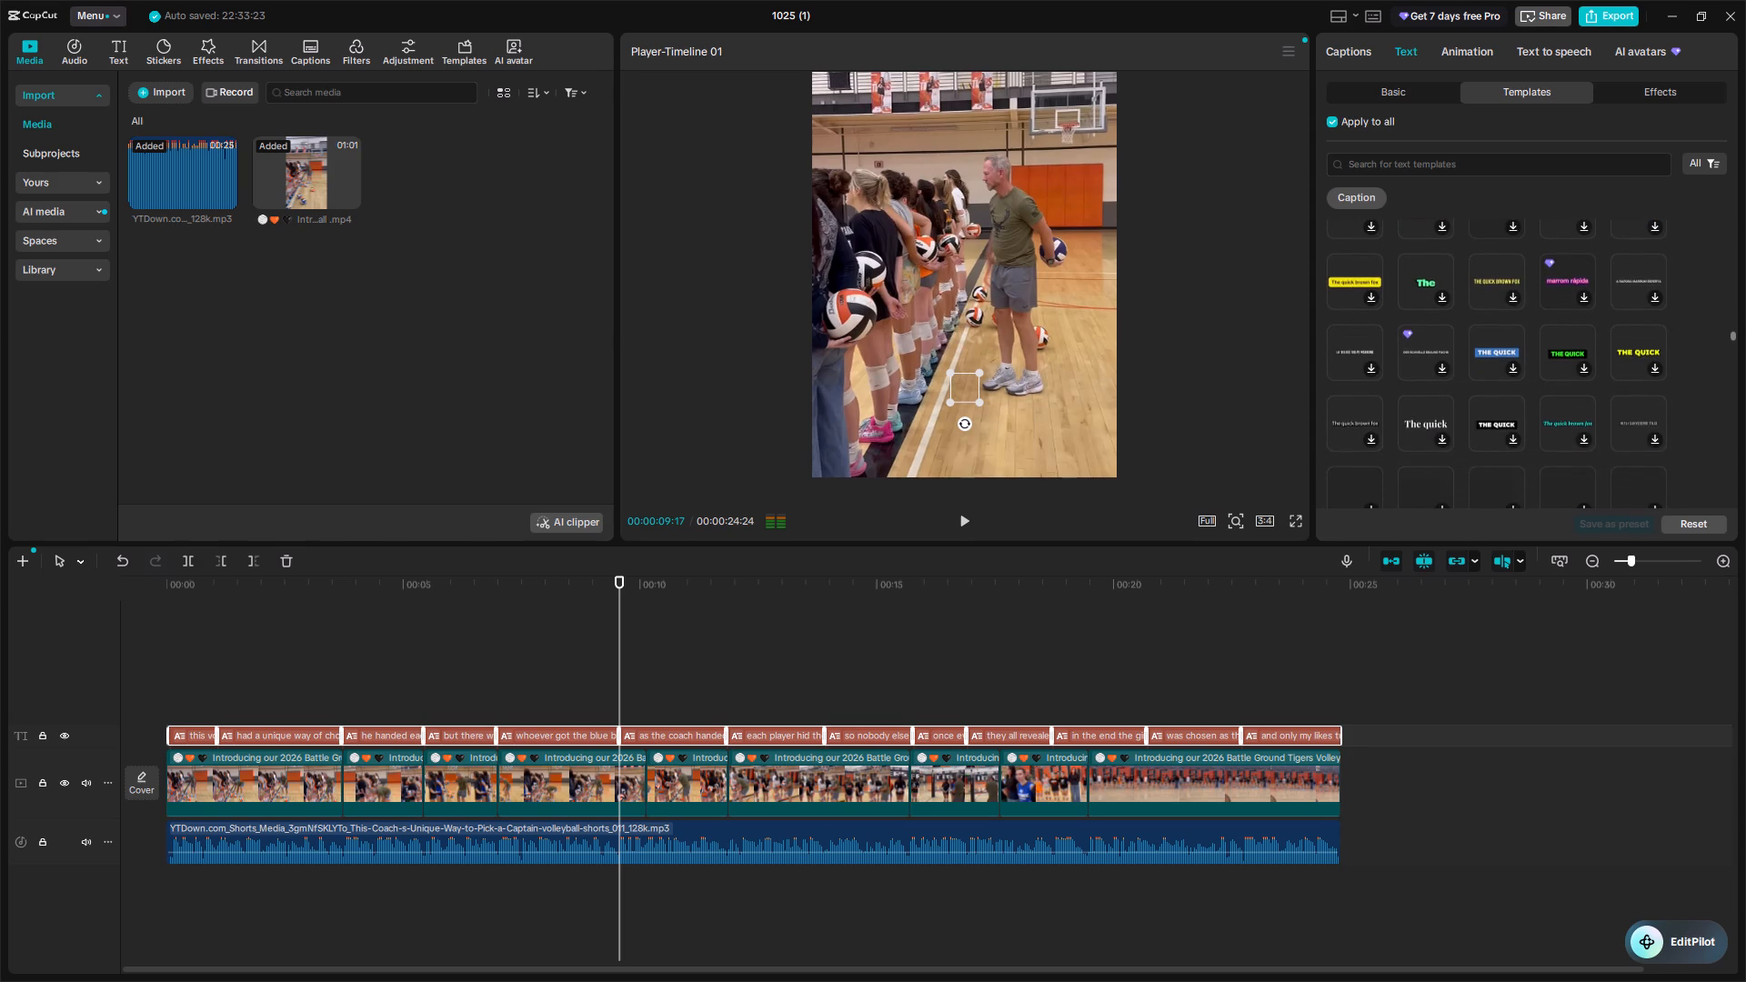
scroll(1704, 411, down, 2)
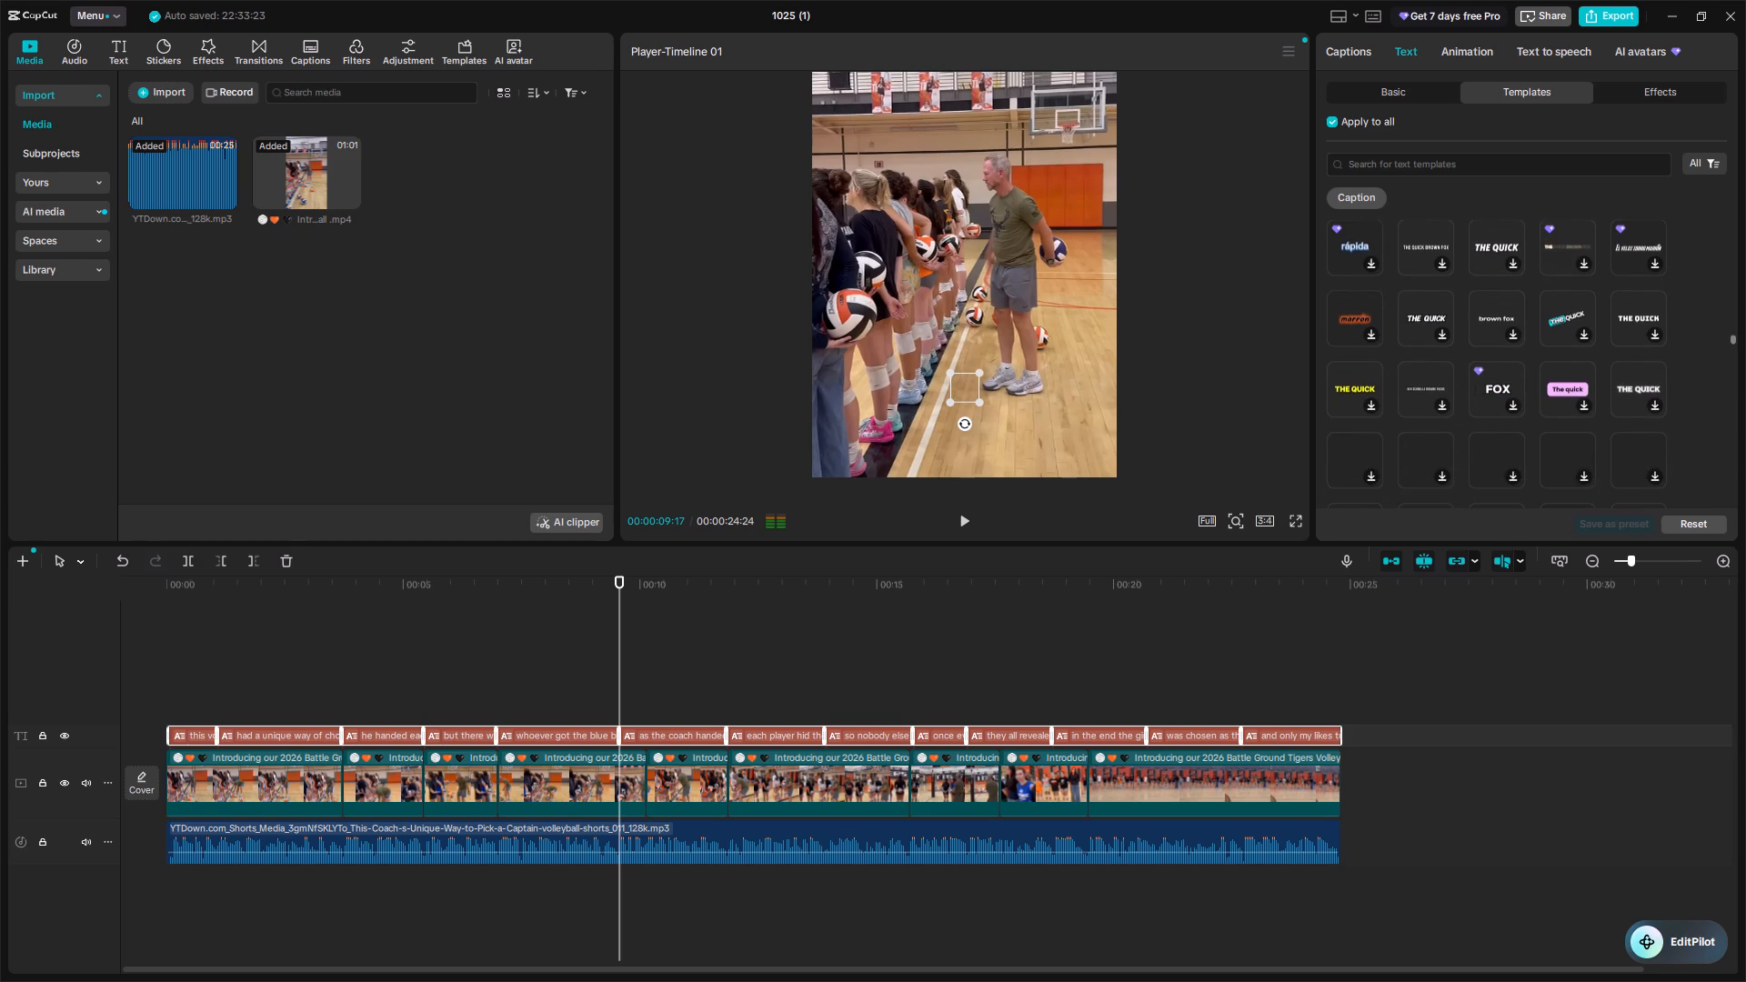
scroll(1704, 411, down, 2)
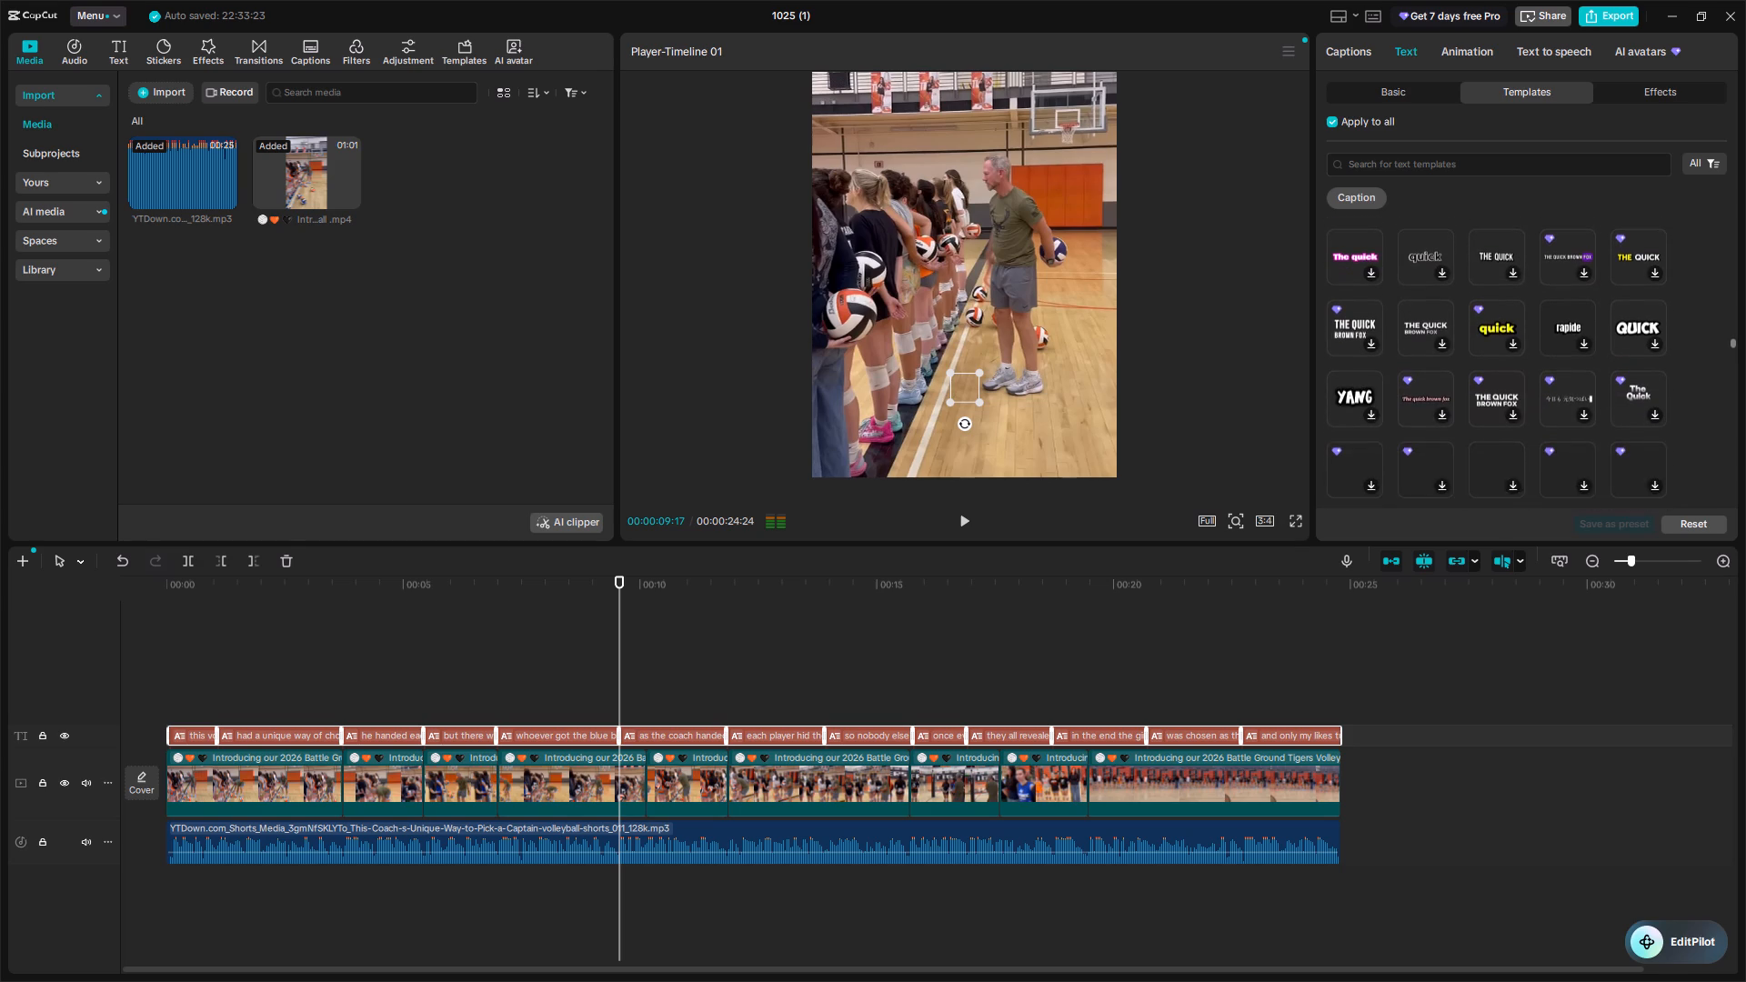
scroll(1704, 411, down, 2)
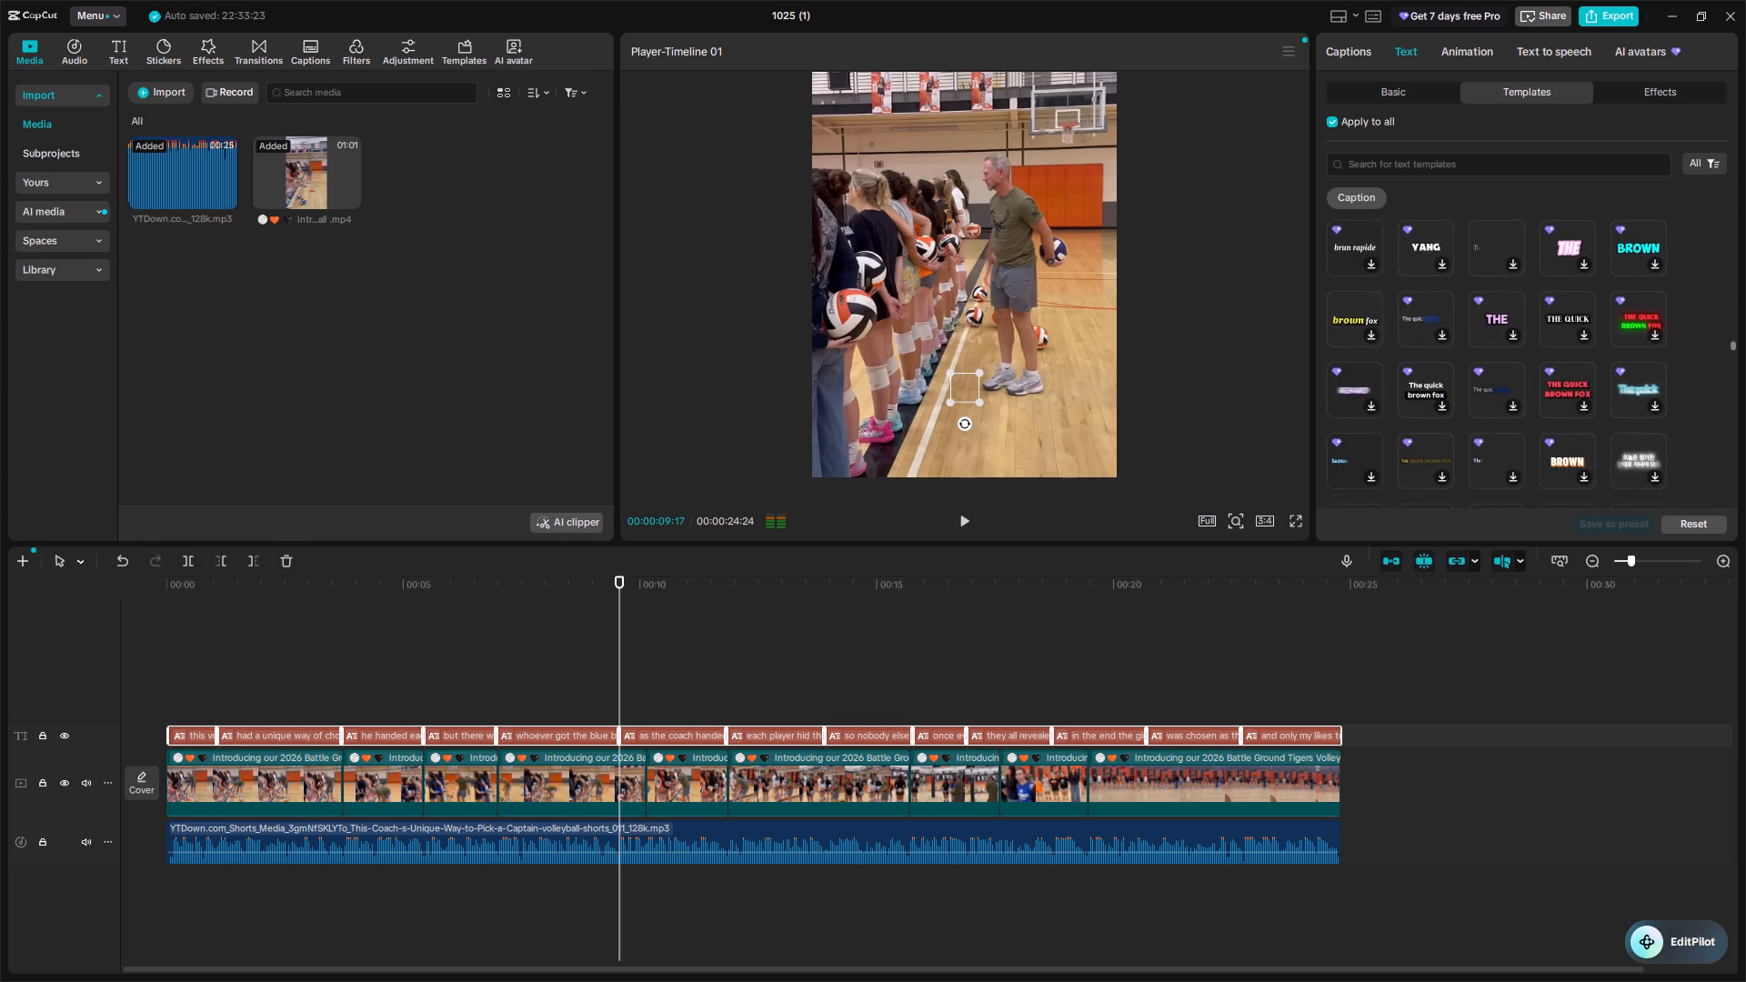
scroll(1704, 411, down, 2)
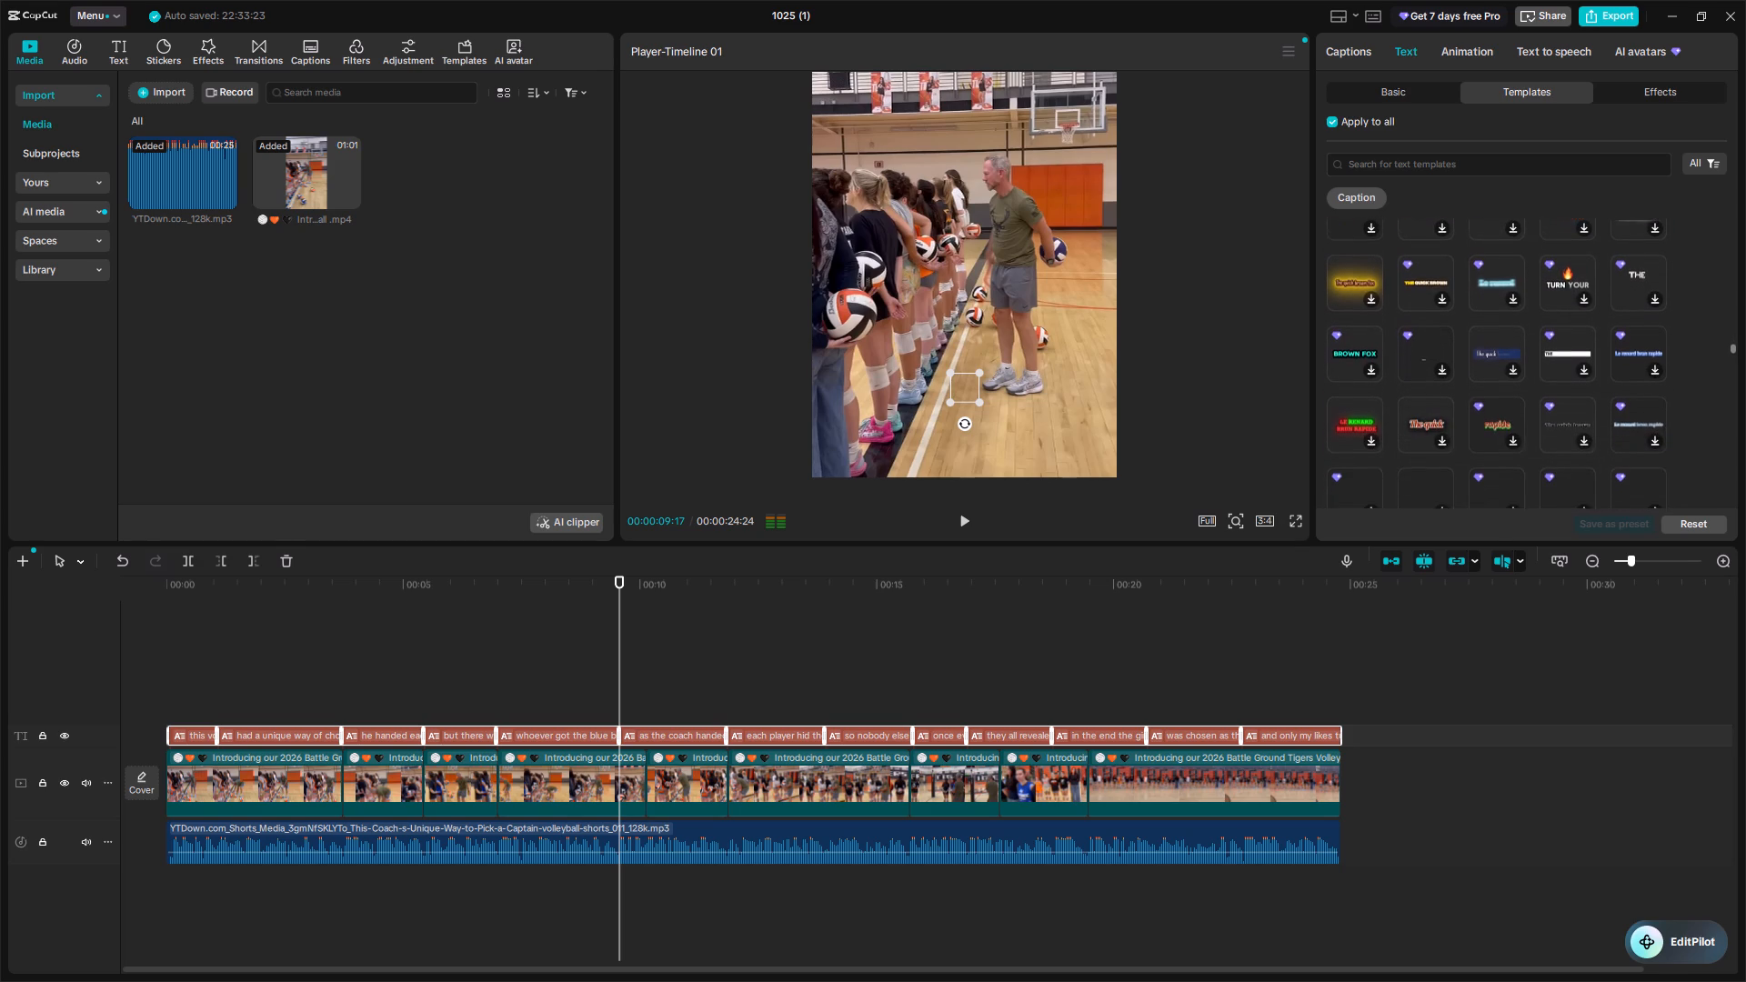
scroll(1704, 411, down, 3)
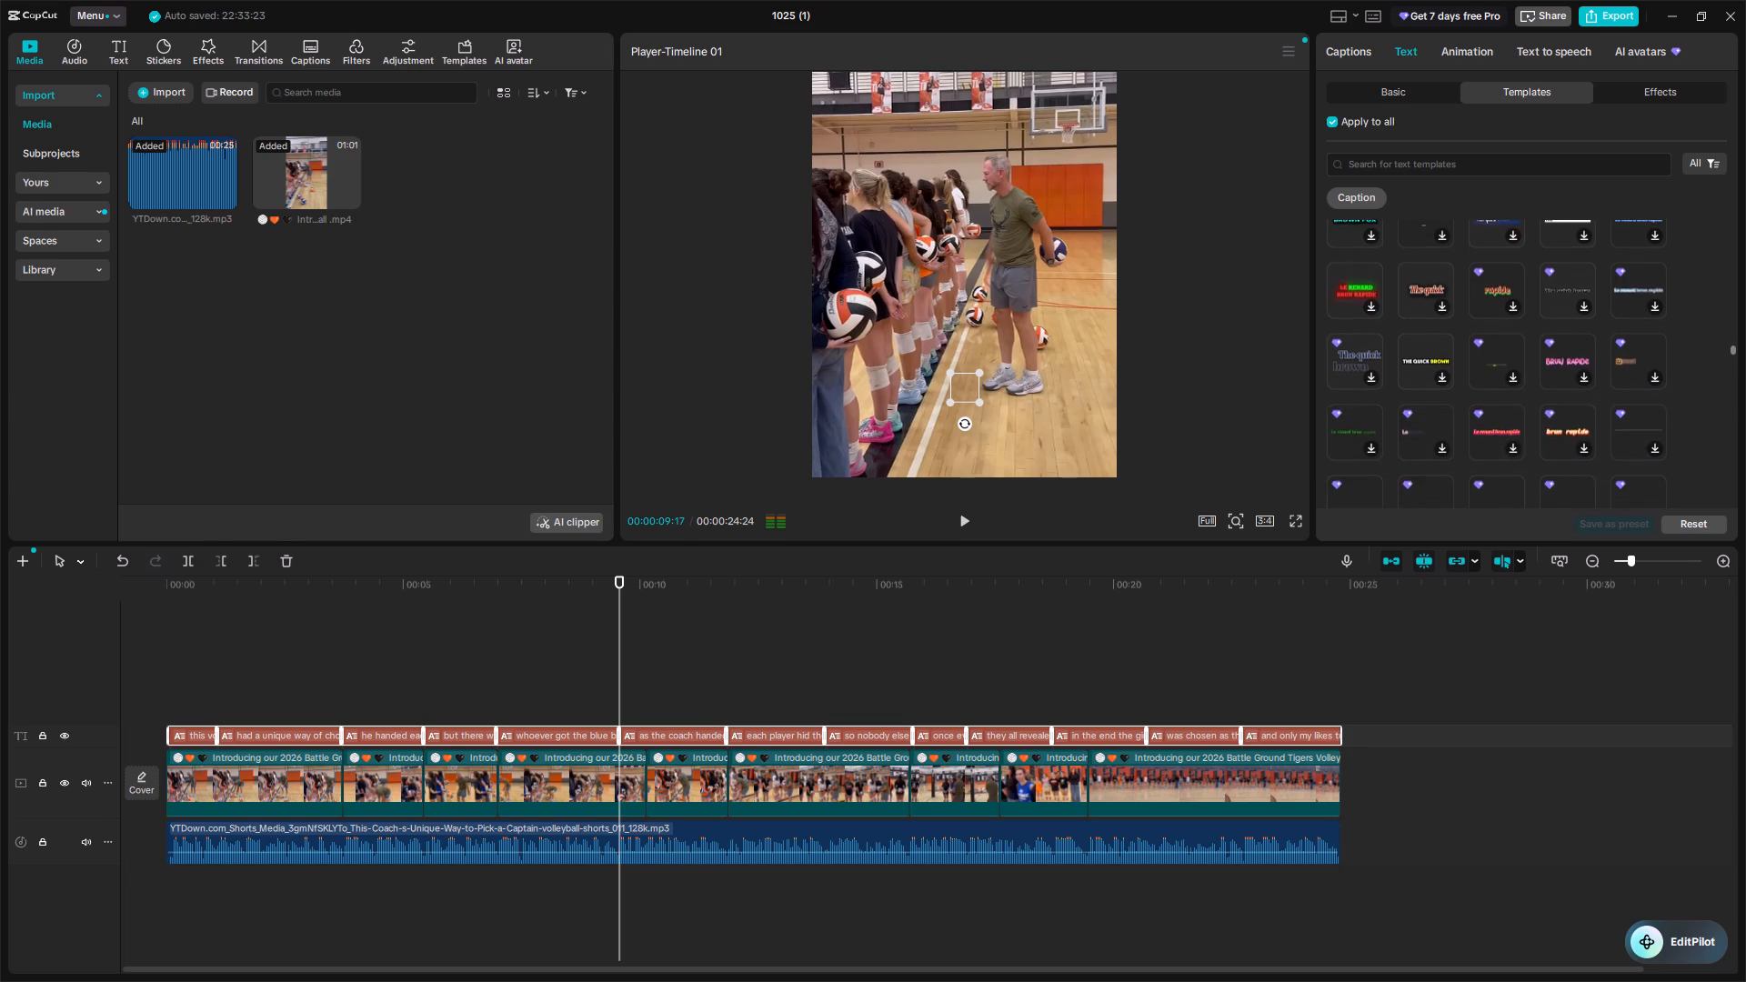
scroll(1704, 411, down, 2)
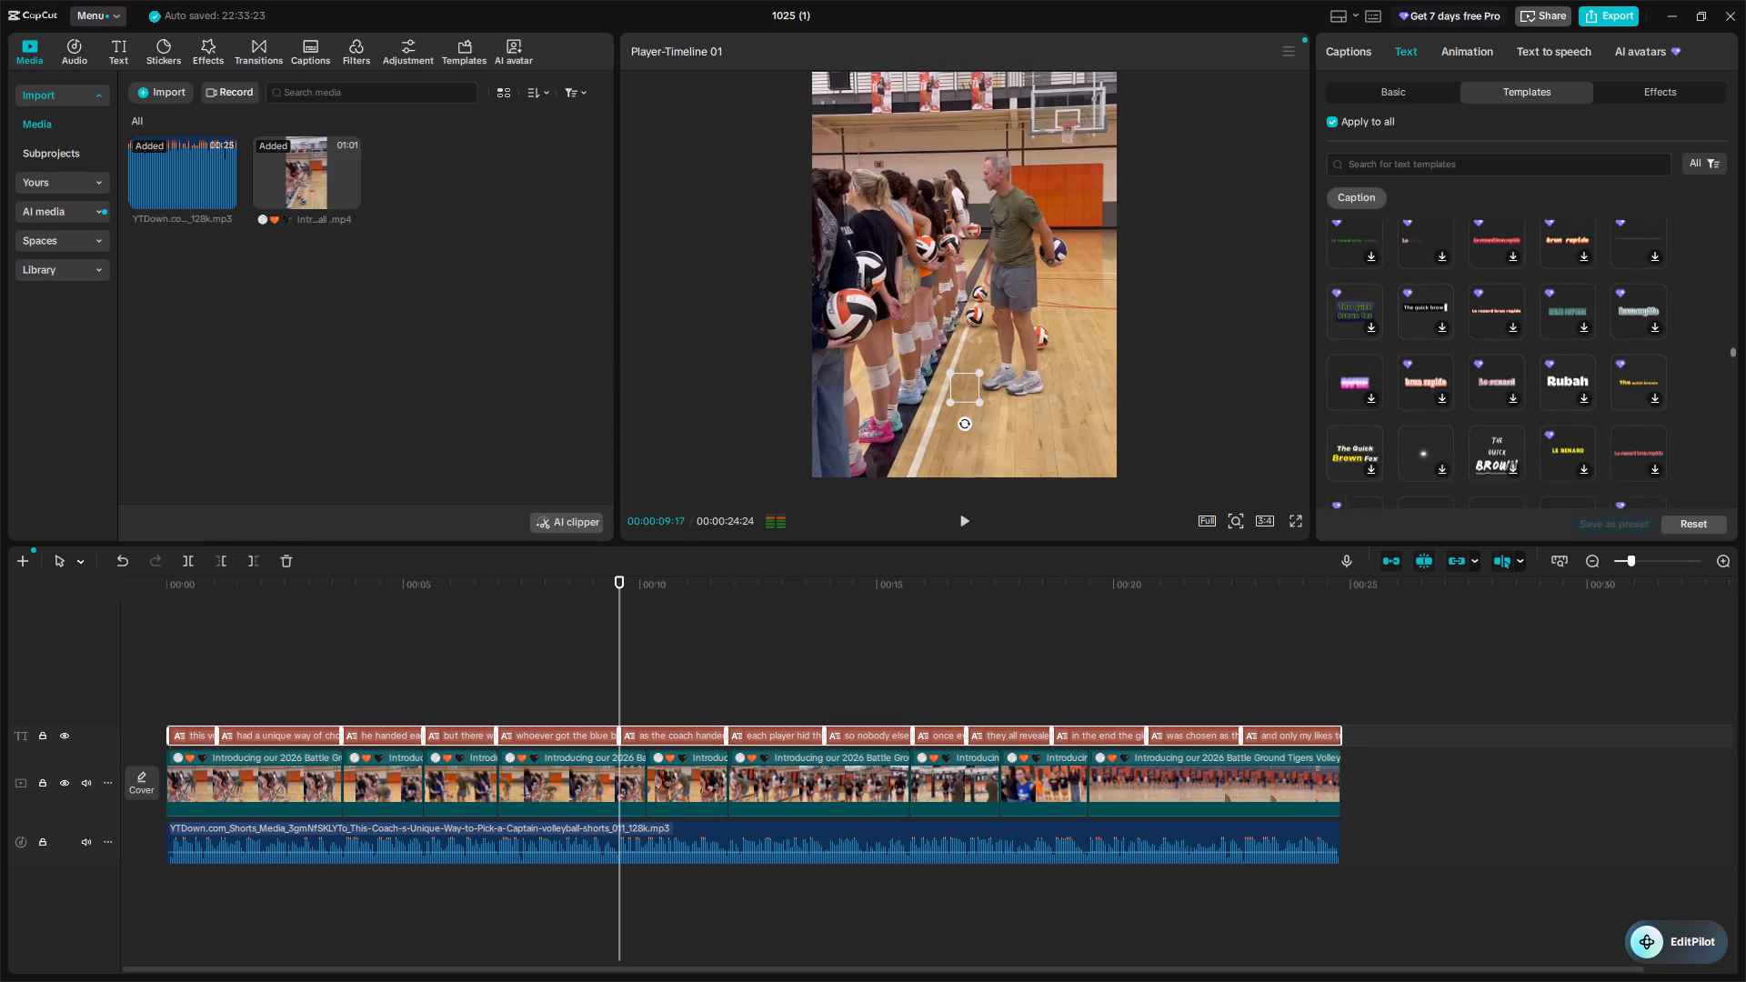
Find the "TURN YOUR TEXT INTO" template with the flame emoji further down the caption templates and apply it to all captions.
scroll(1704, 411, down, 2)
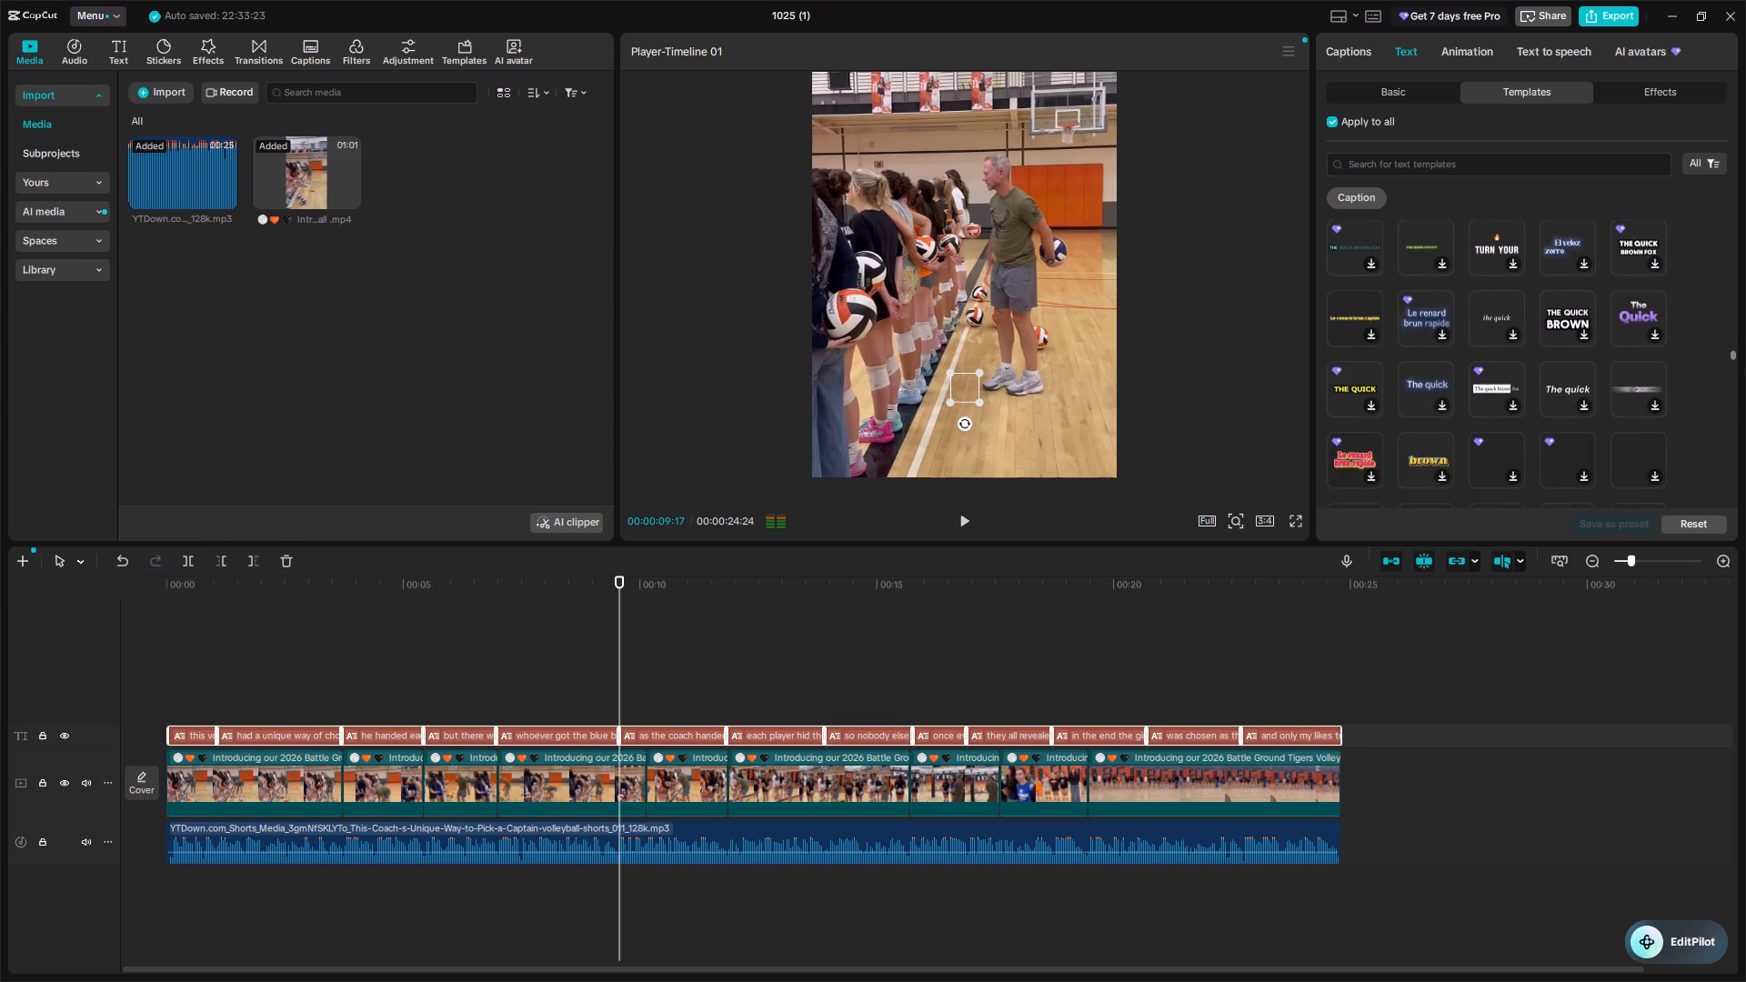
scroll(1704, 411, down, 2)
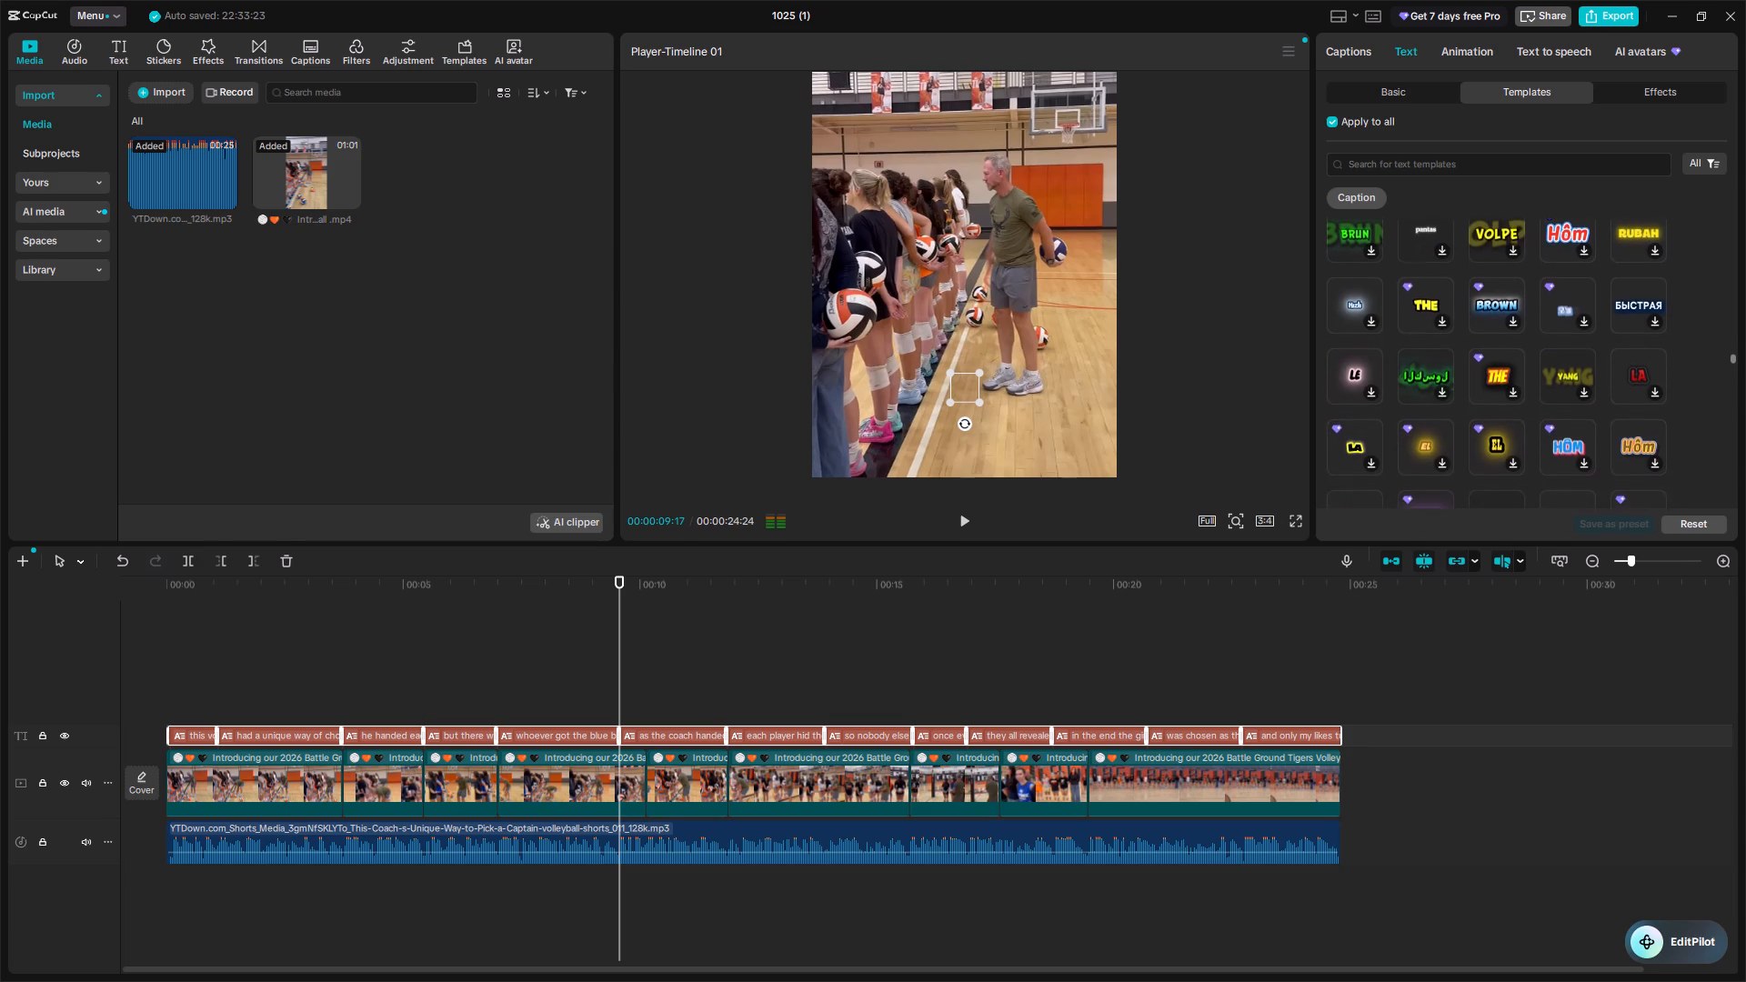
scroll(1704, 411, down, 1)
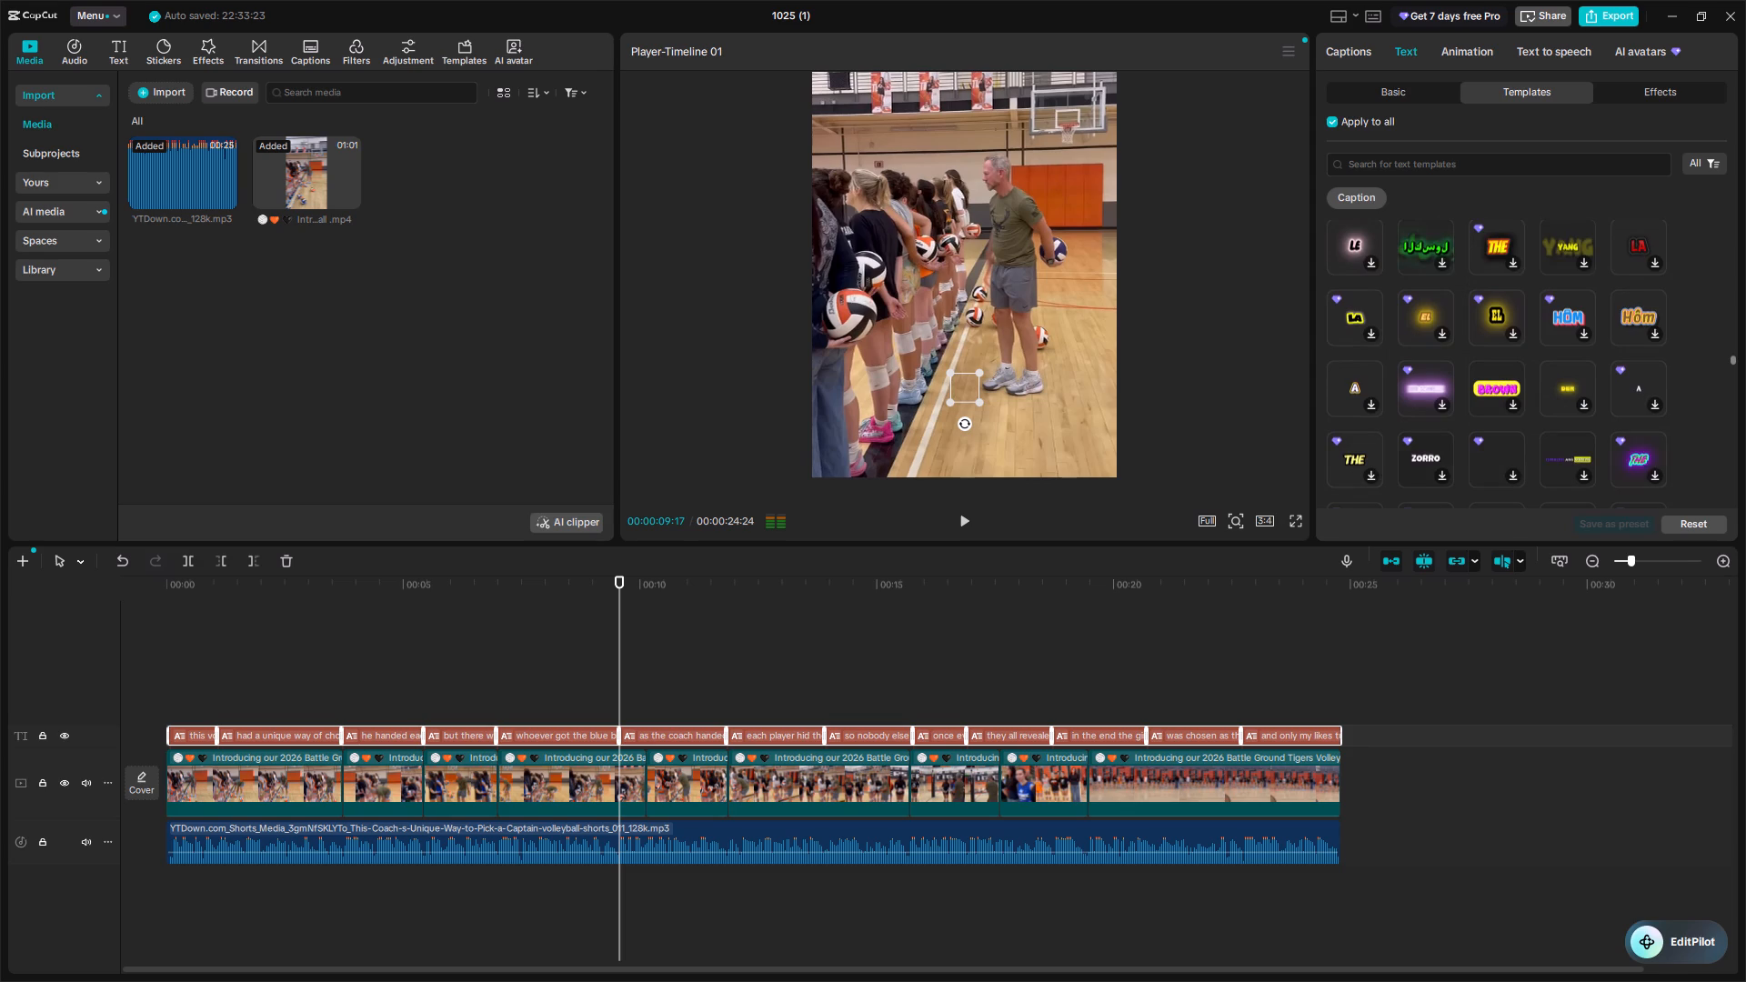
scroll(1704, 411, down, 2)
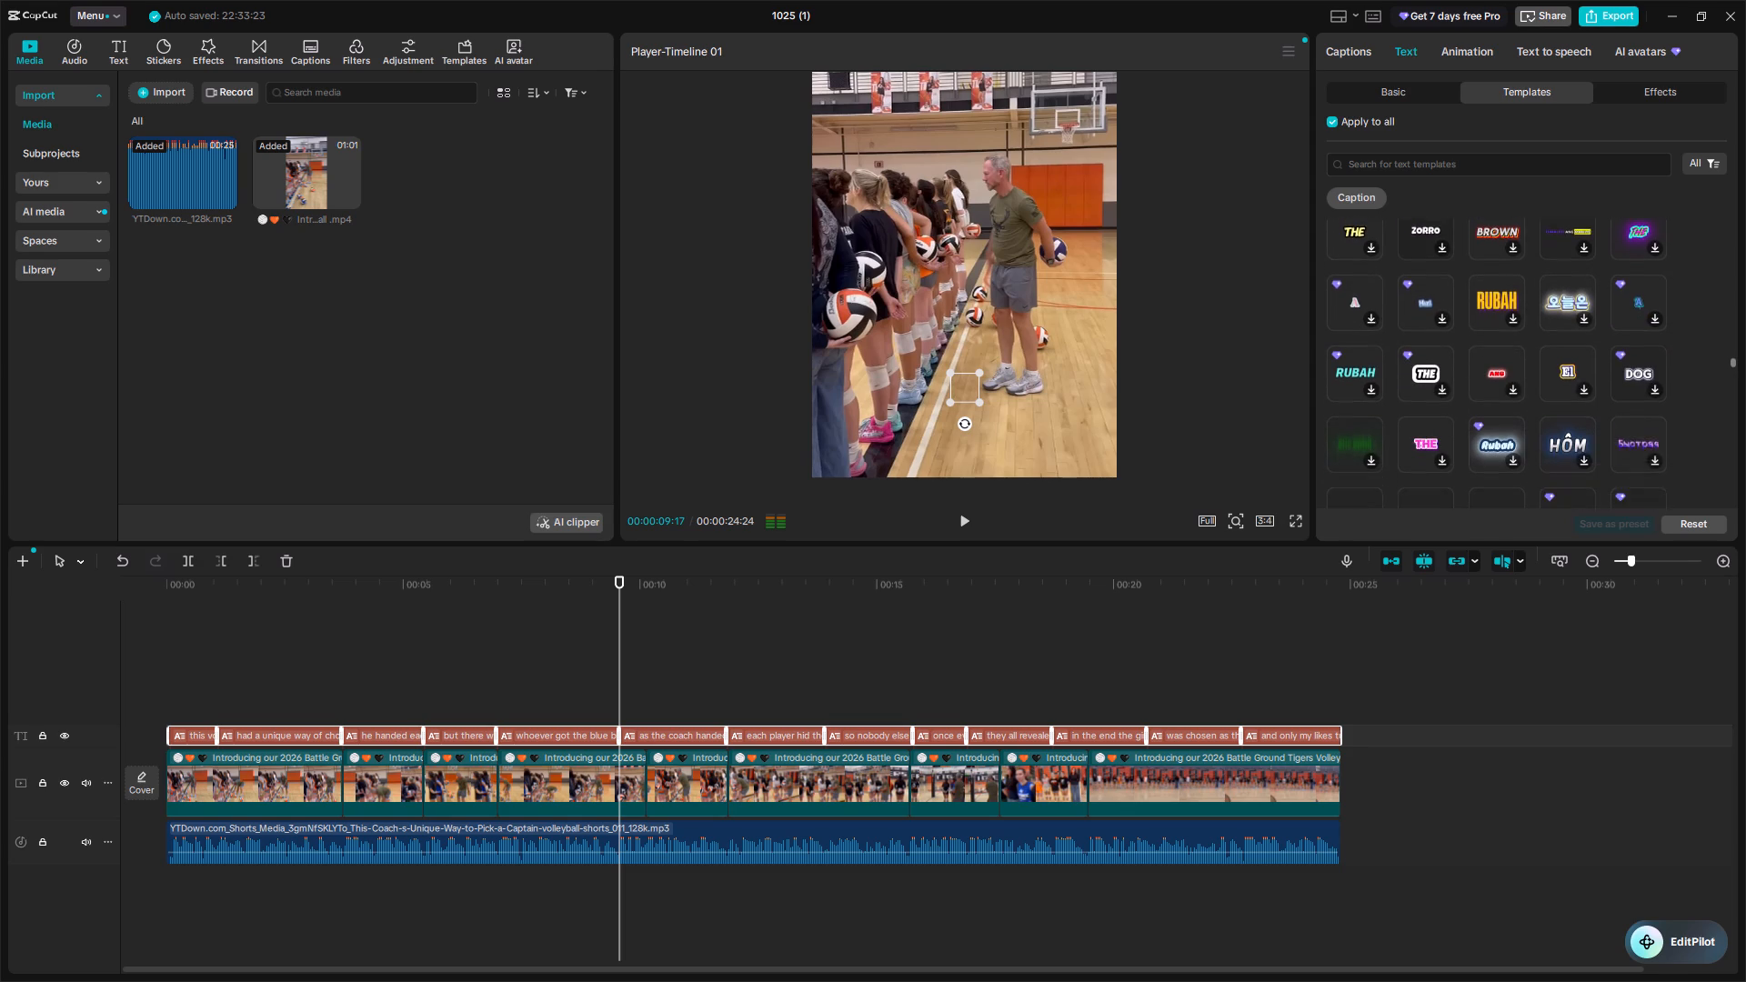
scroll(1704, 411, down, 2)
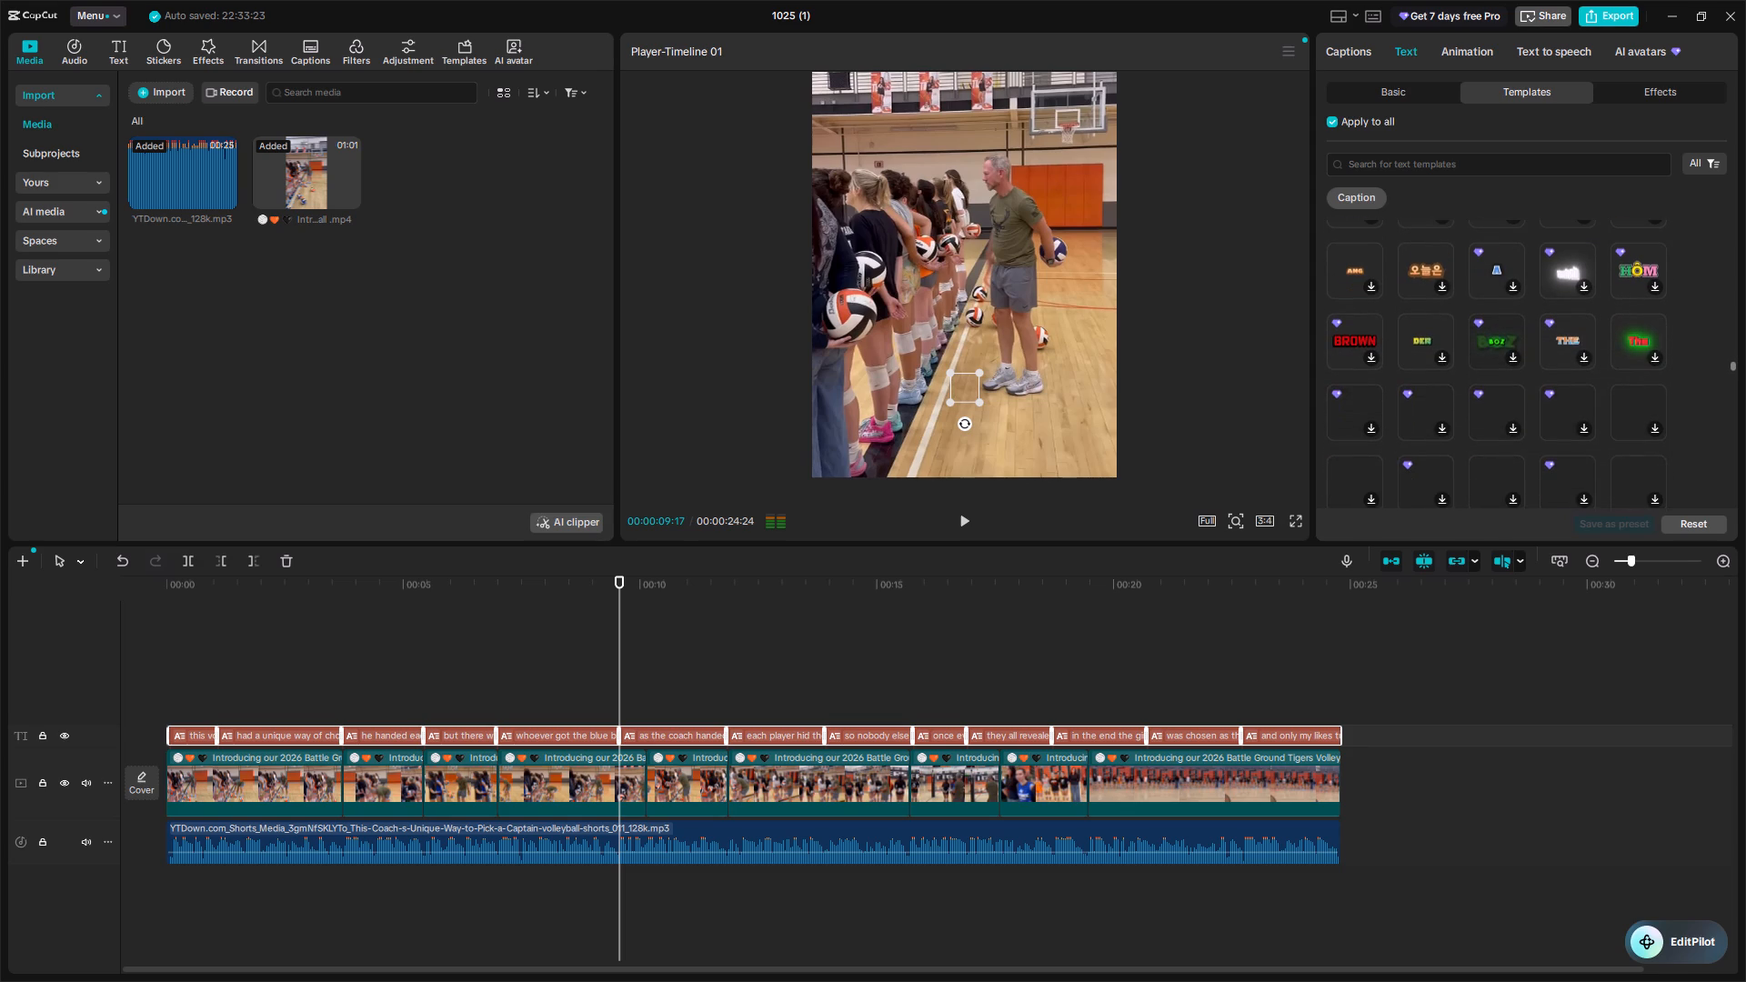
scroll(1704, 411, down, 1)
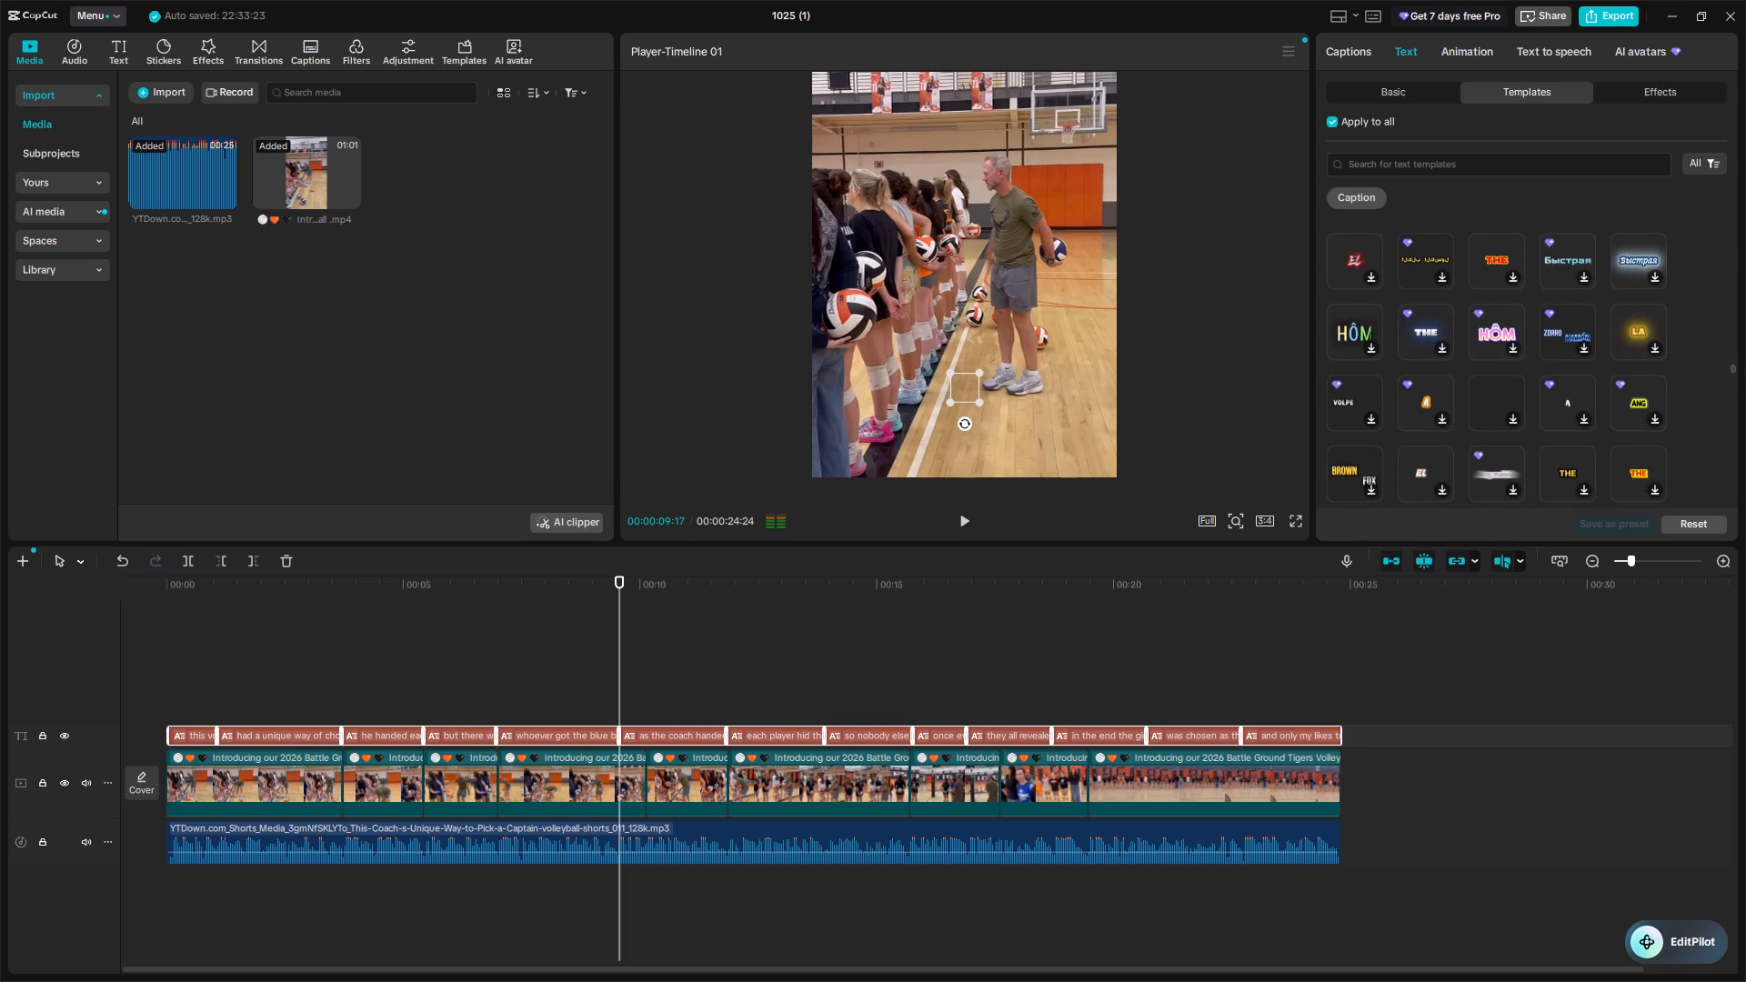
scroll(1704, 411, down, 2)
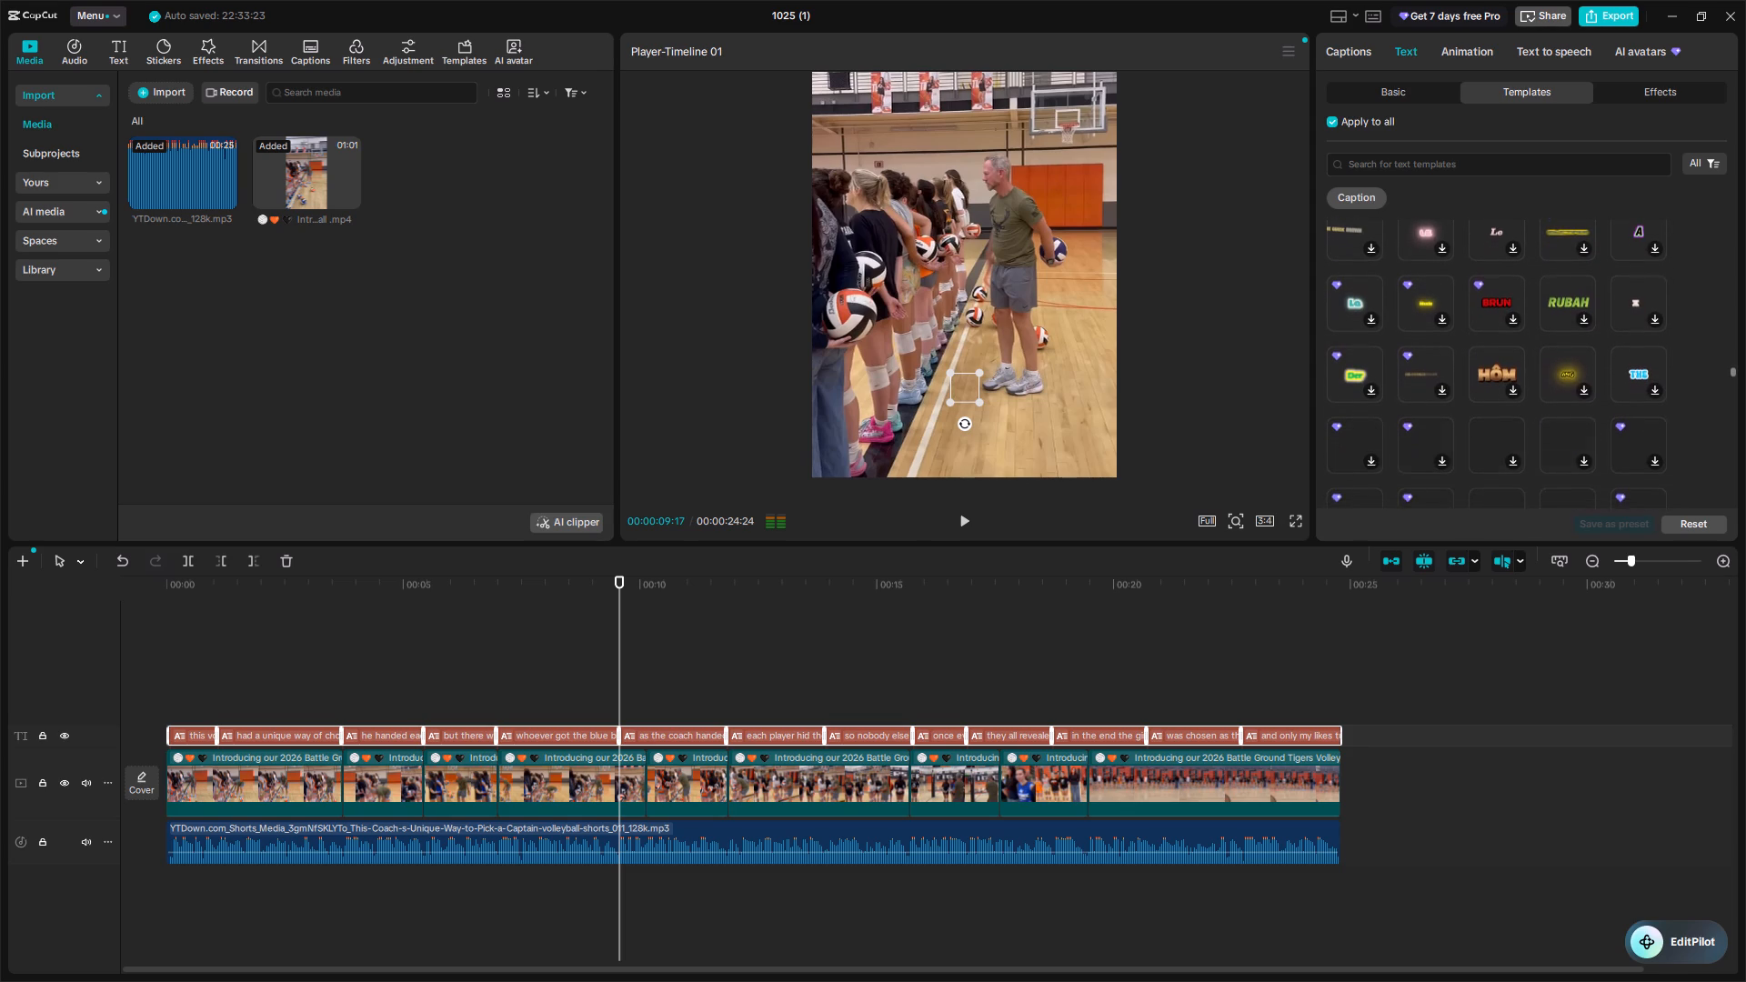
scroll(1704, 411, down, 2)
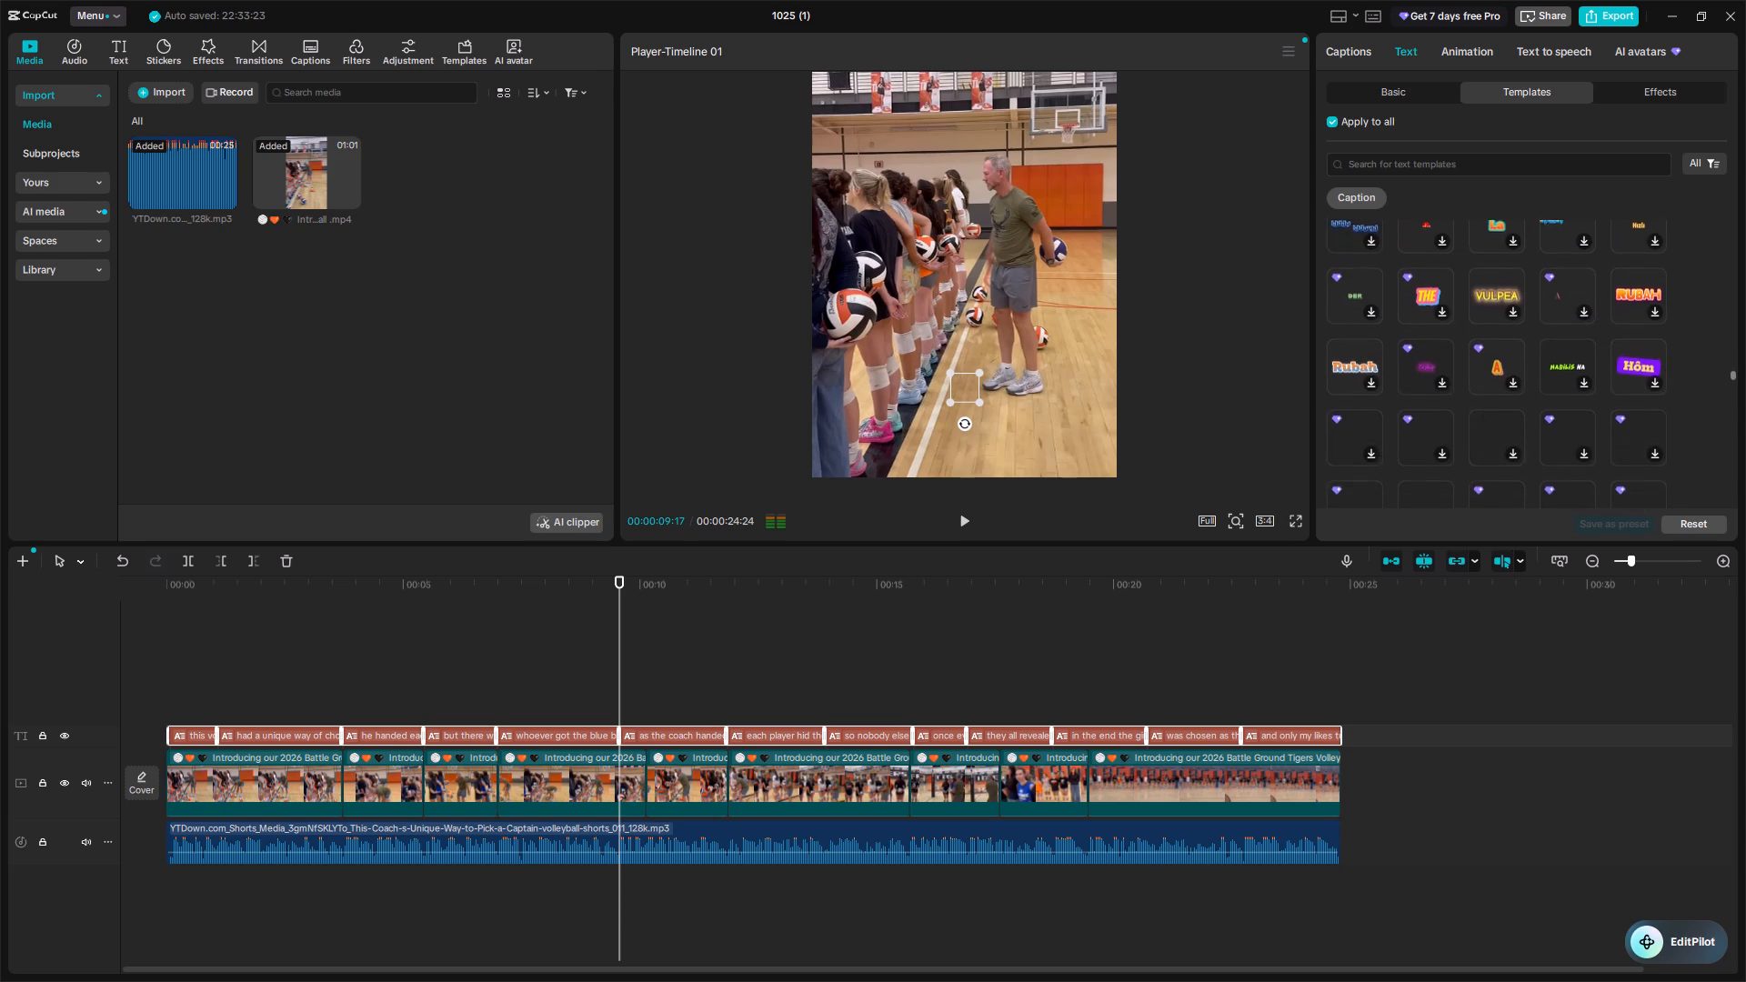
scroll(1704, 411, down, 3)
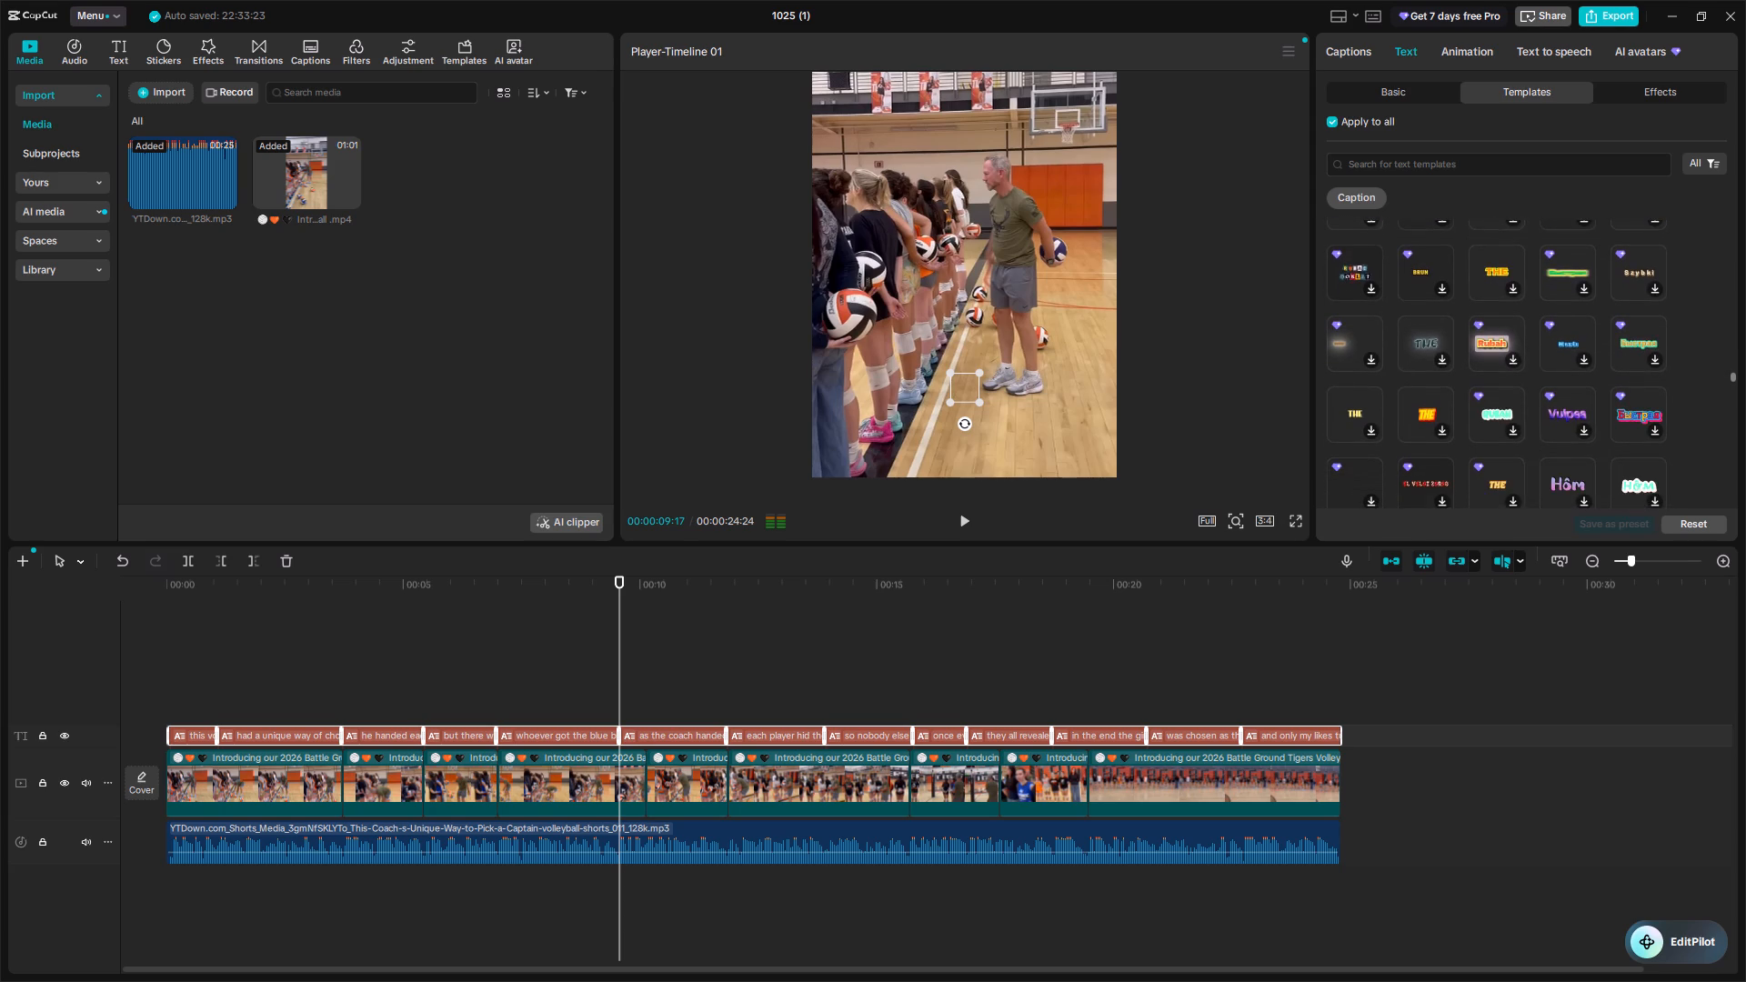
scroll(1704, 411, down, 2)
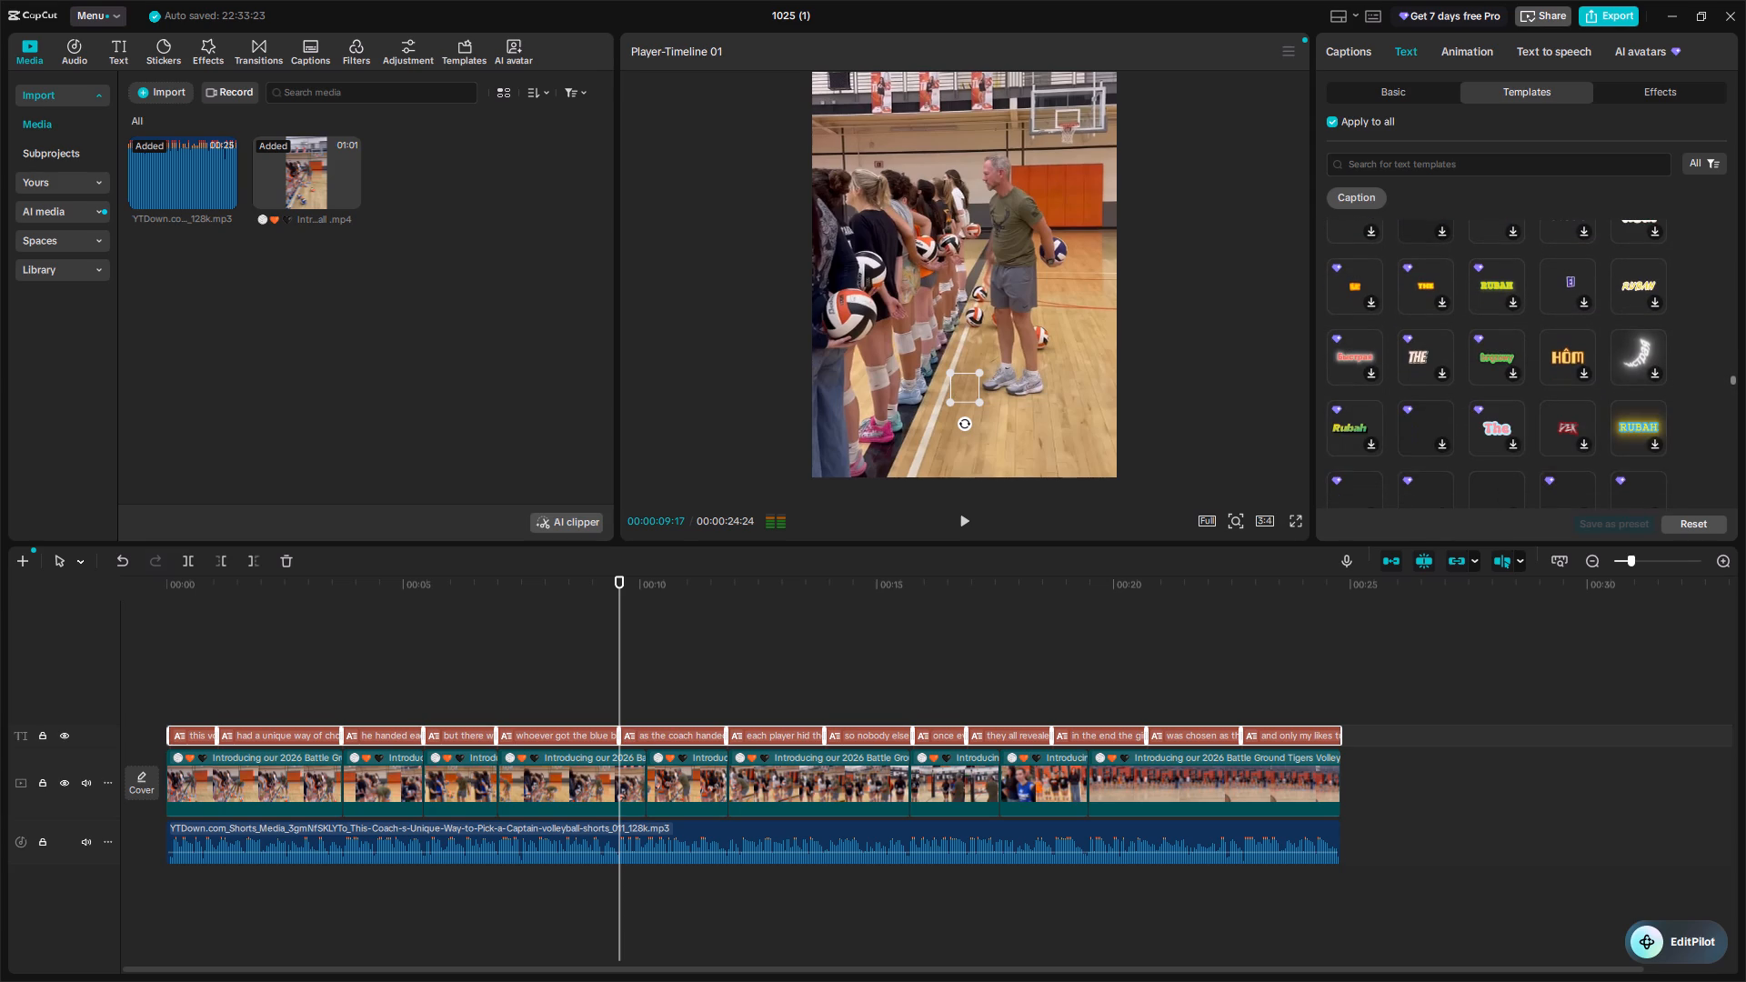
scroll(1704, 411, down, 2)
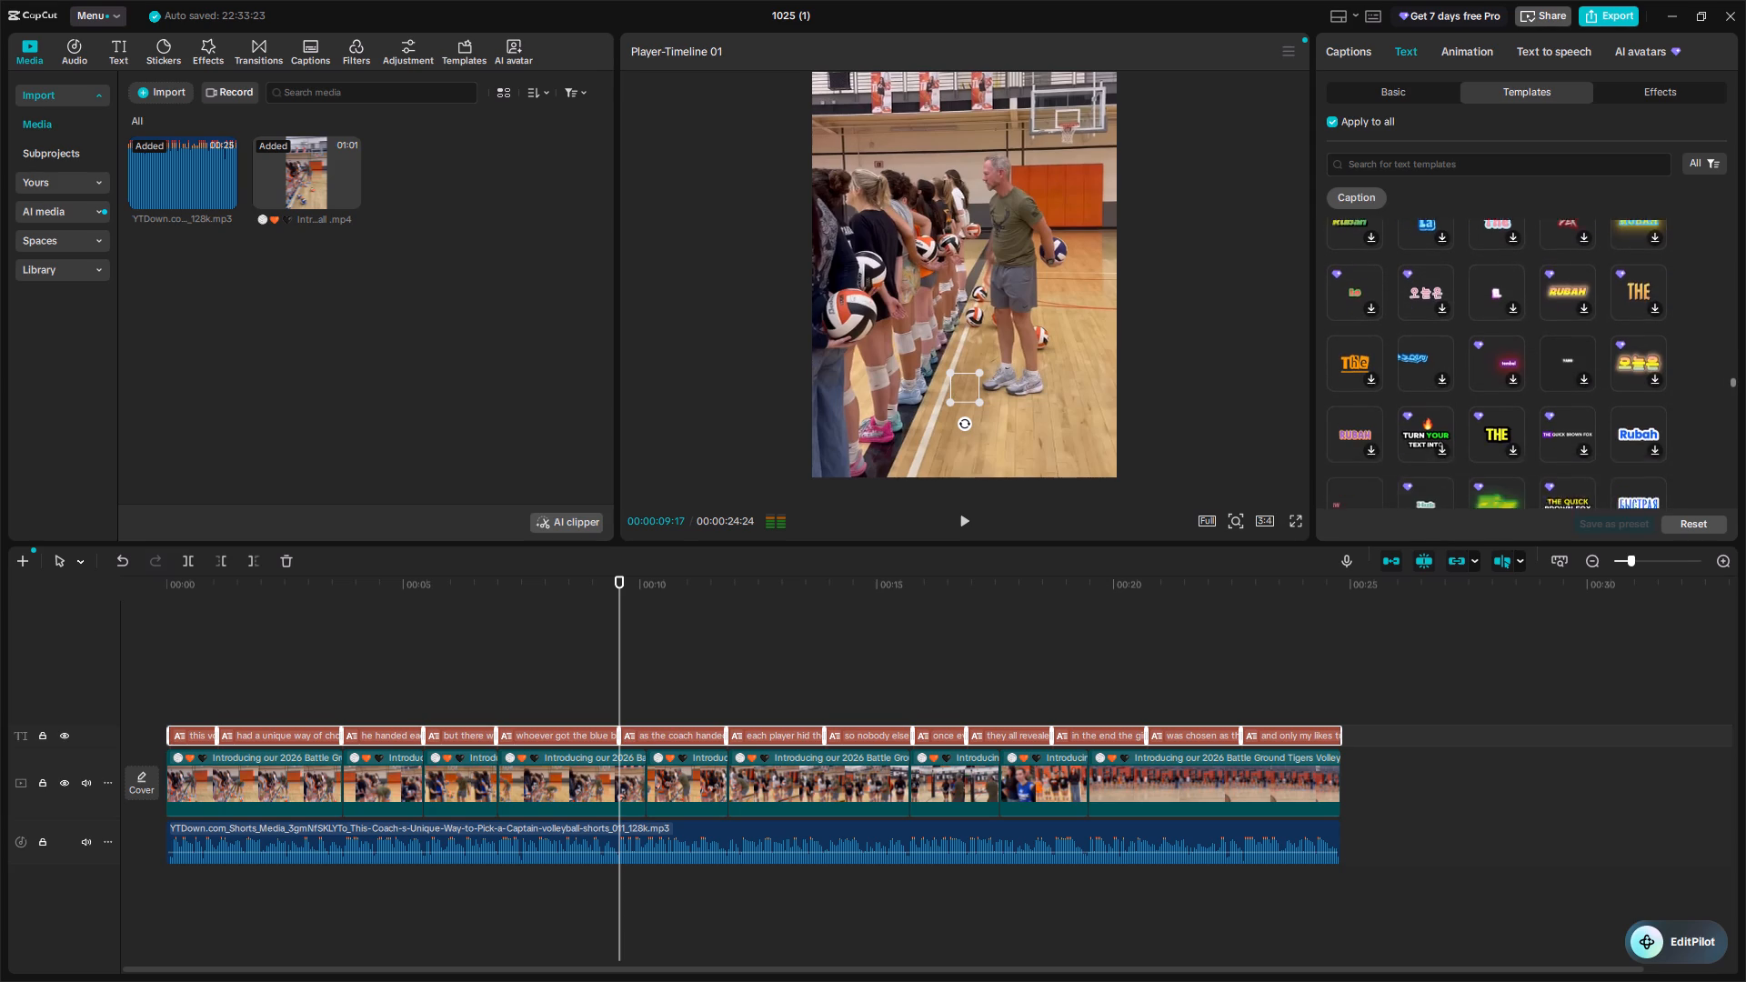
scroll(1704, 411, down, 2)
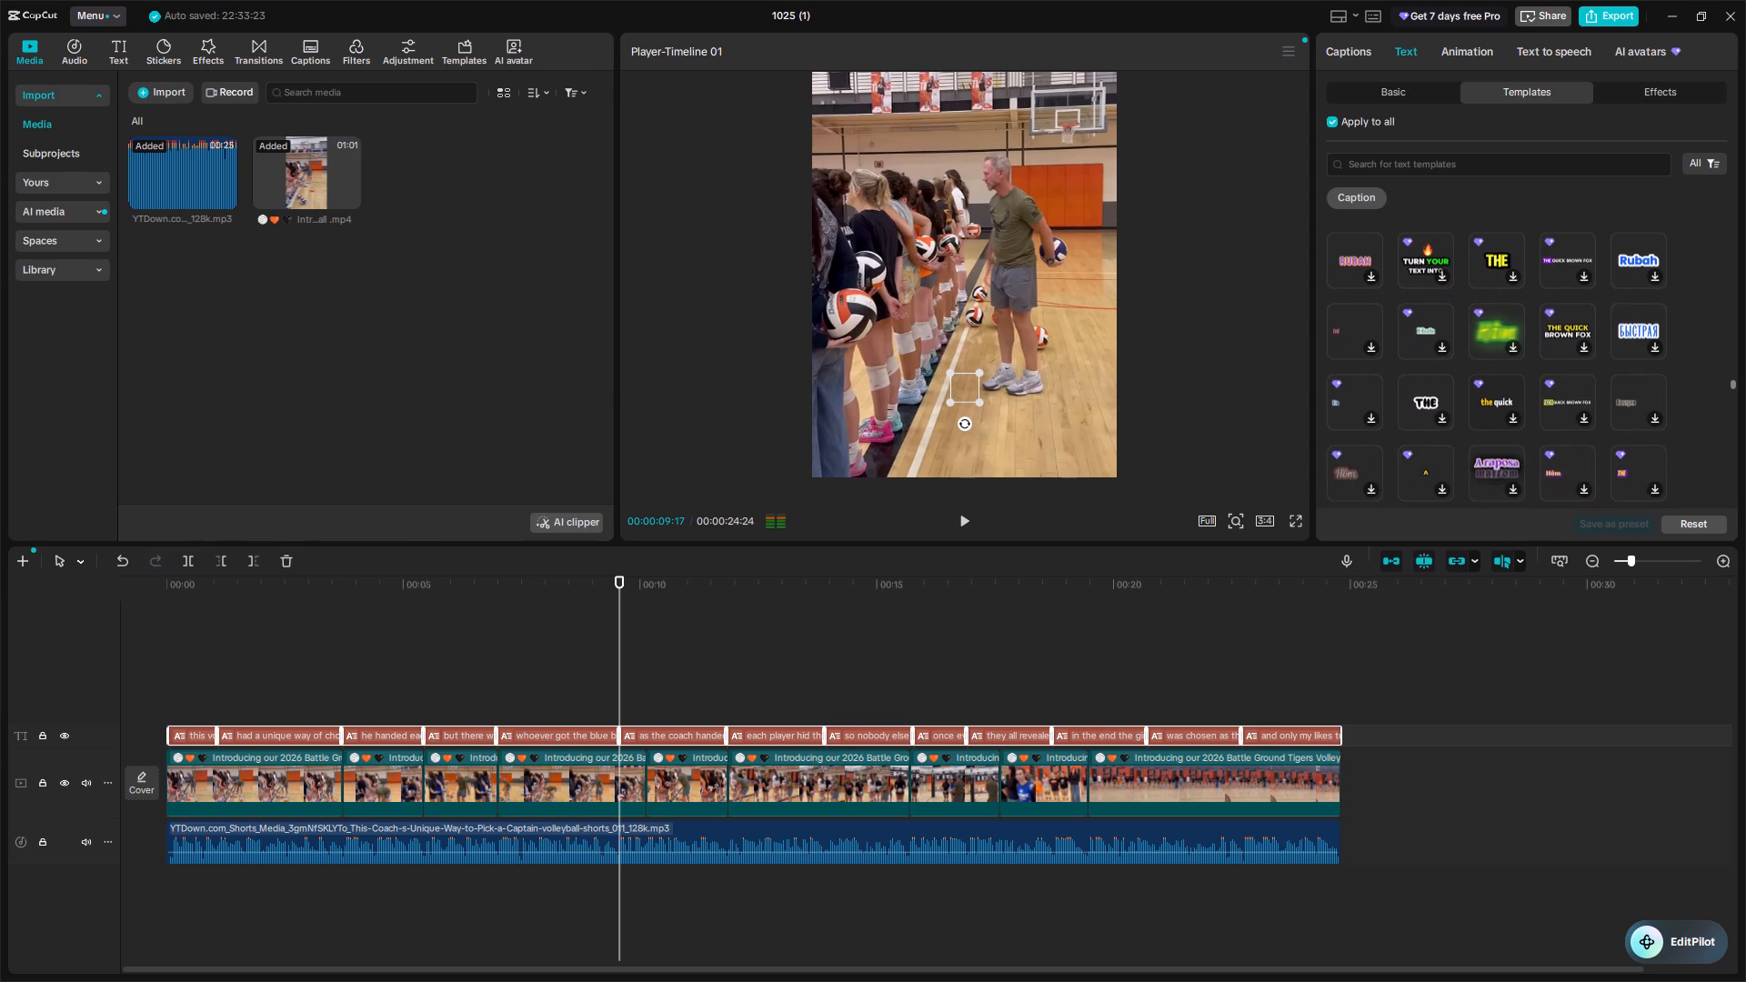
click(1422, 263)
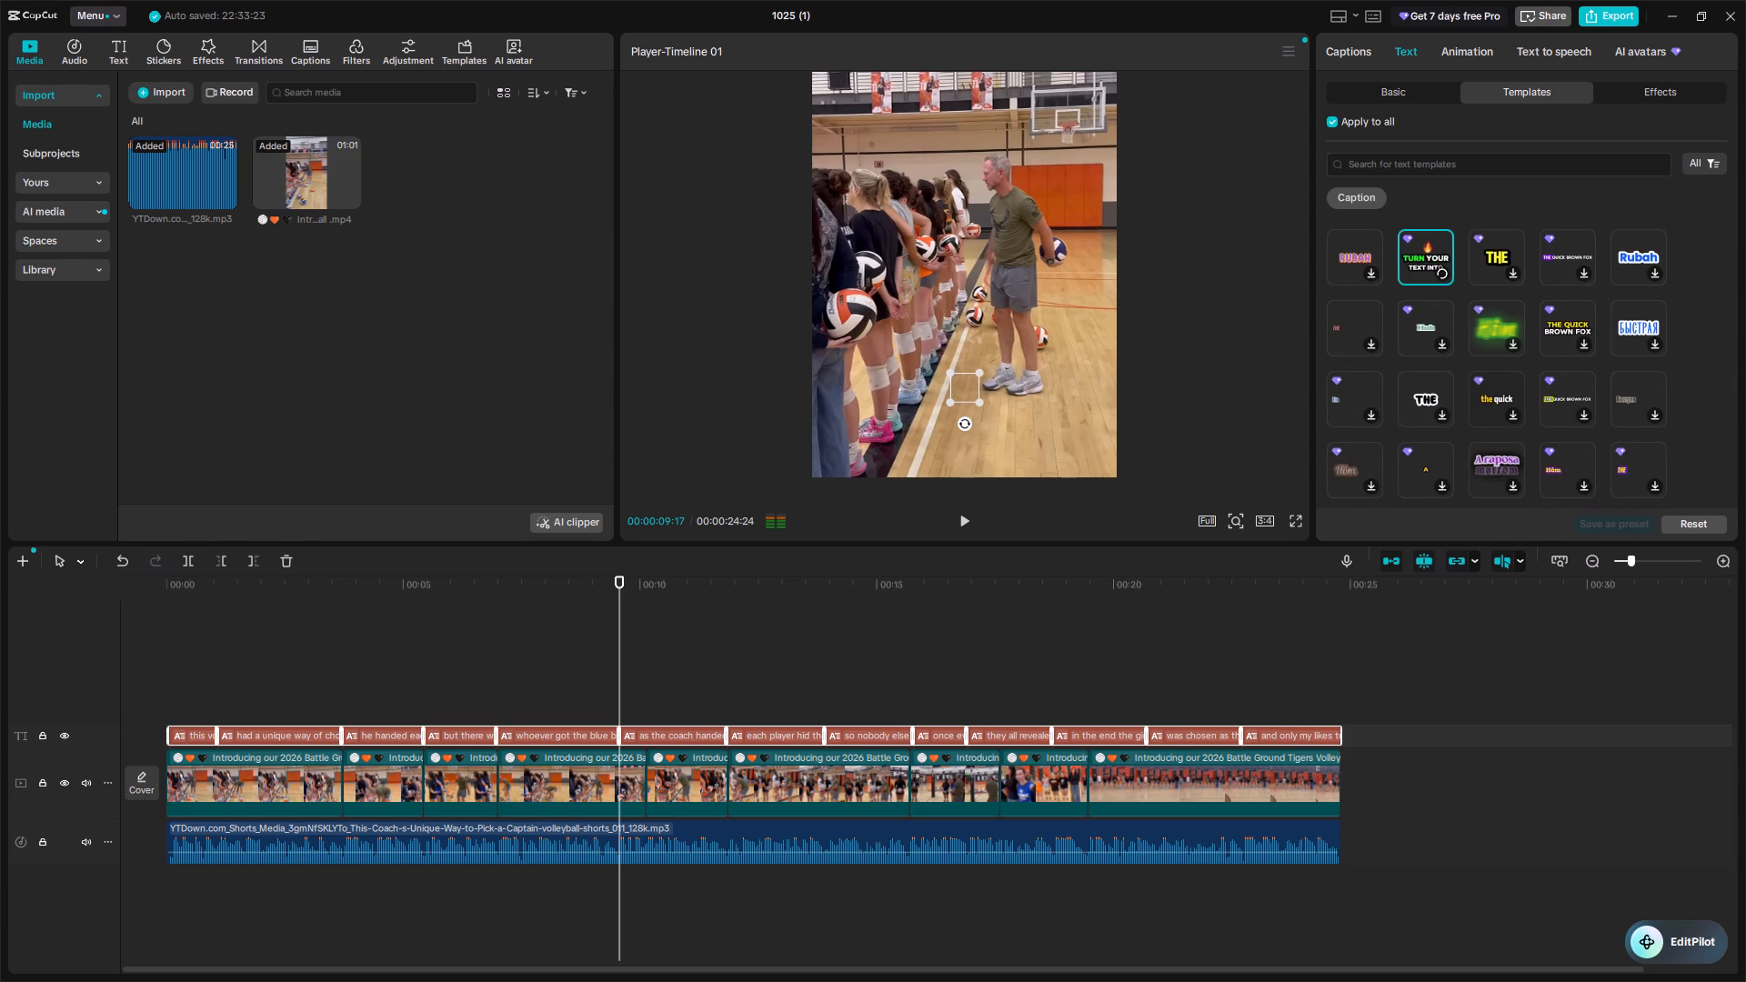
Play the video through the "as the coach handed" and "each player hid their" captions to review the applied template.
scroll(1695, 471, down, 1)
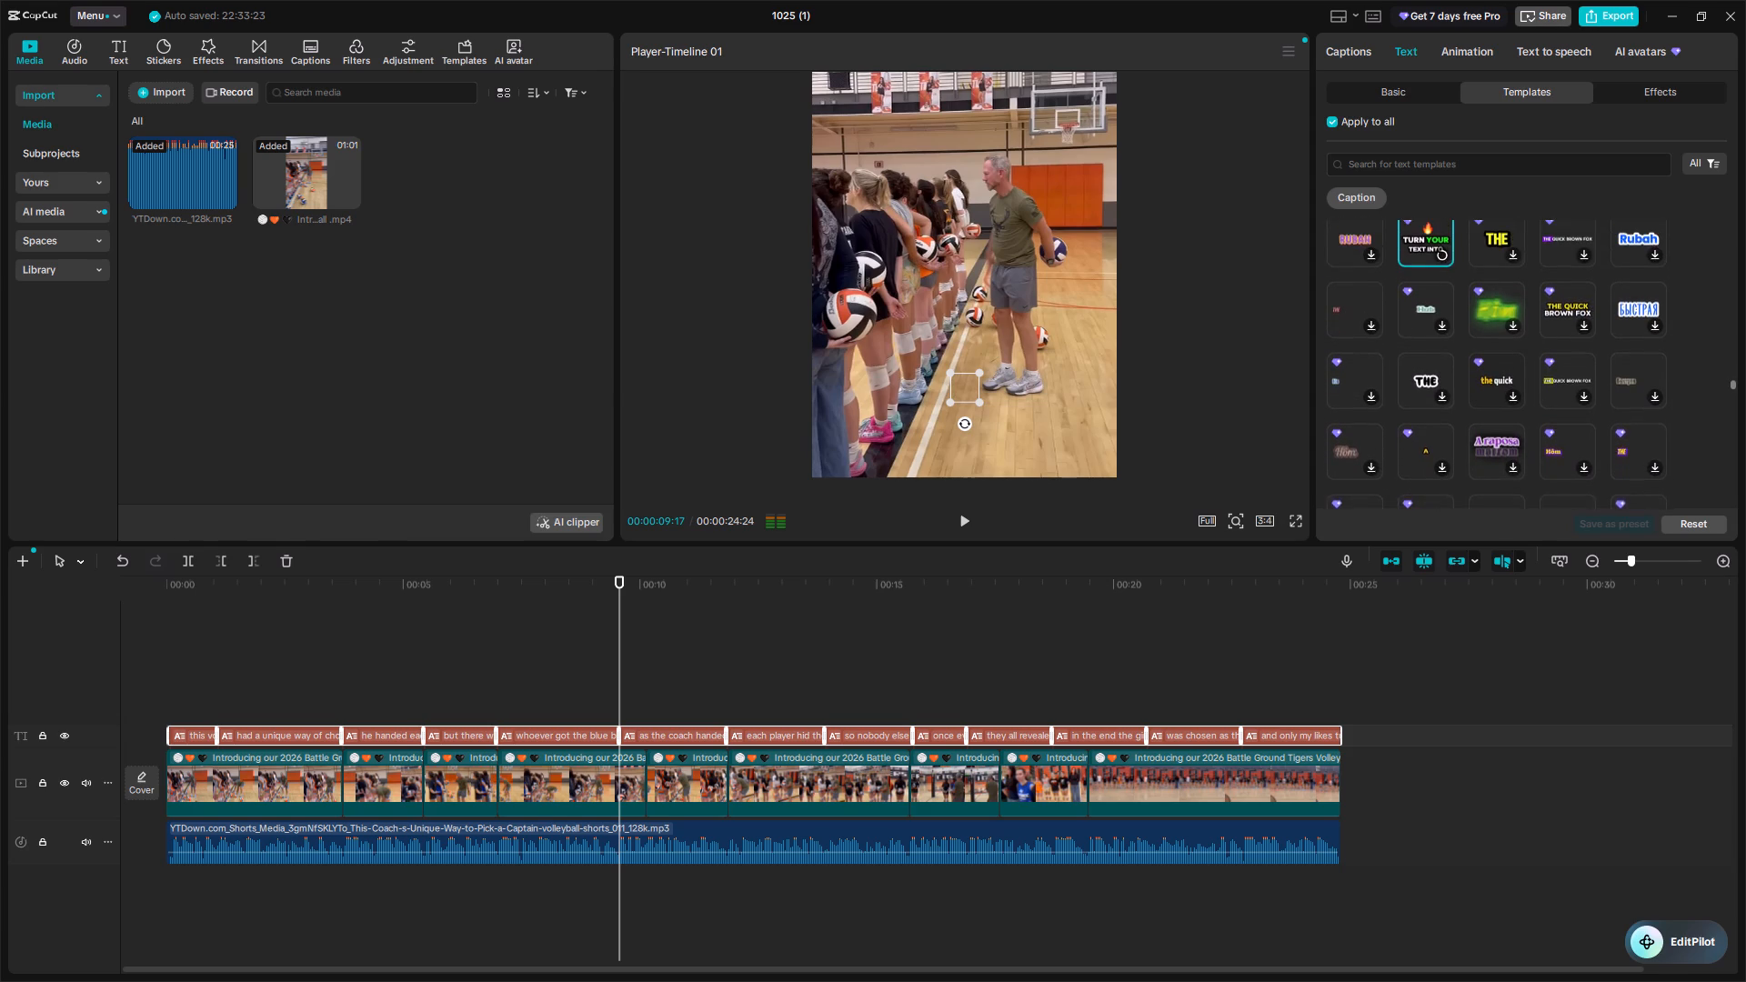
scroll(1695, 471, down, 1)
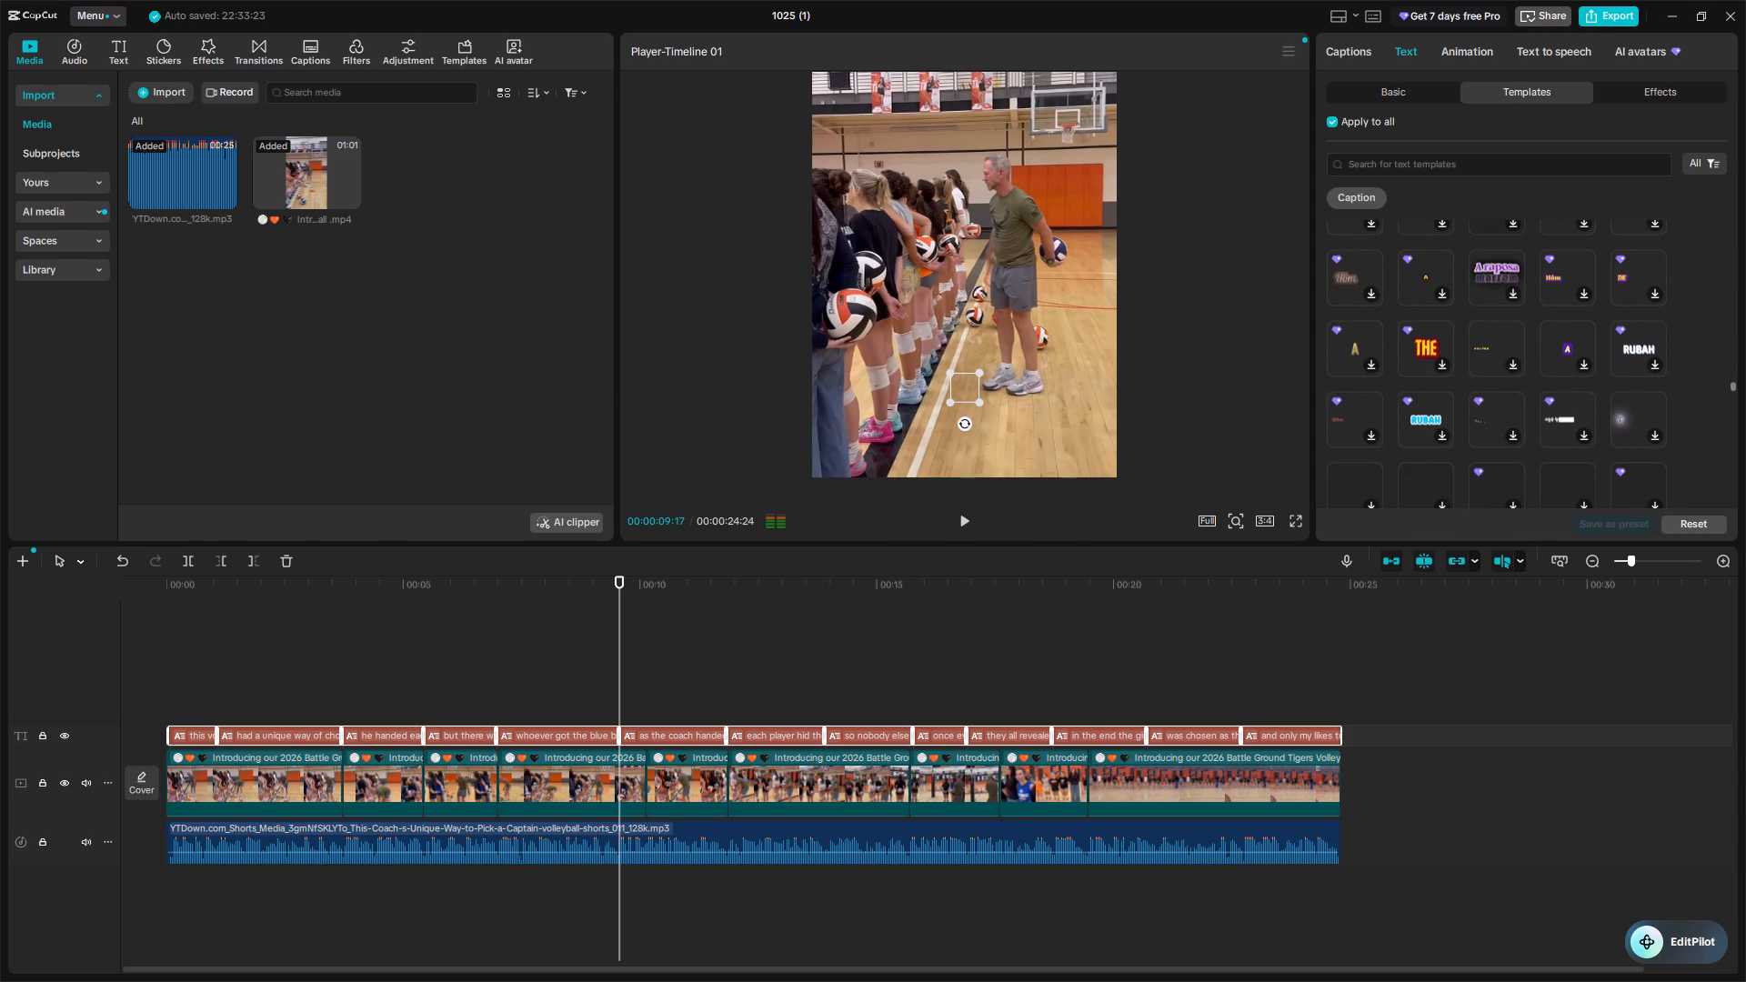
scroll(1695, 471, down, 2)
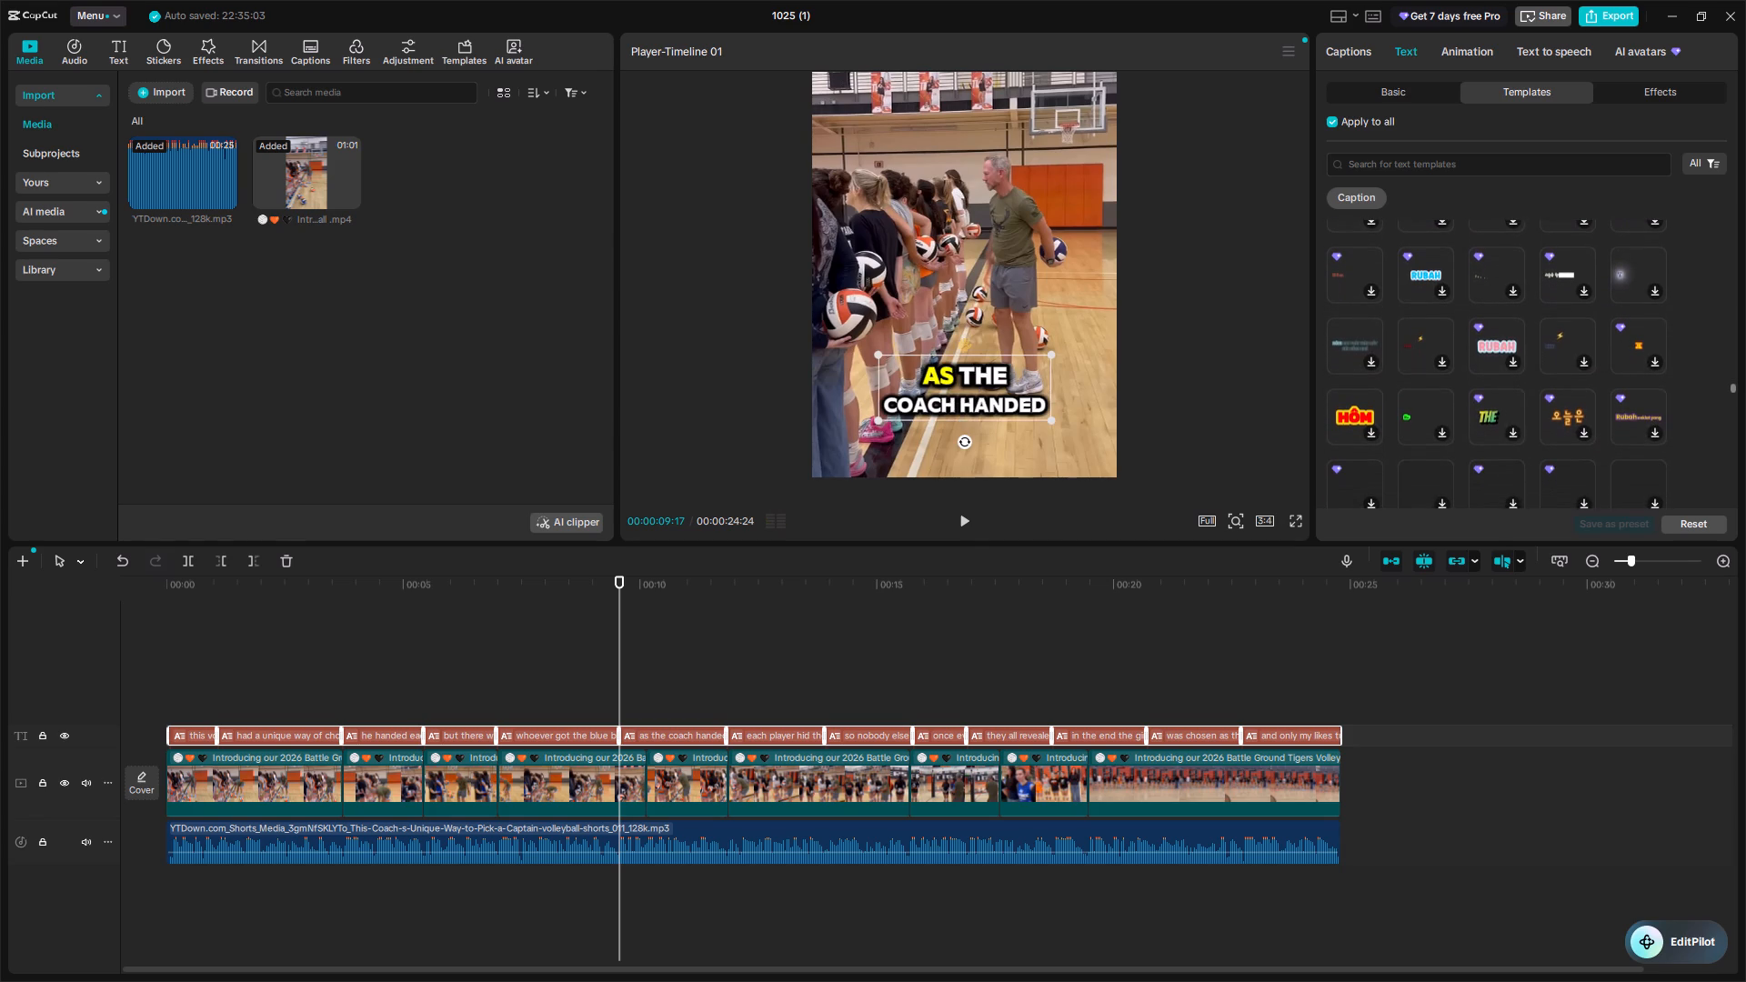
scroll(1695, 471, down, 1)
scroll(1695, 471, up, 1)
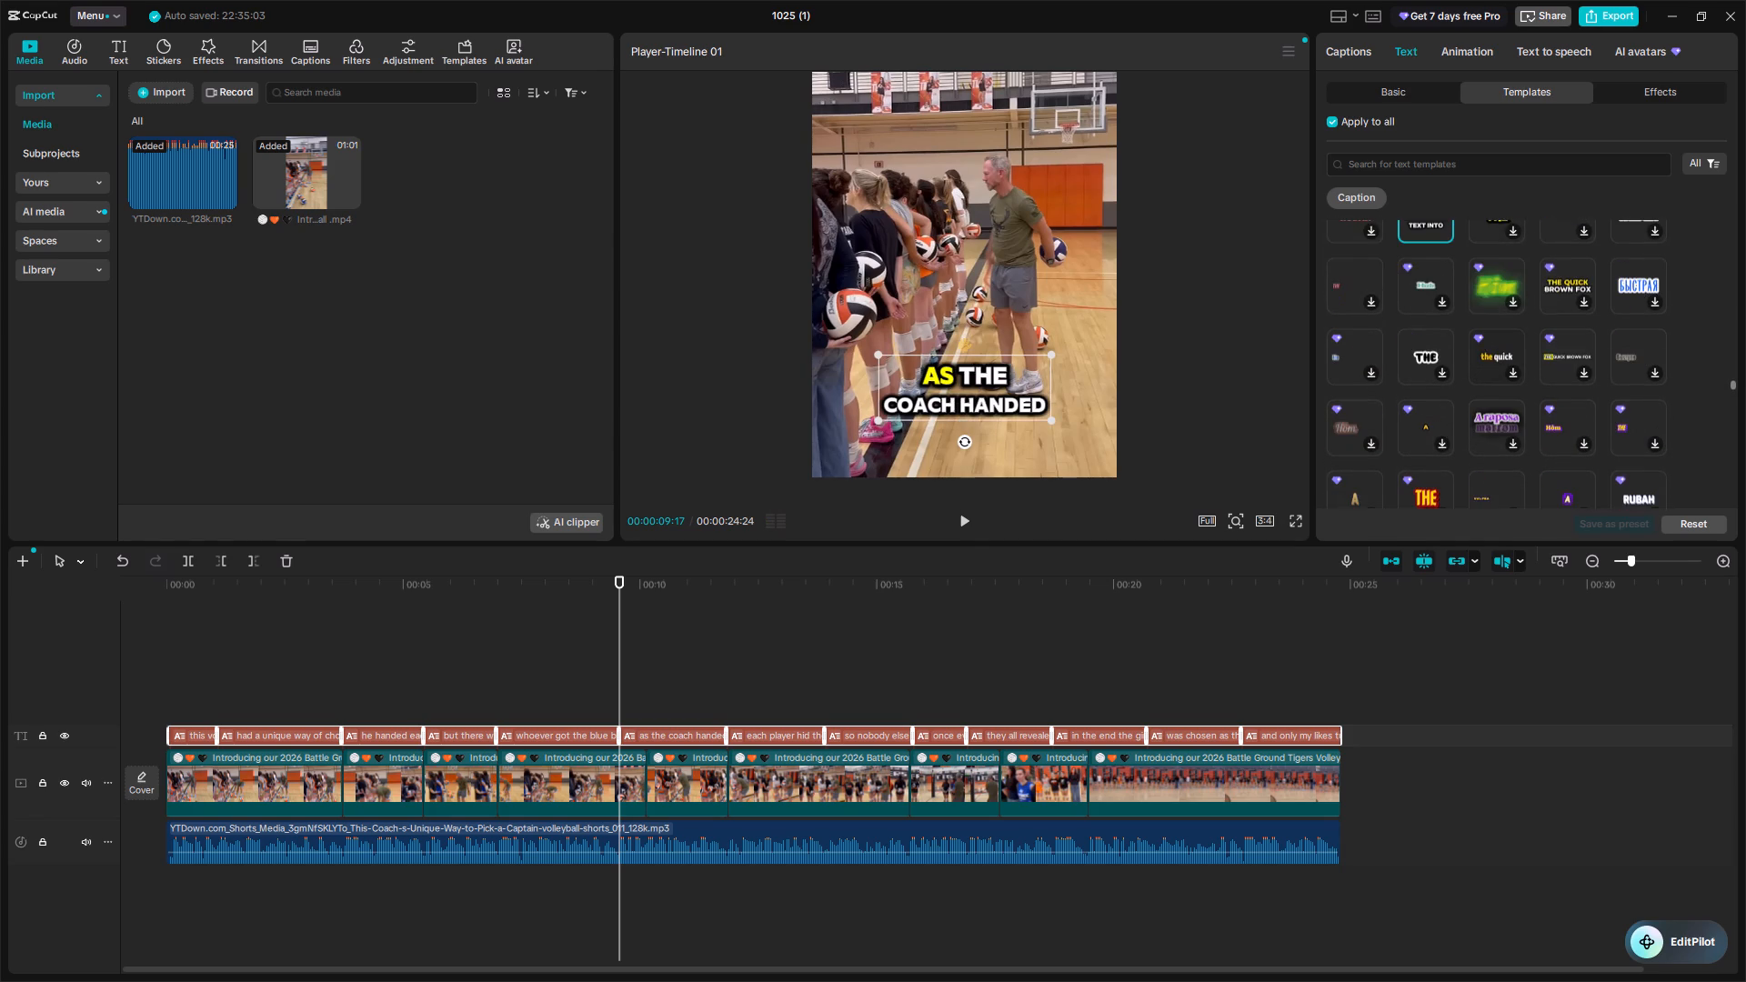
scroll(1579, 326, up, 1)
key(space)
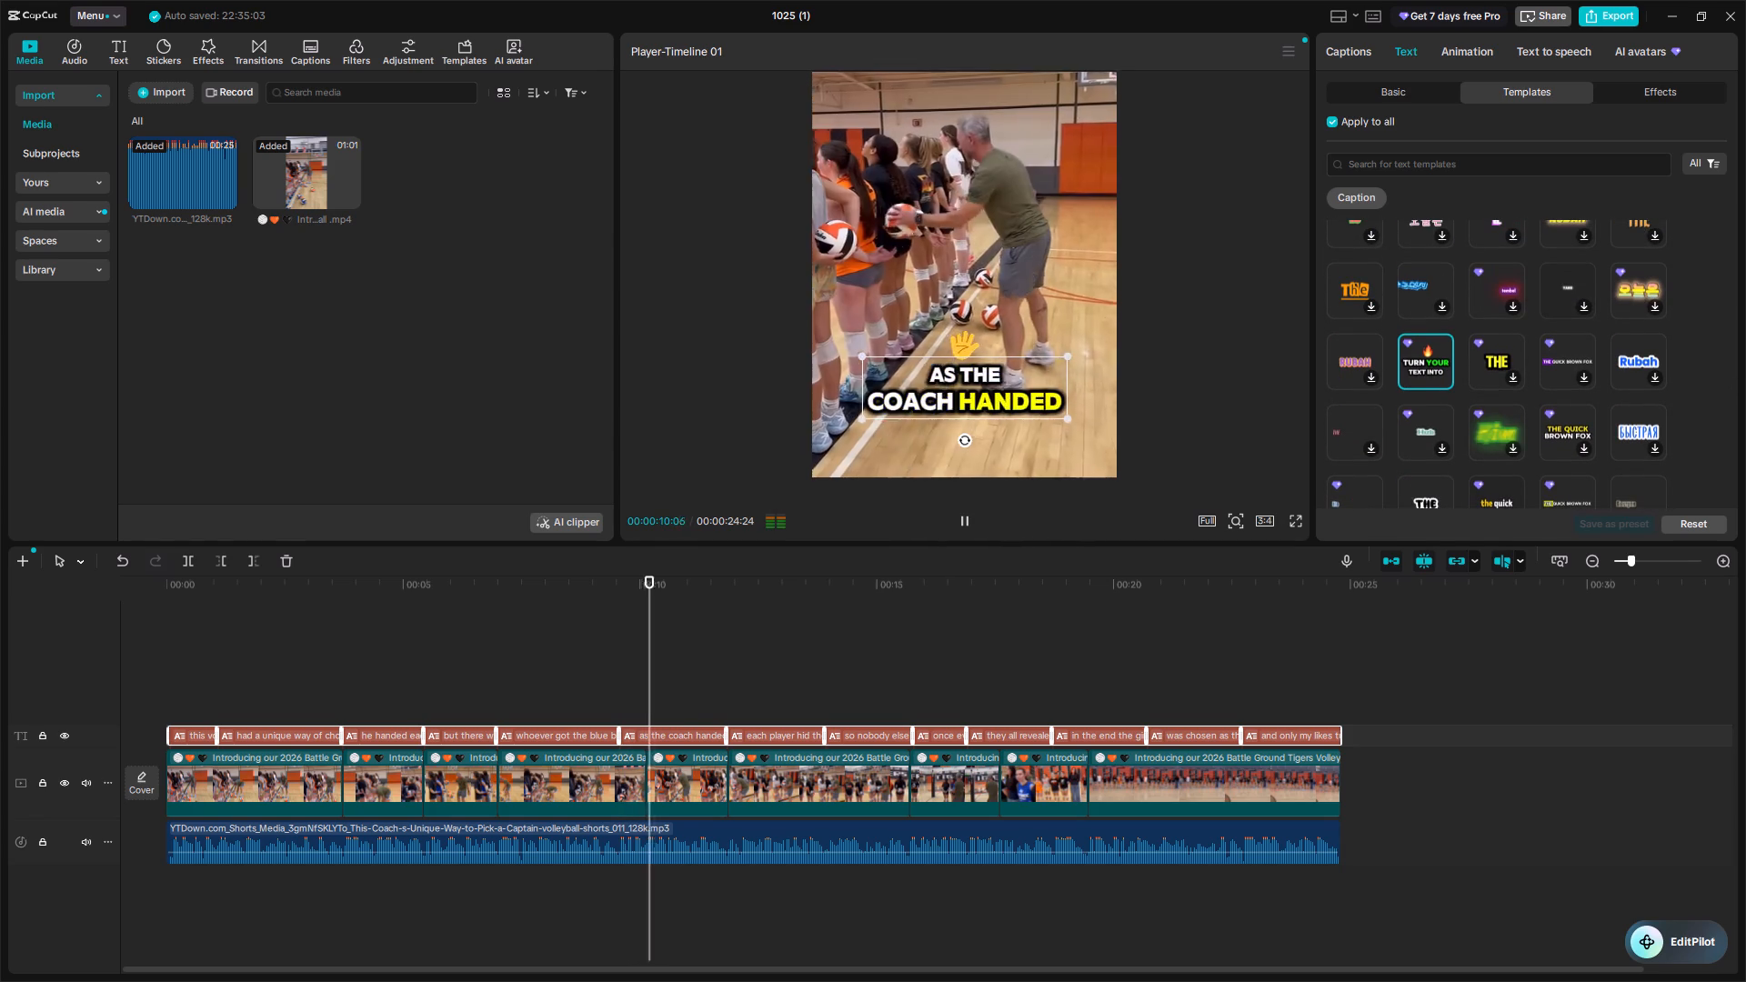
scroll(1667, 411, down, 1)
key(space)
key(space)
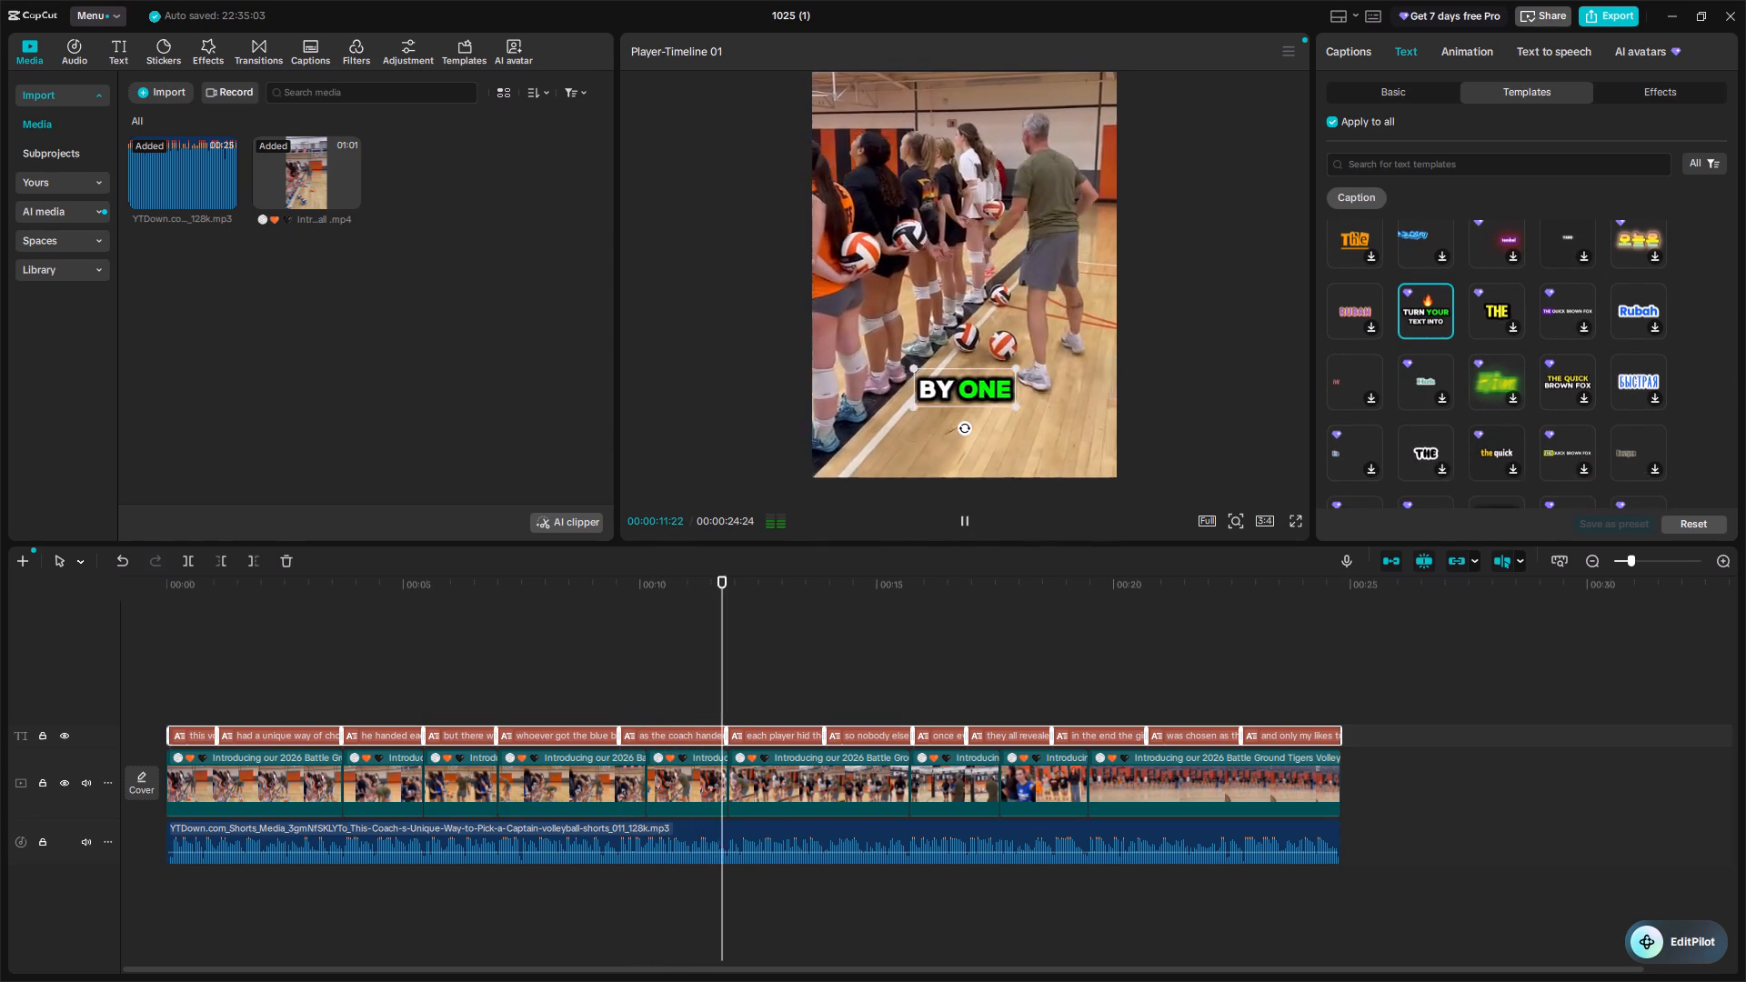
key(space)
Browse further down the caption text templates for an alternative style to the "TURN YOUR TEXT INTO" flame template.
scroll(1667, 411, down, 1)
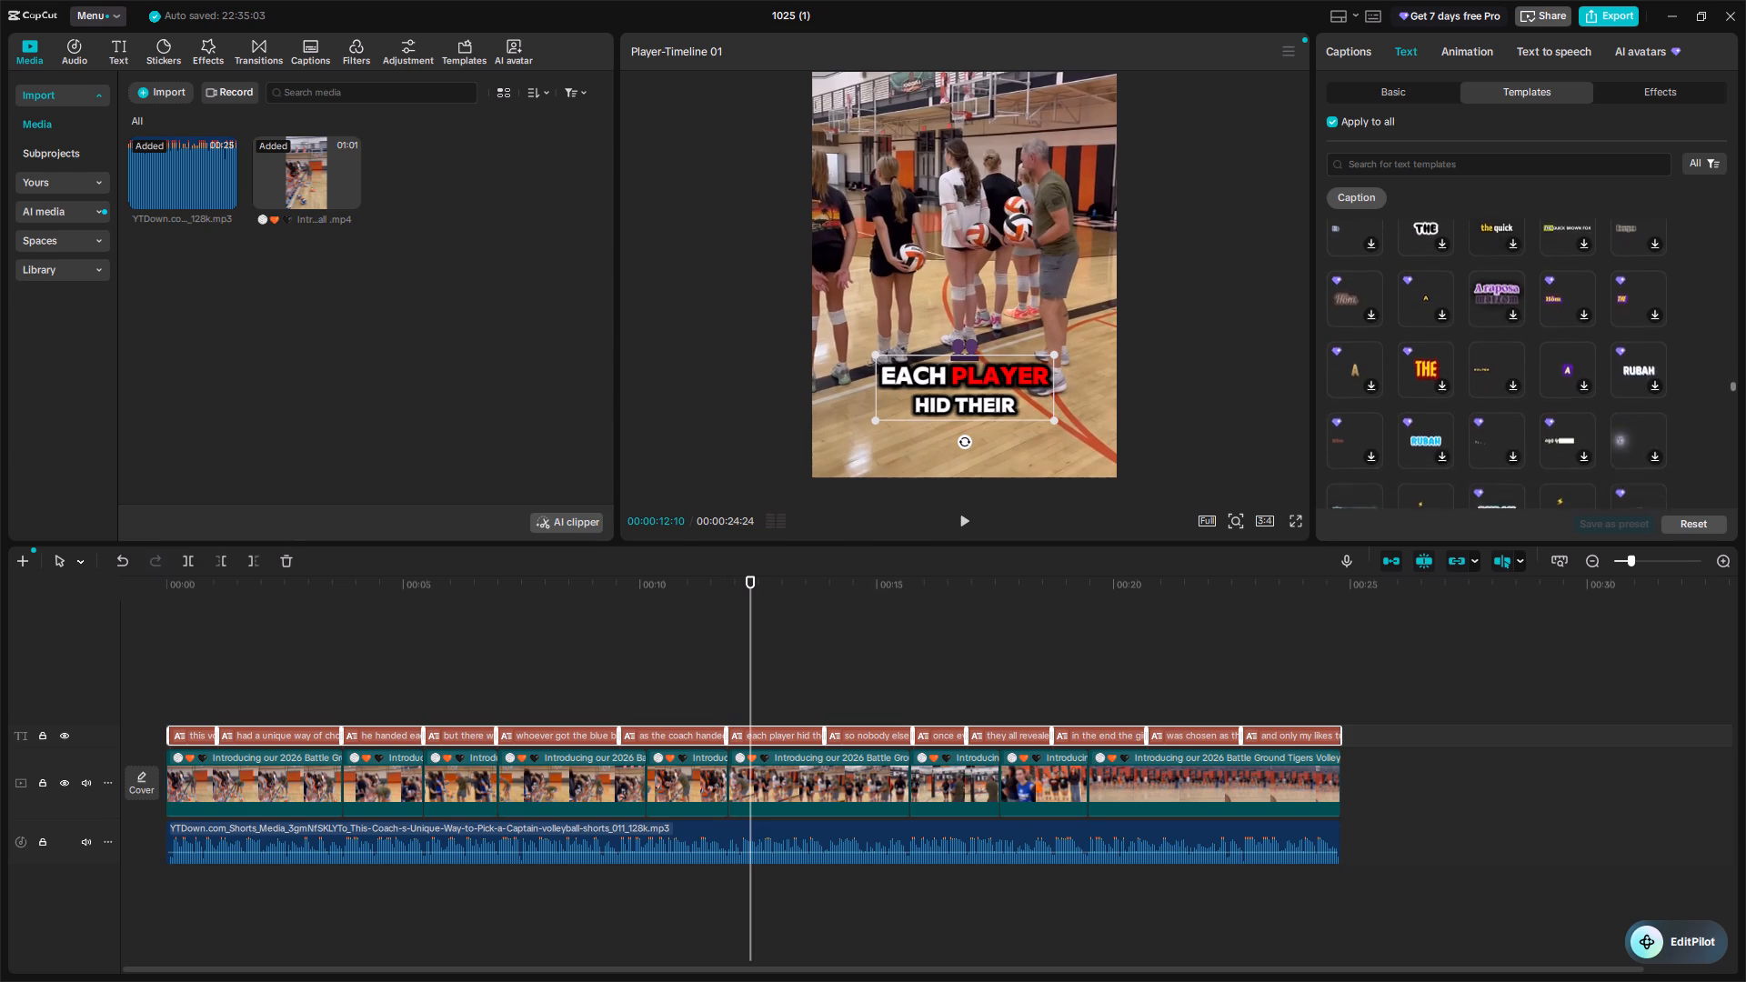
scroll(1667, 411, down, 3)
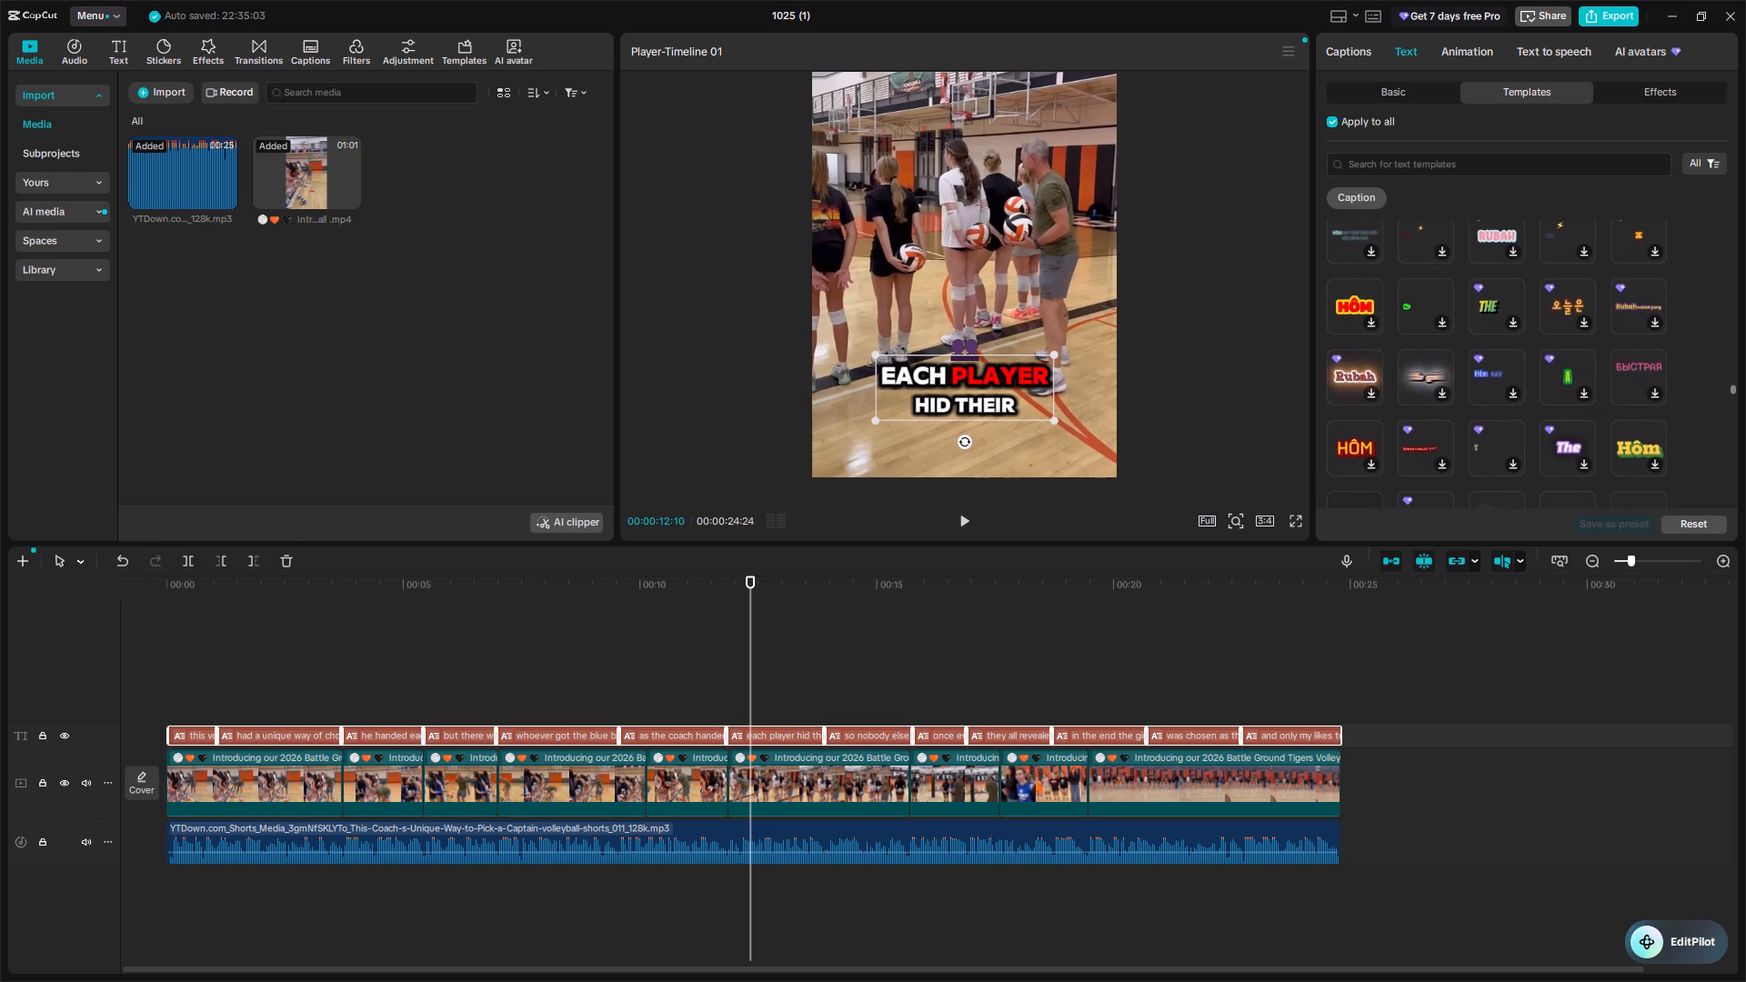
scroll(1667, 411, down, 2)
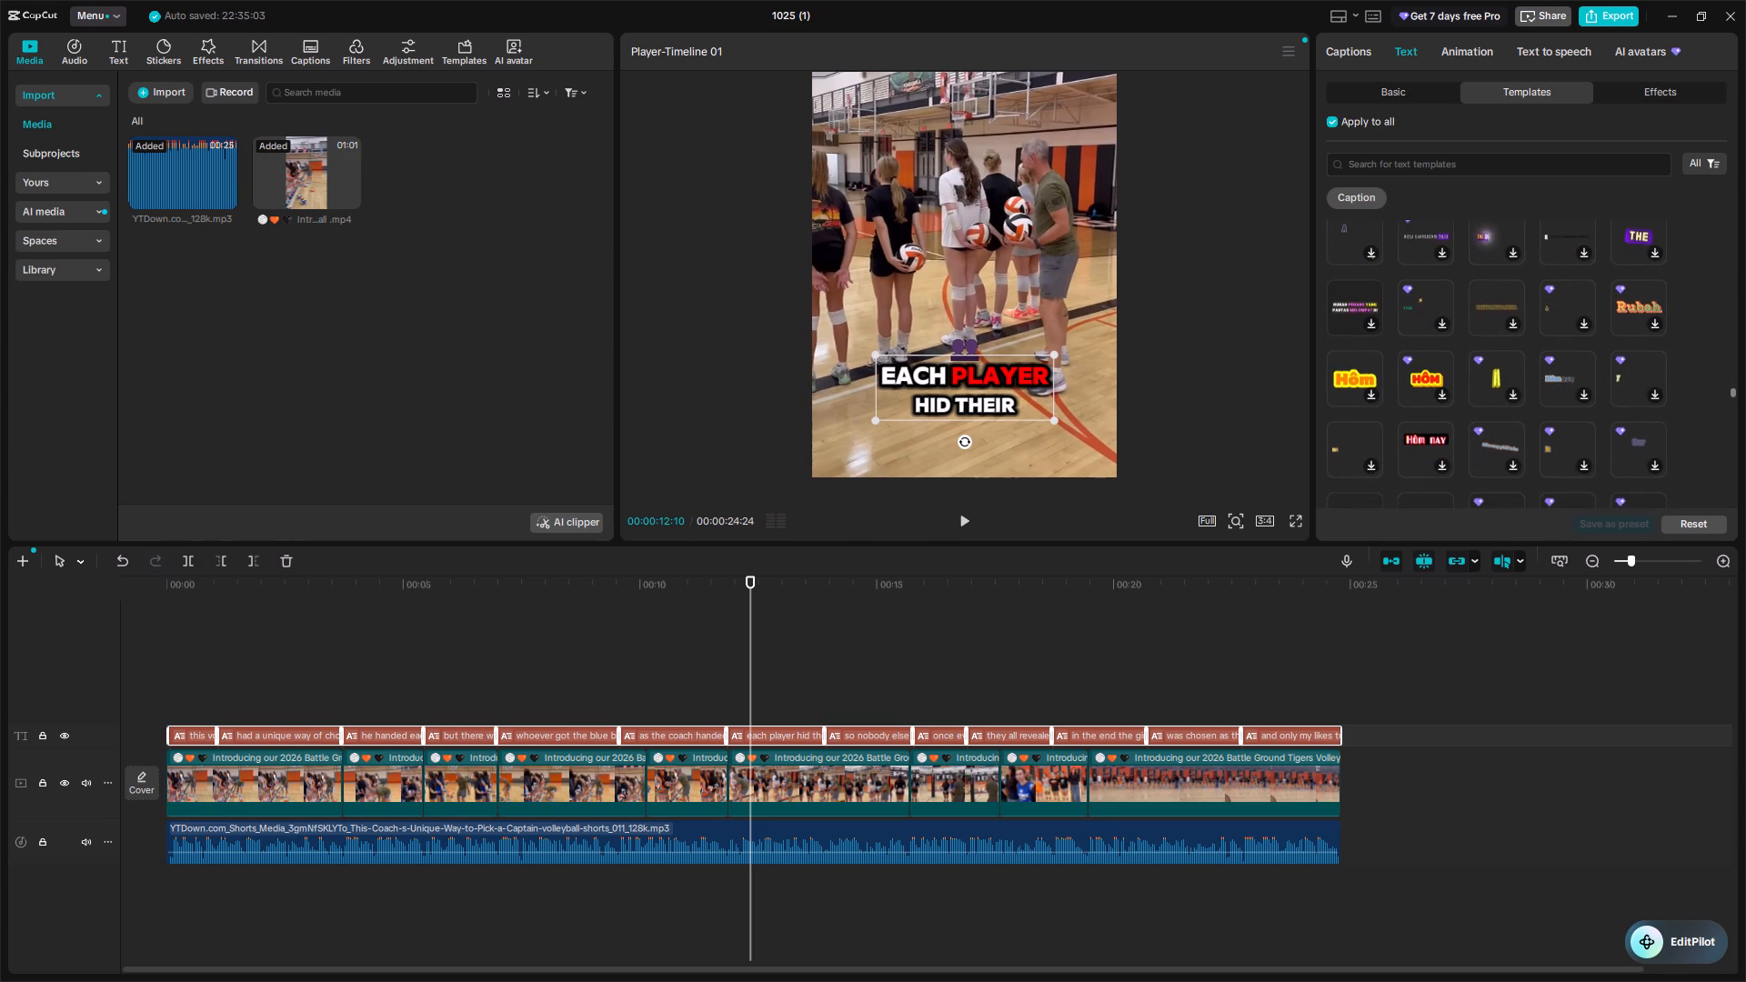
scroll(1667, 411, down, 3)
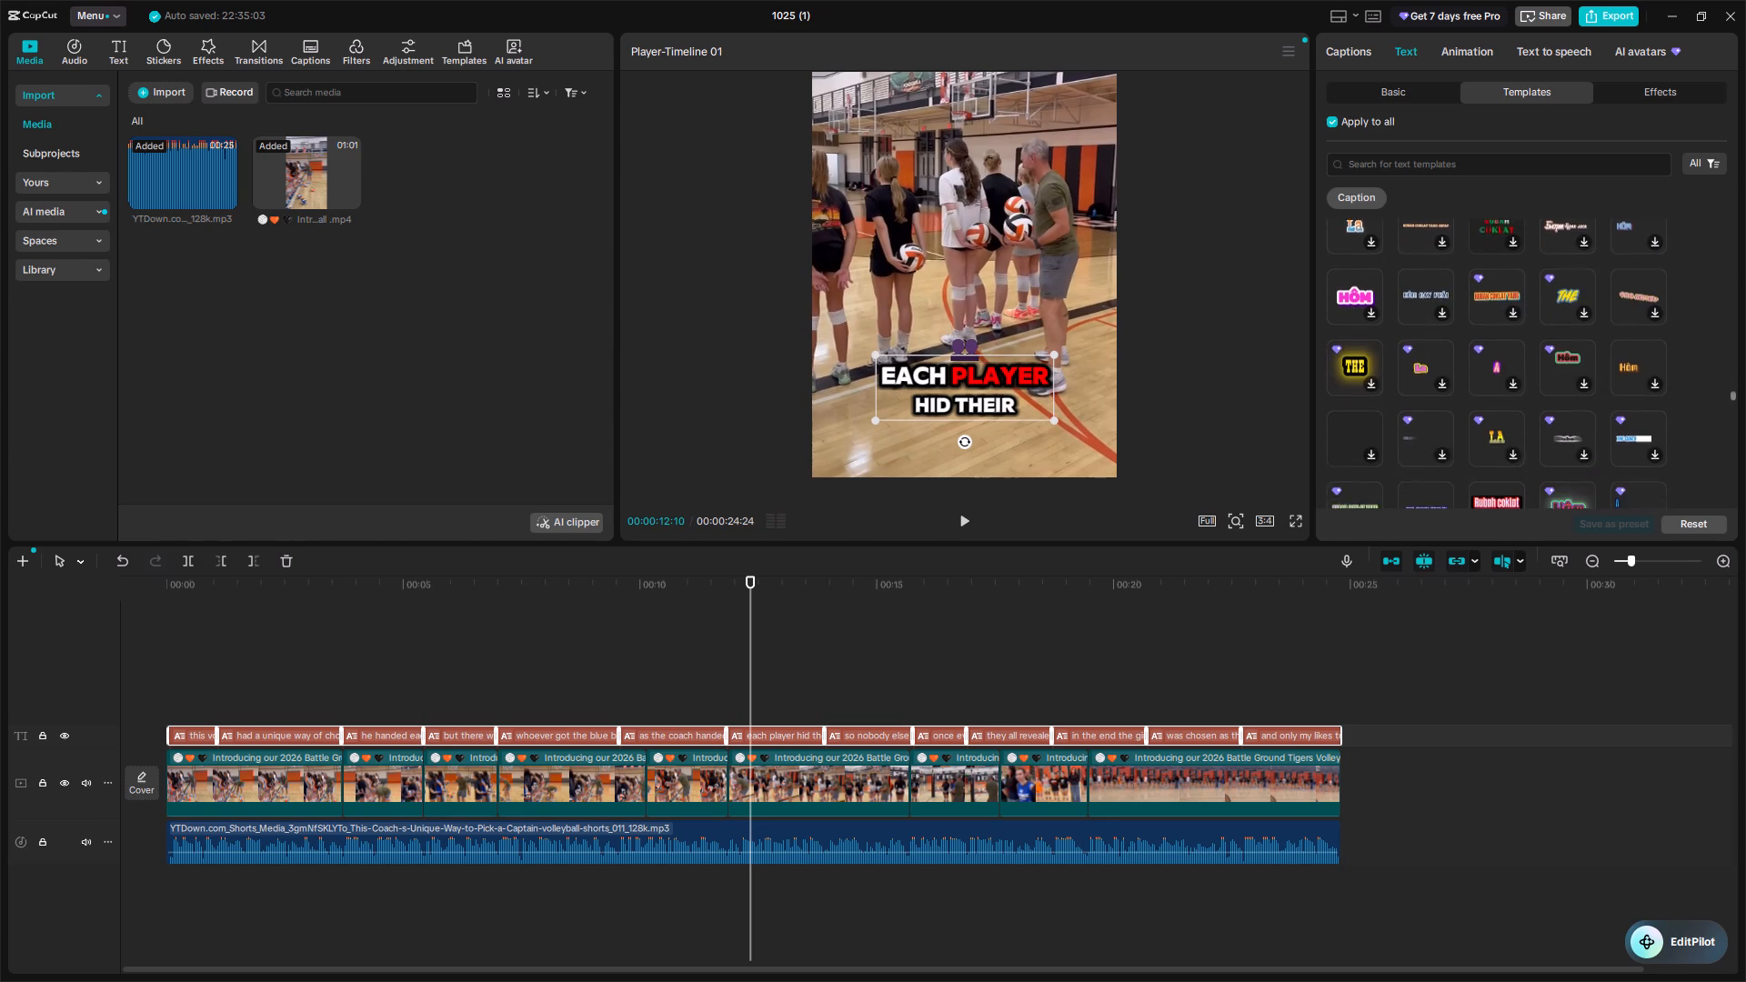
scroll(1667, 411, down, 2)
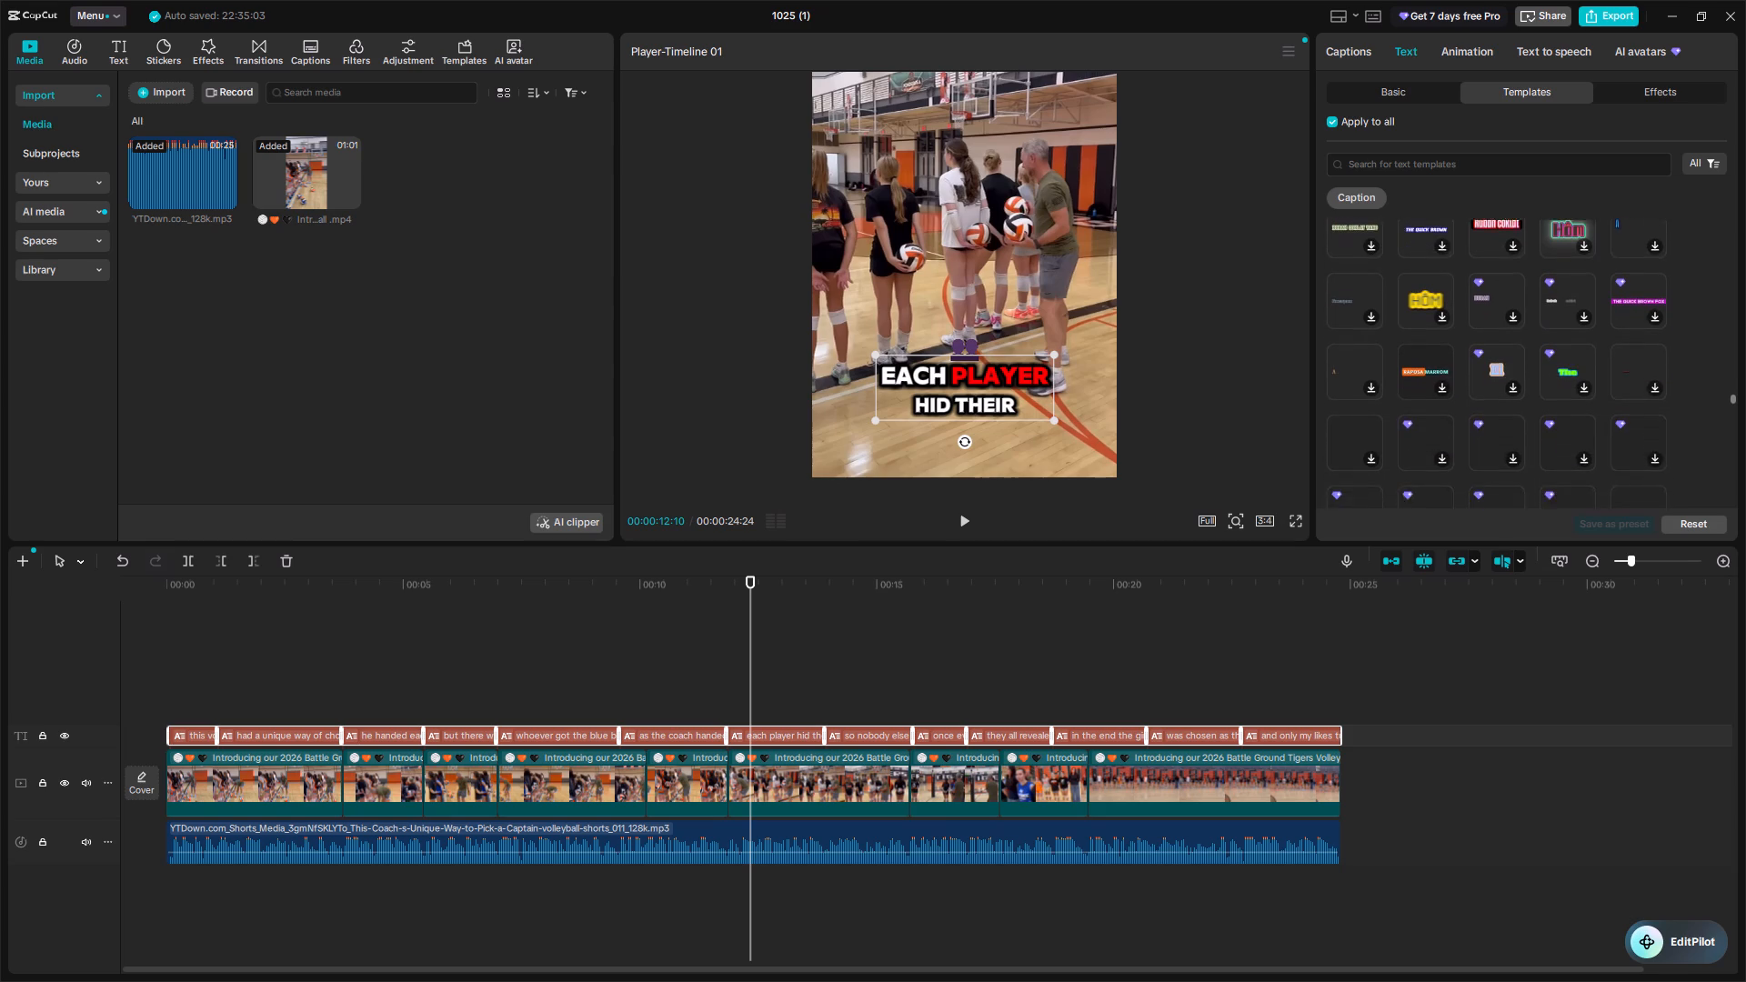
scroll(1667, 411, down, 2)
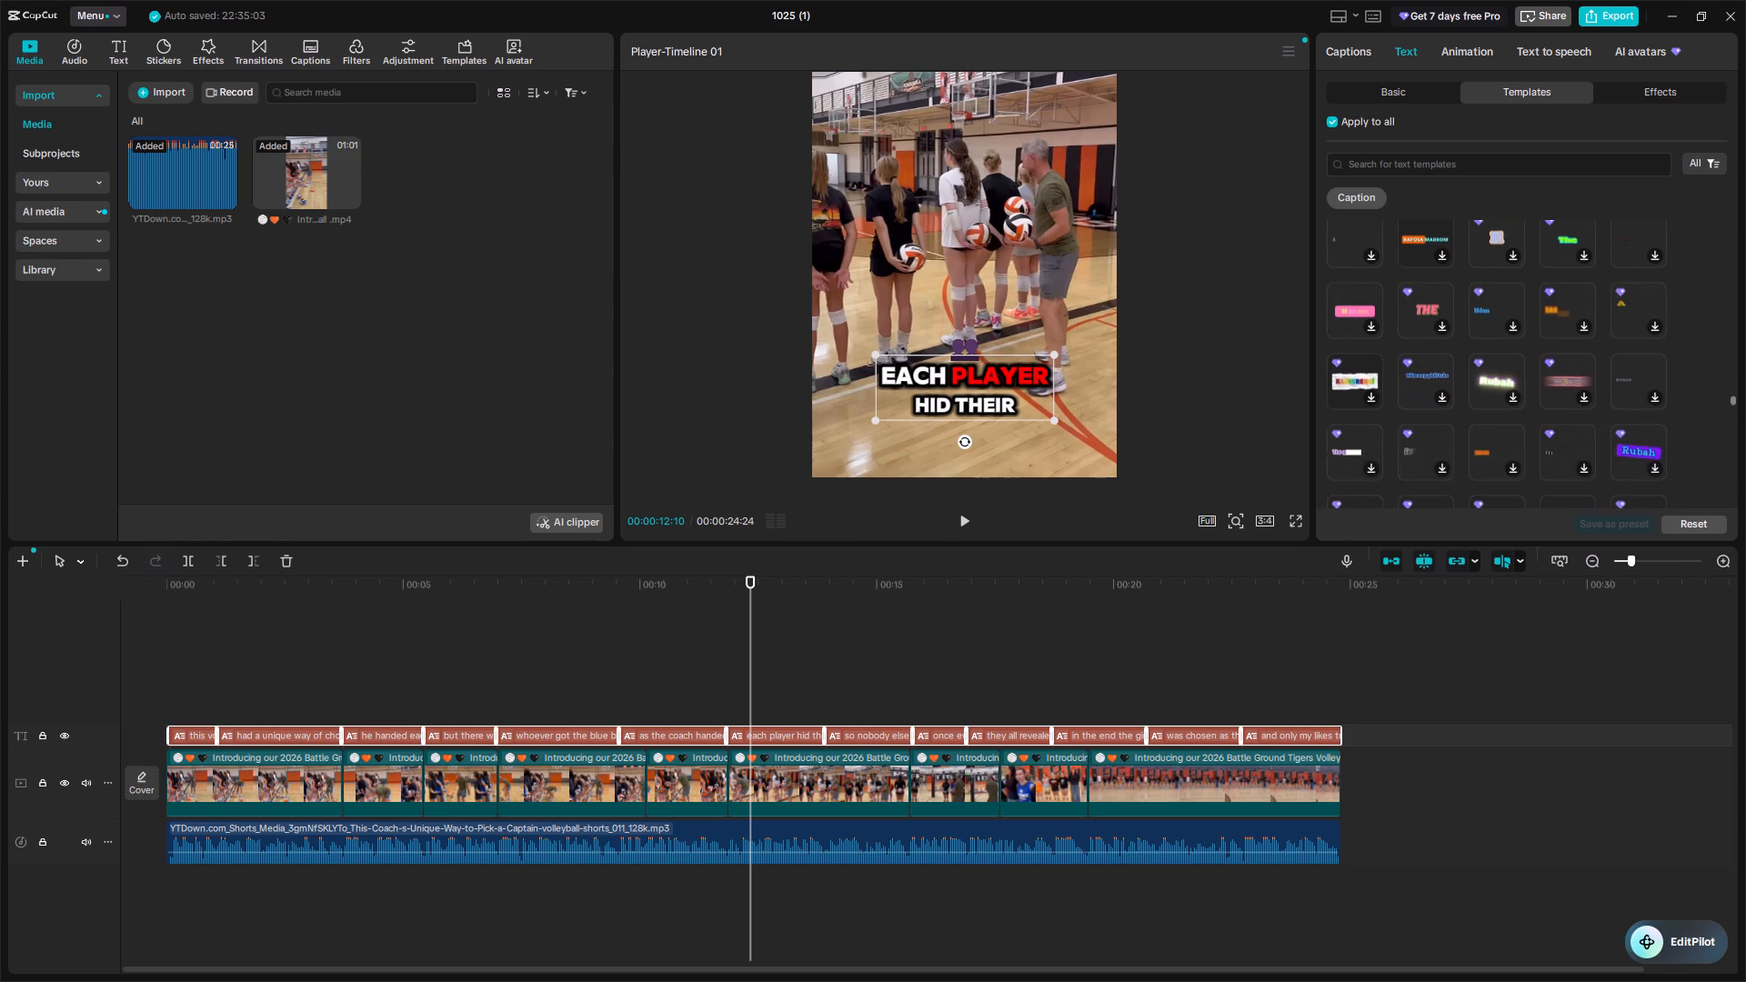
scroll(1667, 411, down, 2)
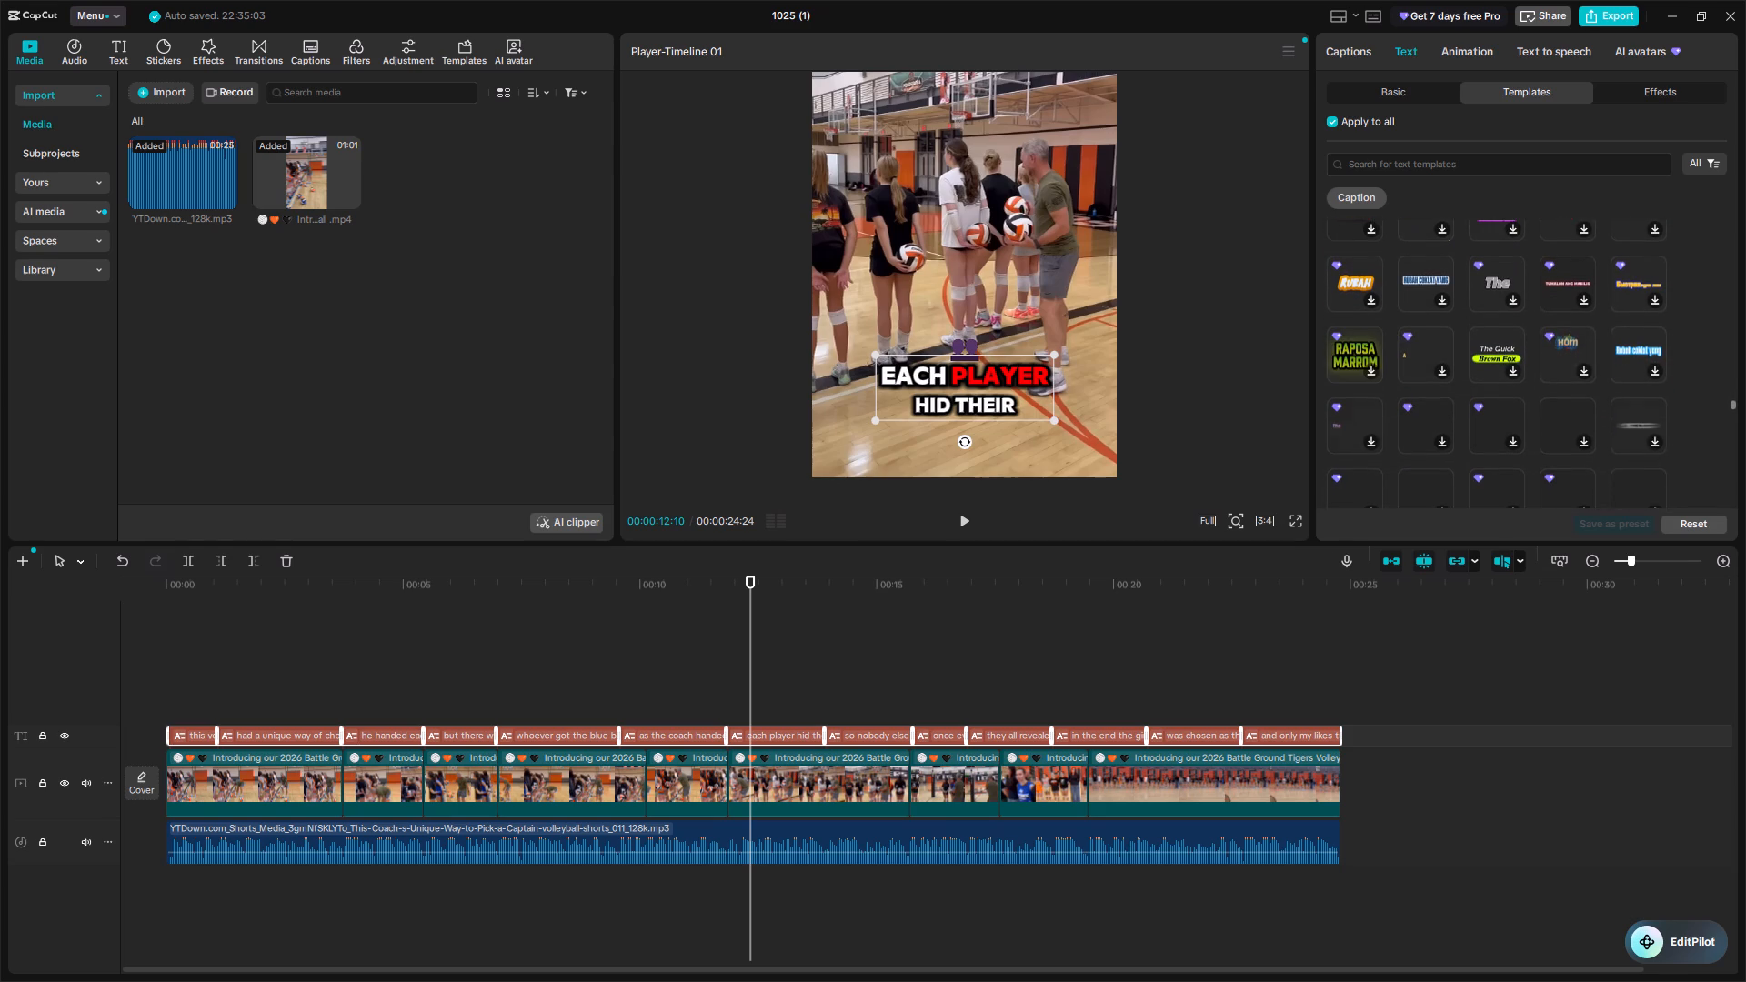
scroll(1667, 411, down, 2)
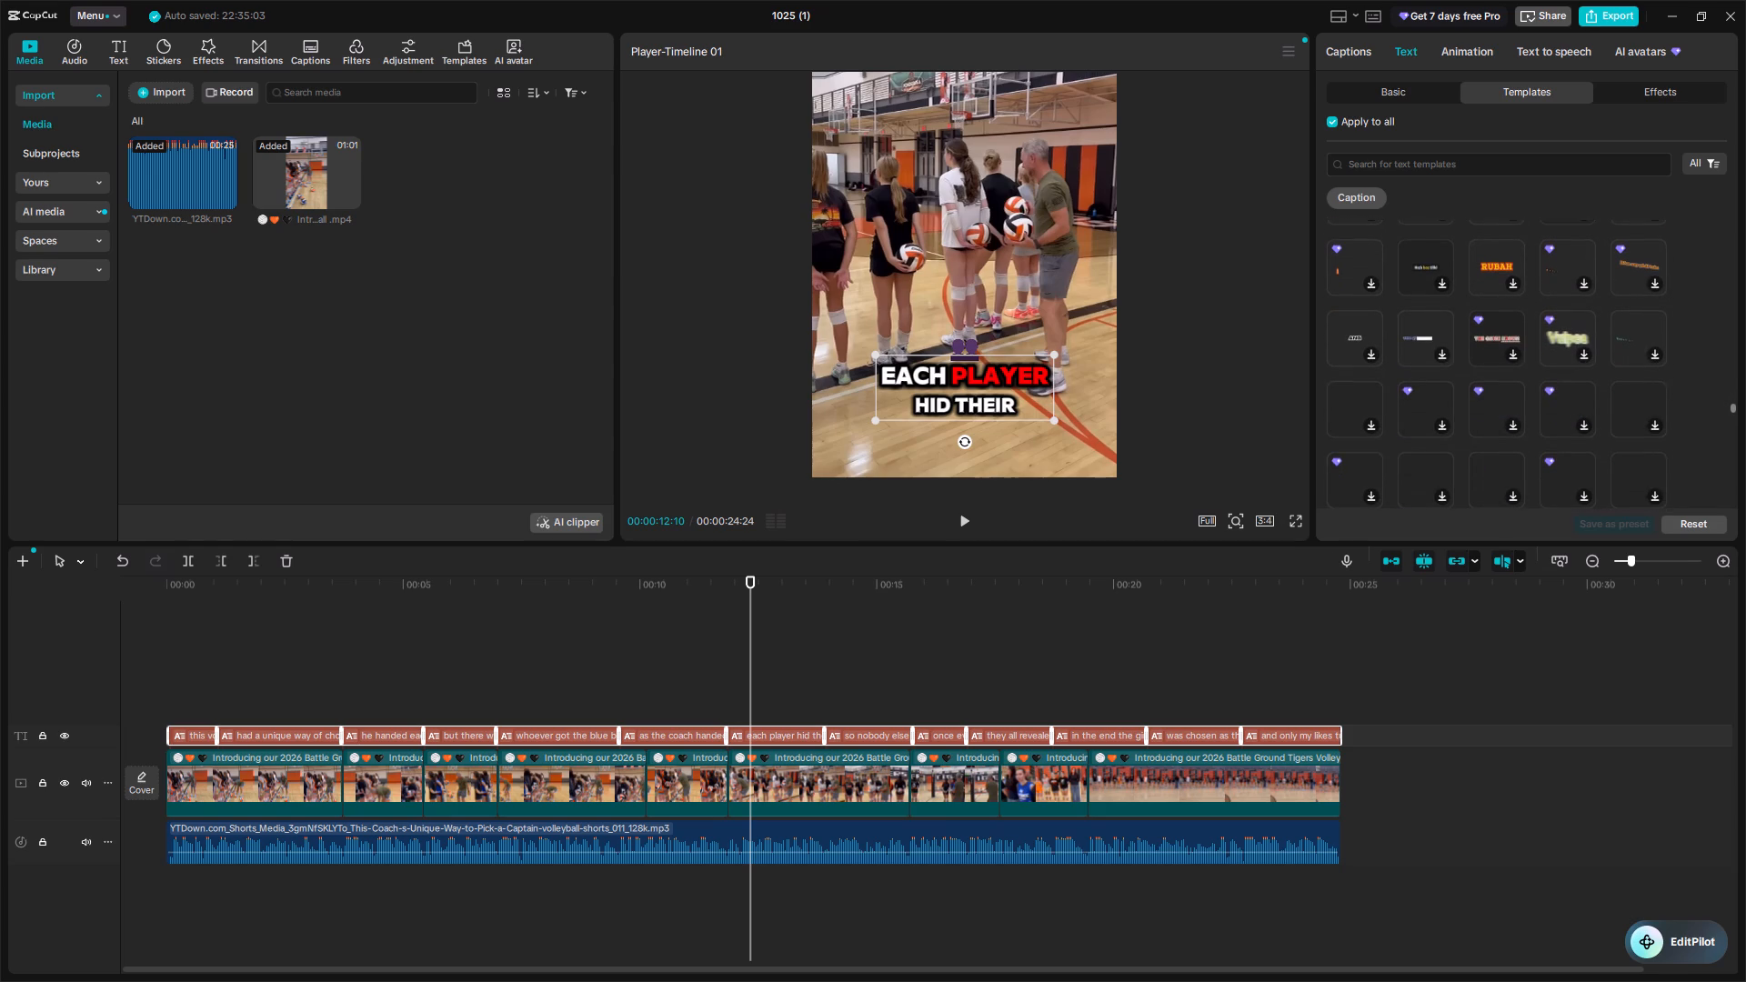
scroll(1667, 411, down, 2)
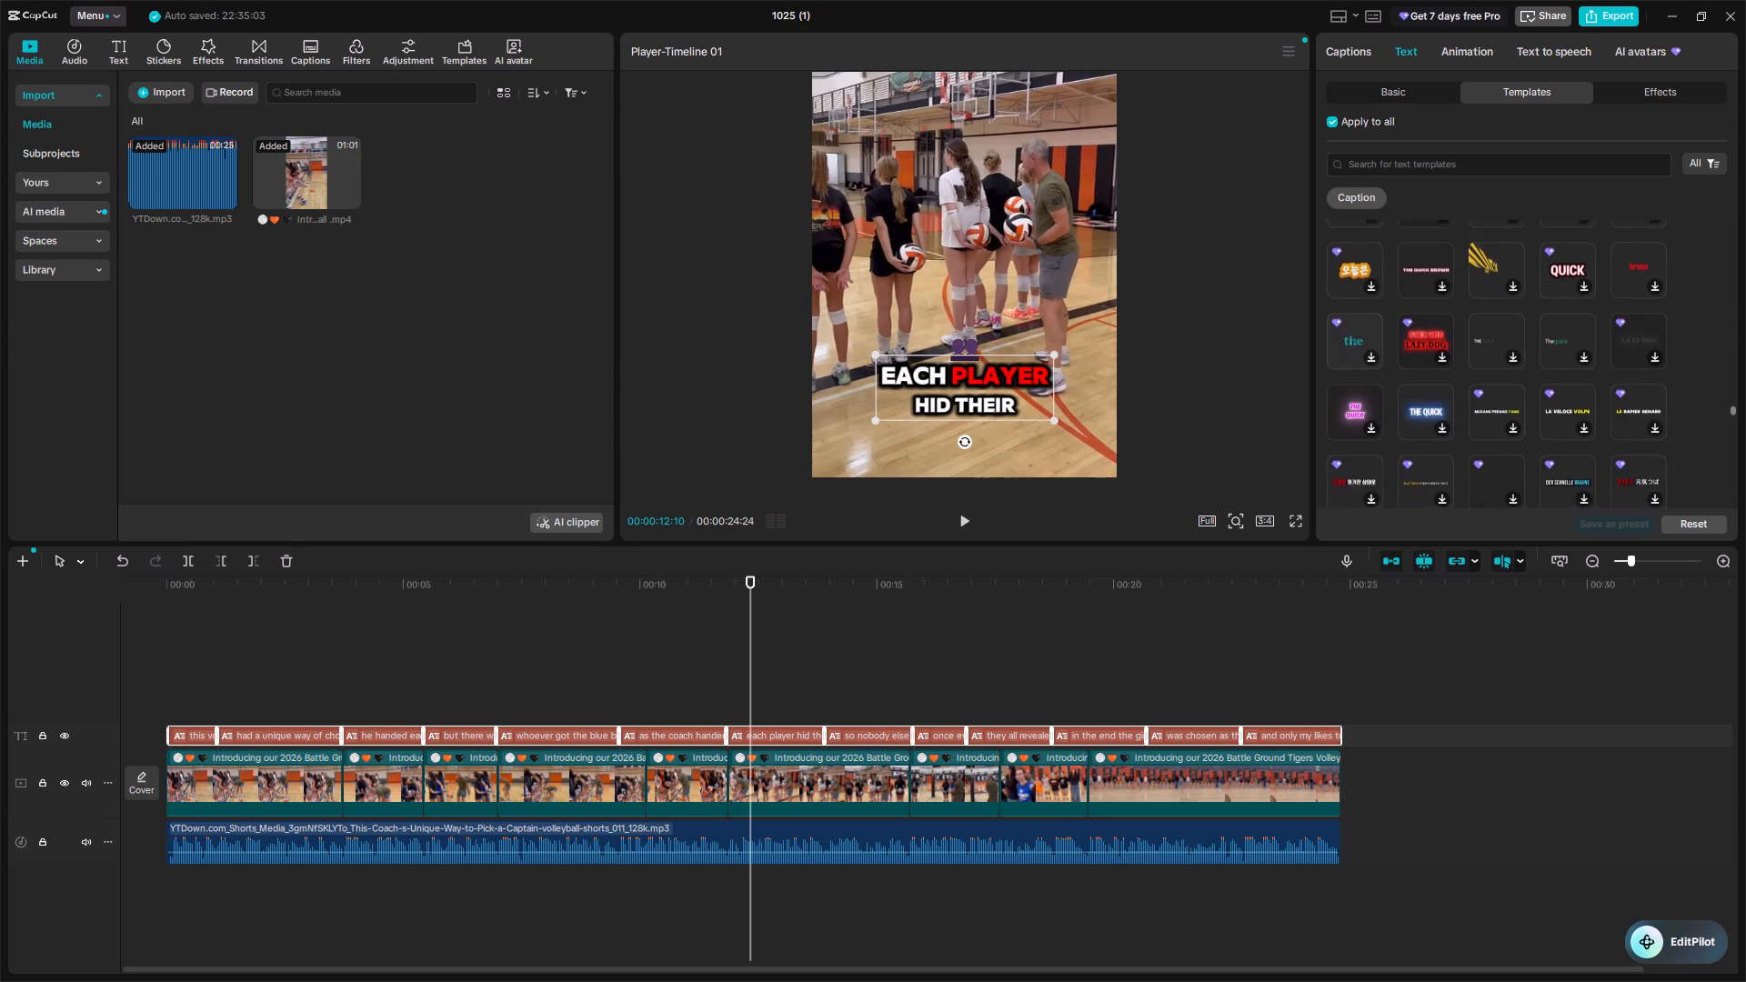
scroll(1667, 411, down, 2)
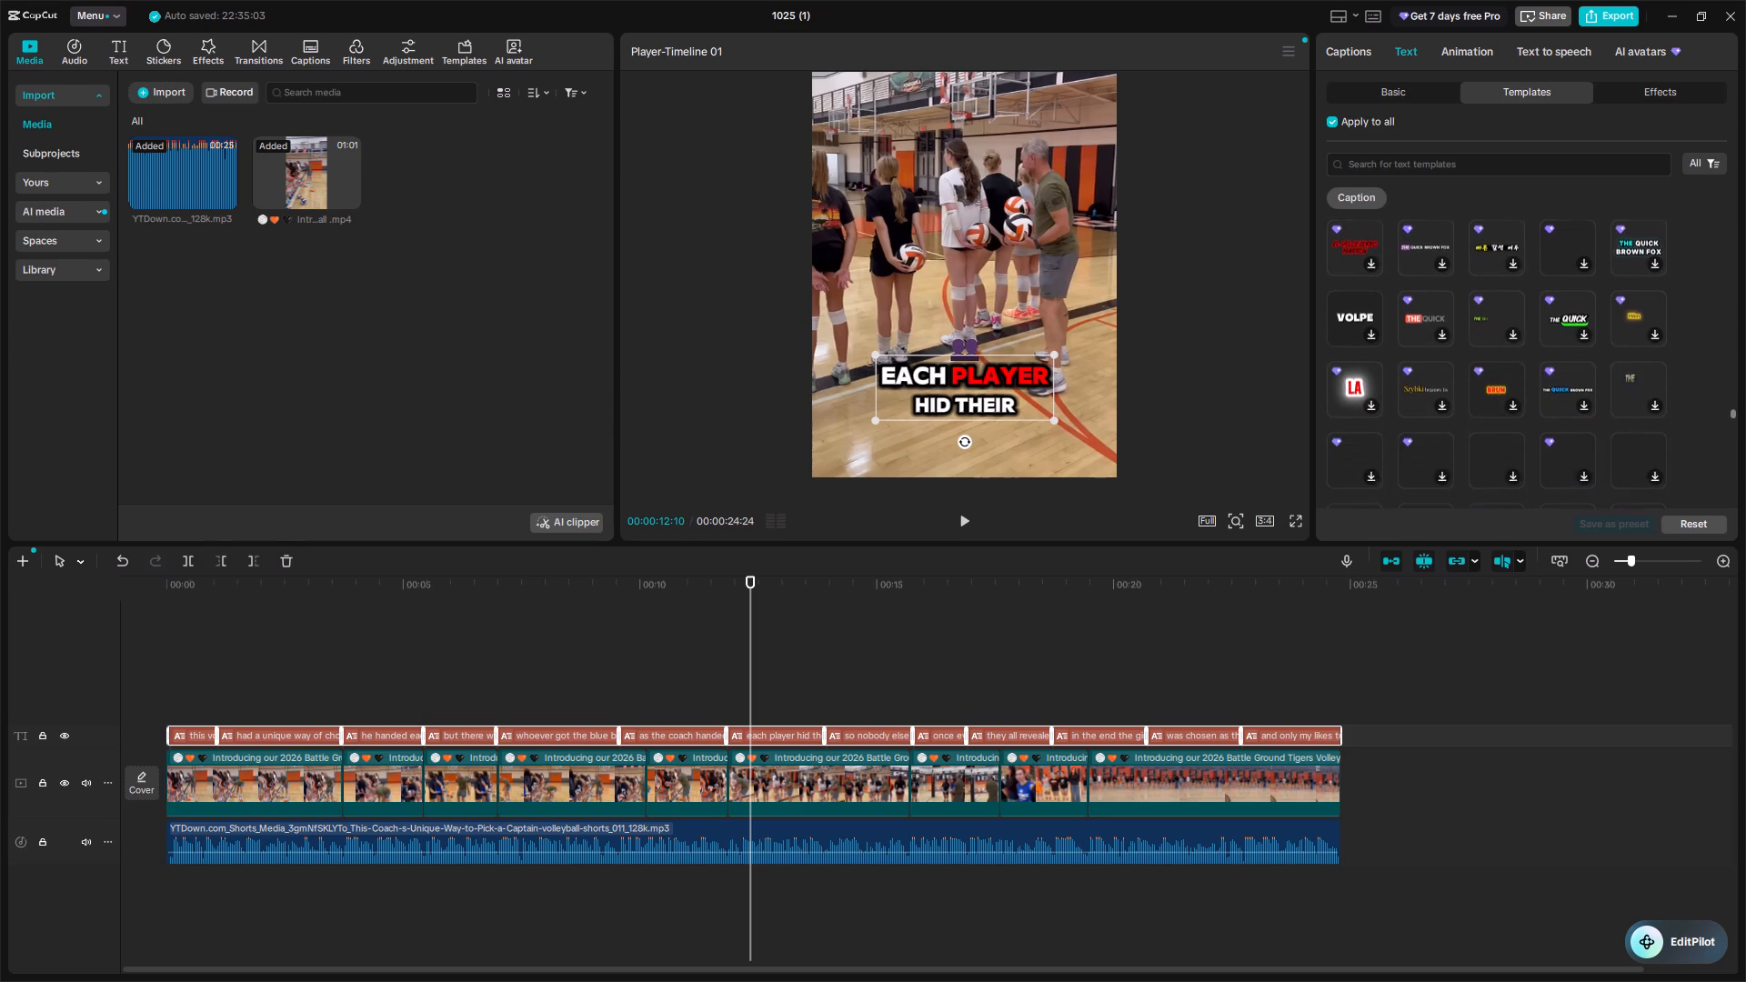
scroll(1667, 411, down, 2)
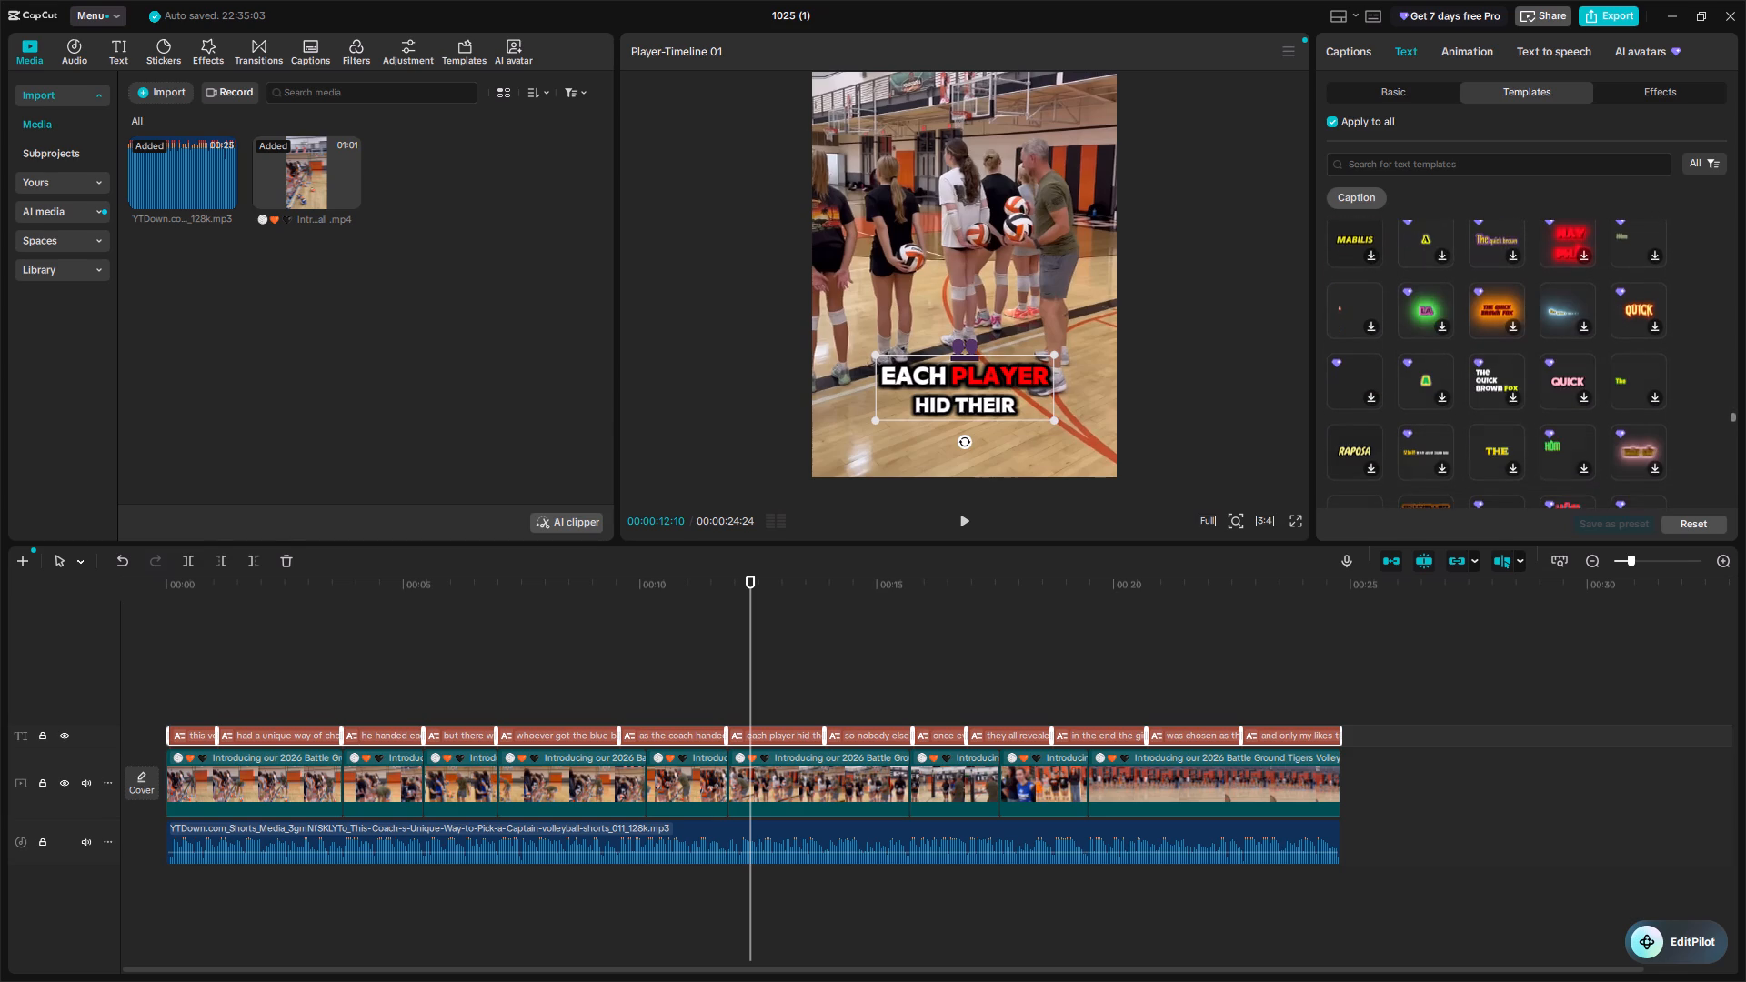
scroll(1667, 411, down, 2)
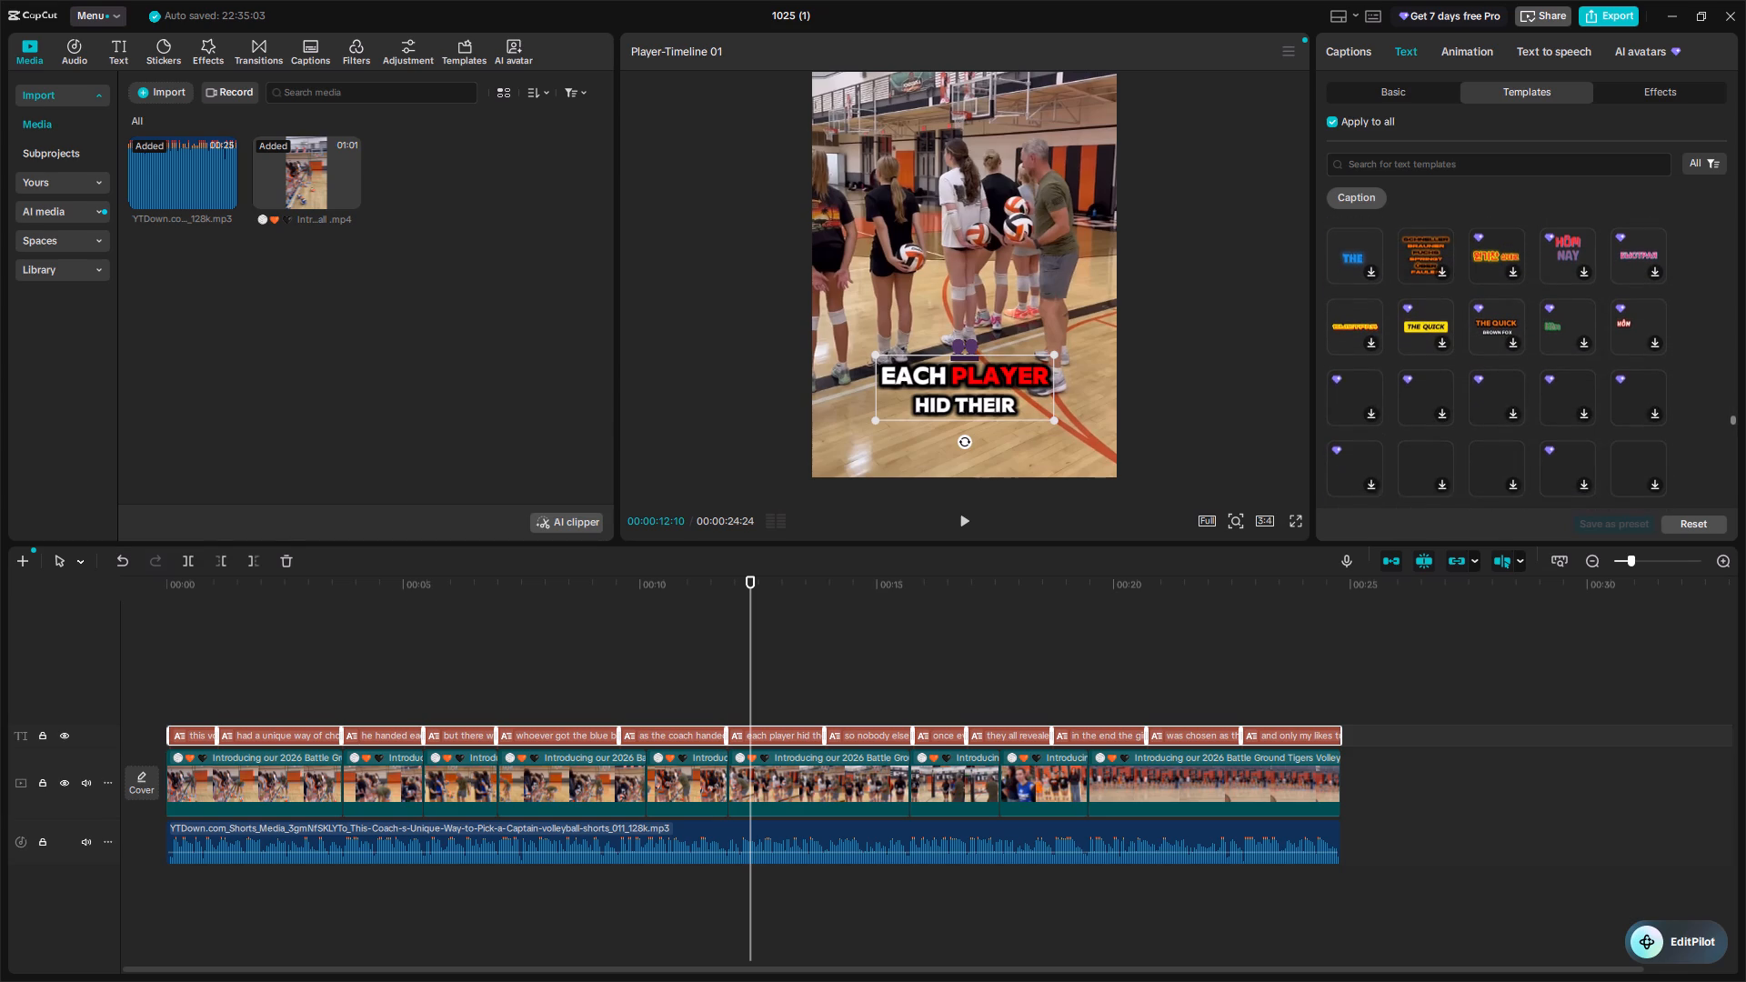
scroll(1667, 411, down, 2)
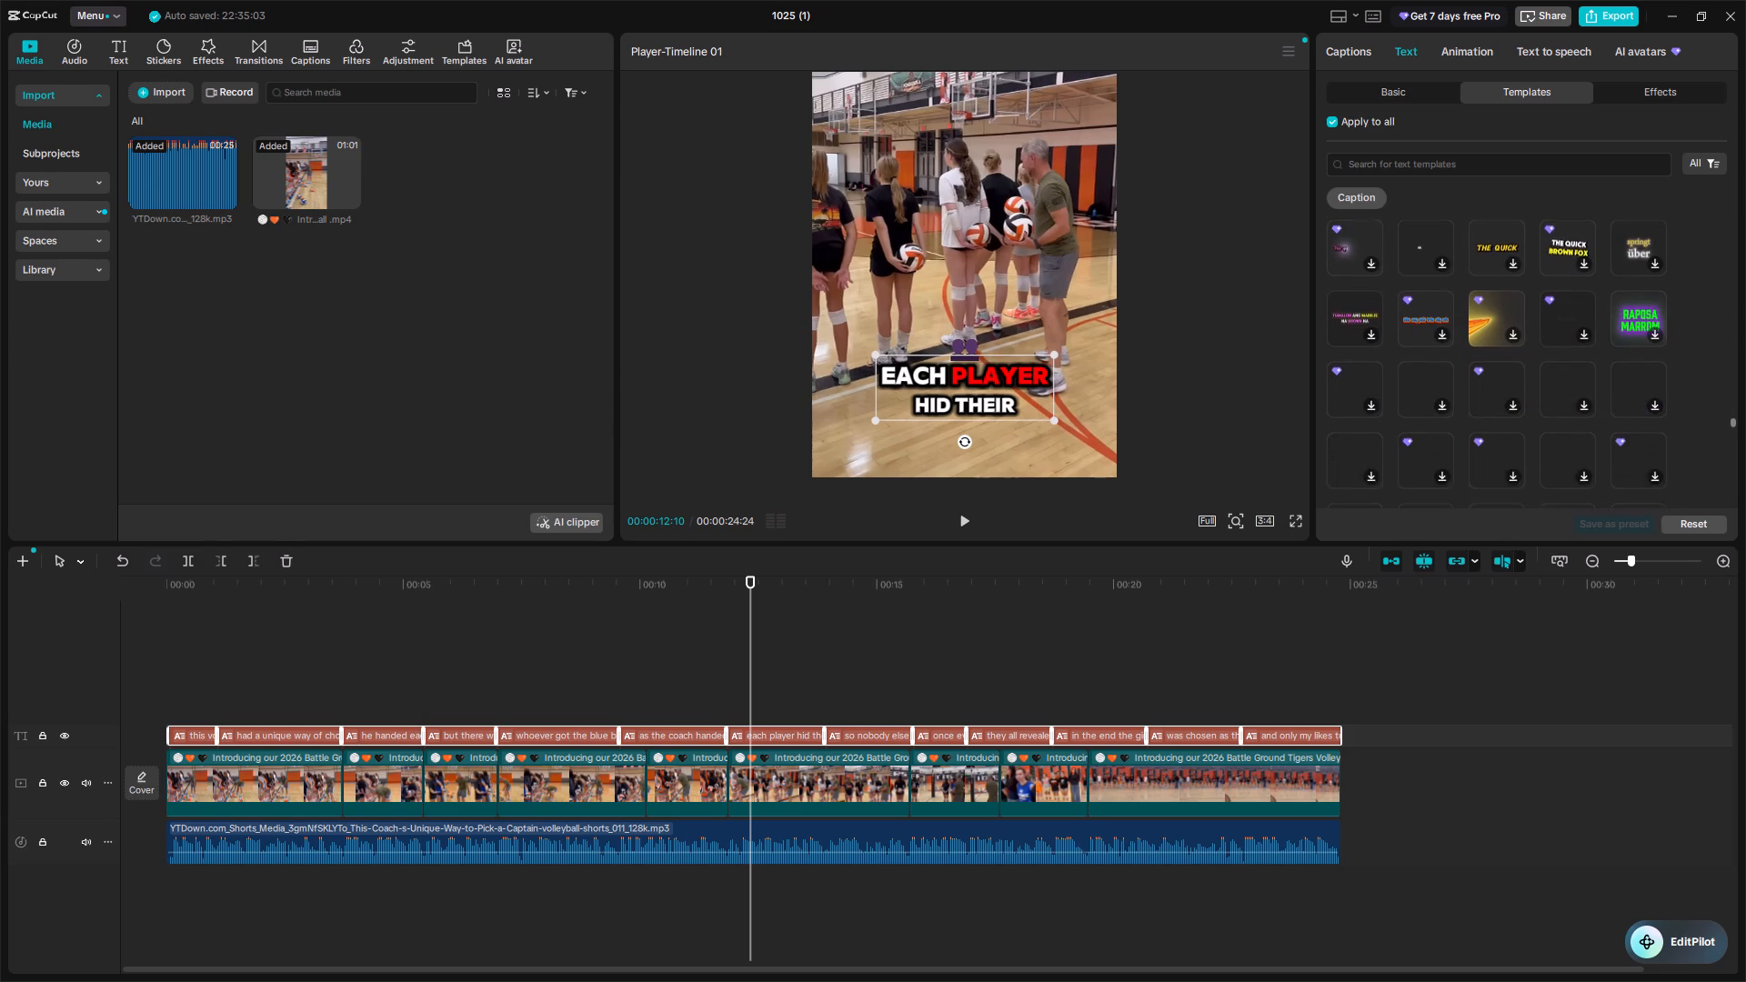
scroll(1667, 411, down, 3)
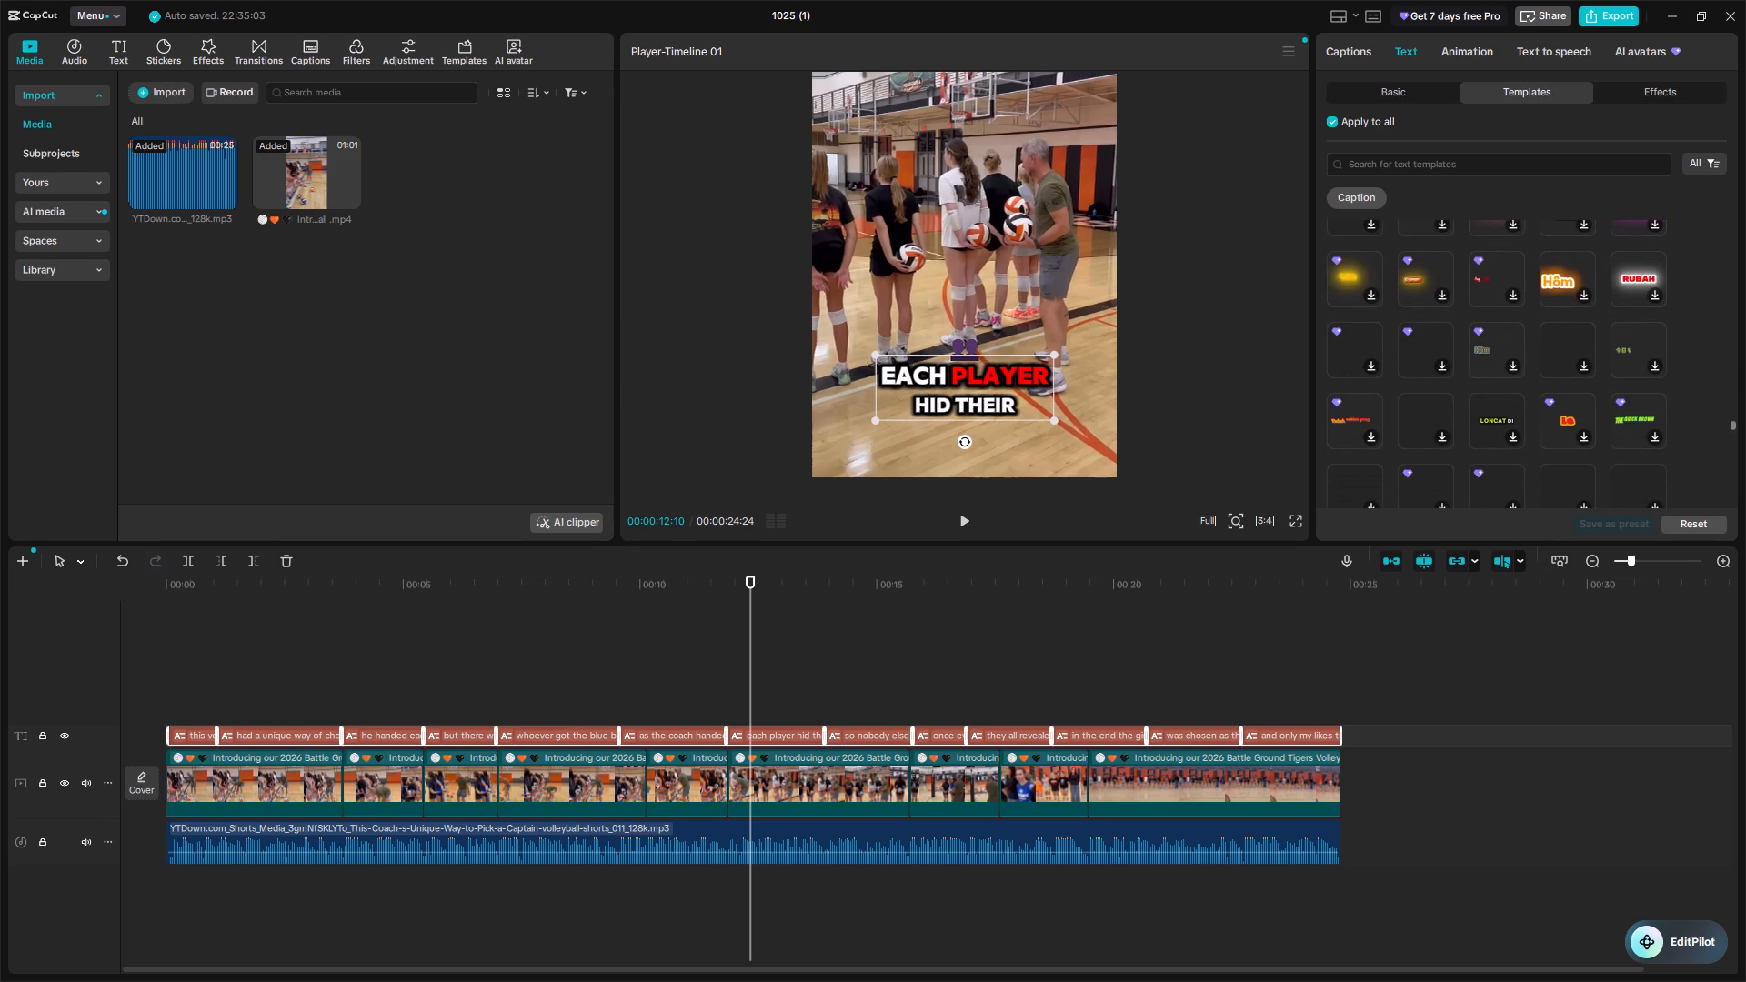
scroll(1667, 411, down, 3)
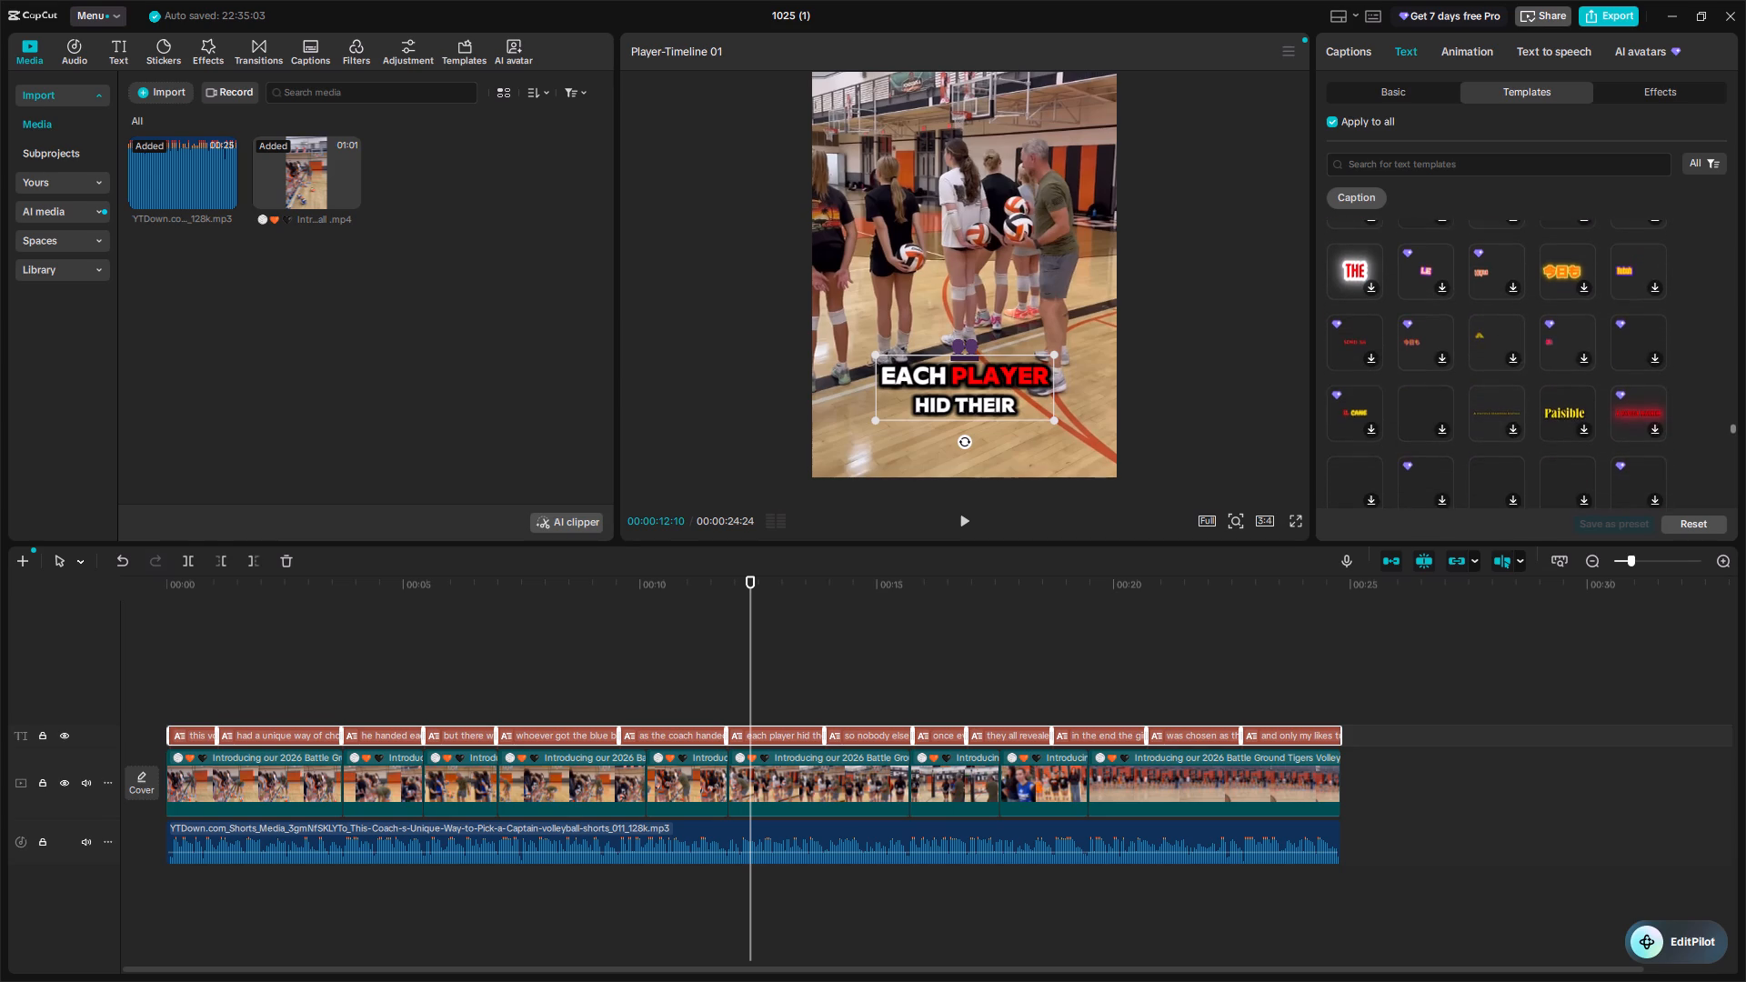
scroll(1667, 411, down, 3)
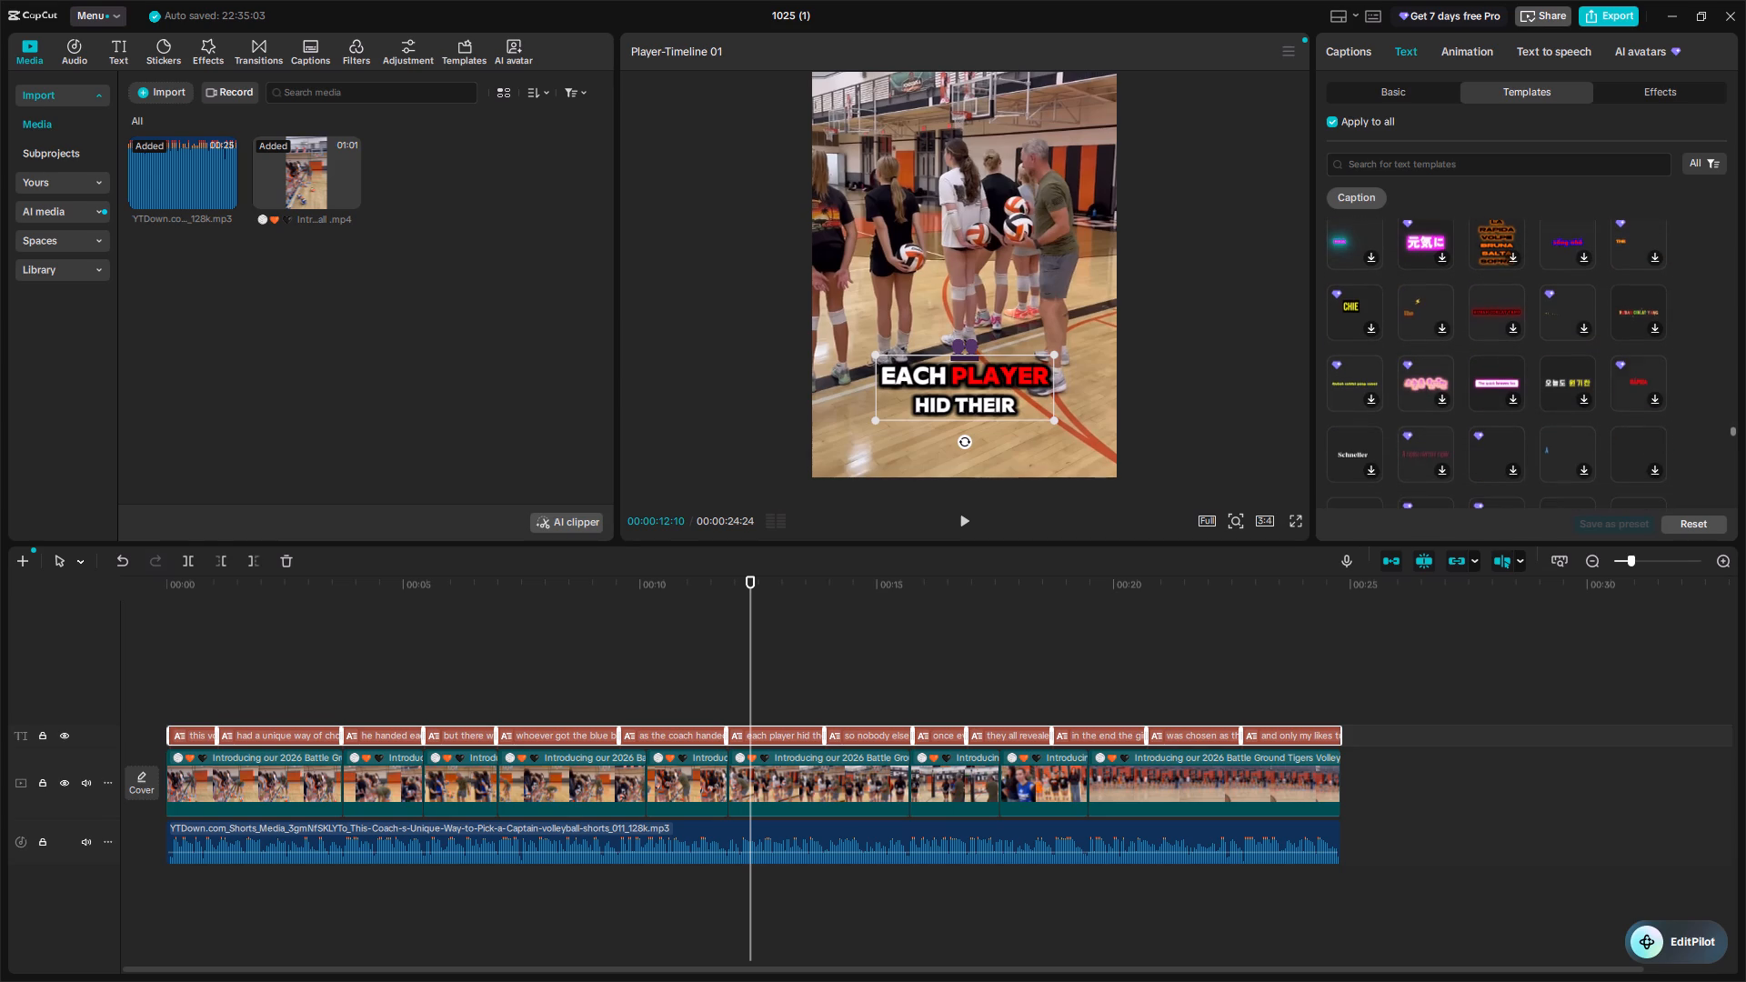
scroll(1667, 411, down, 2)
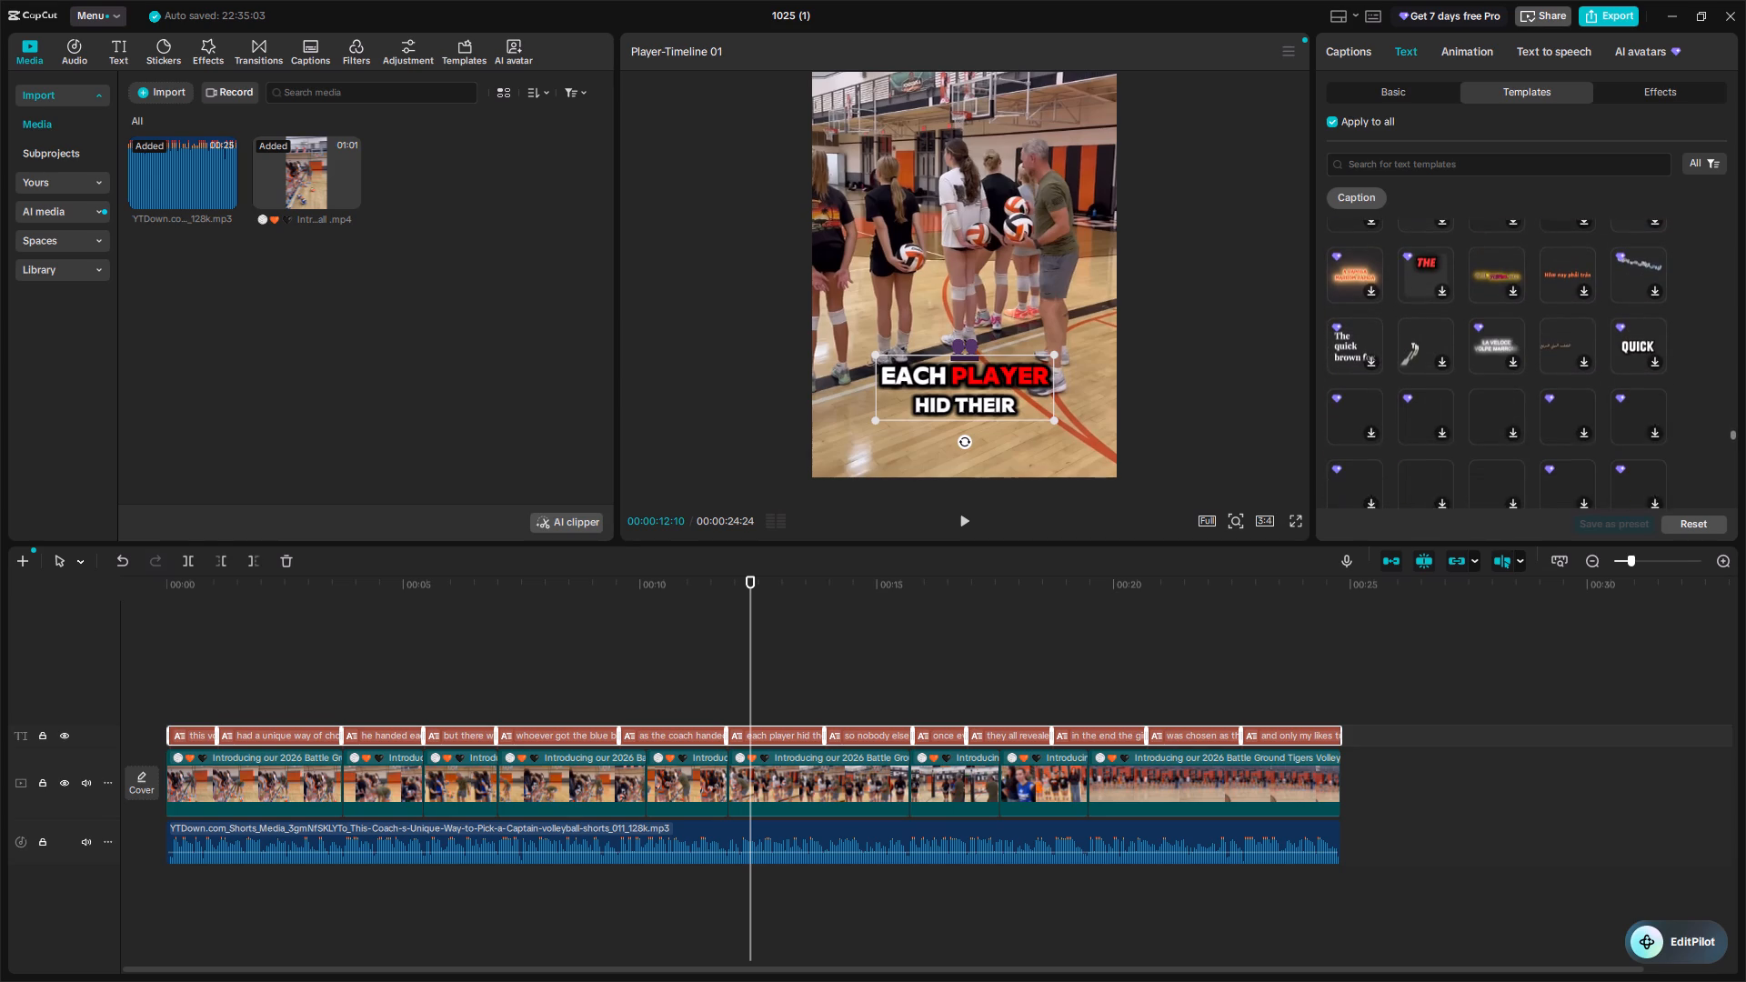
scroll(1667, 411, down, 2)
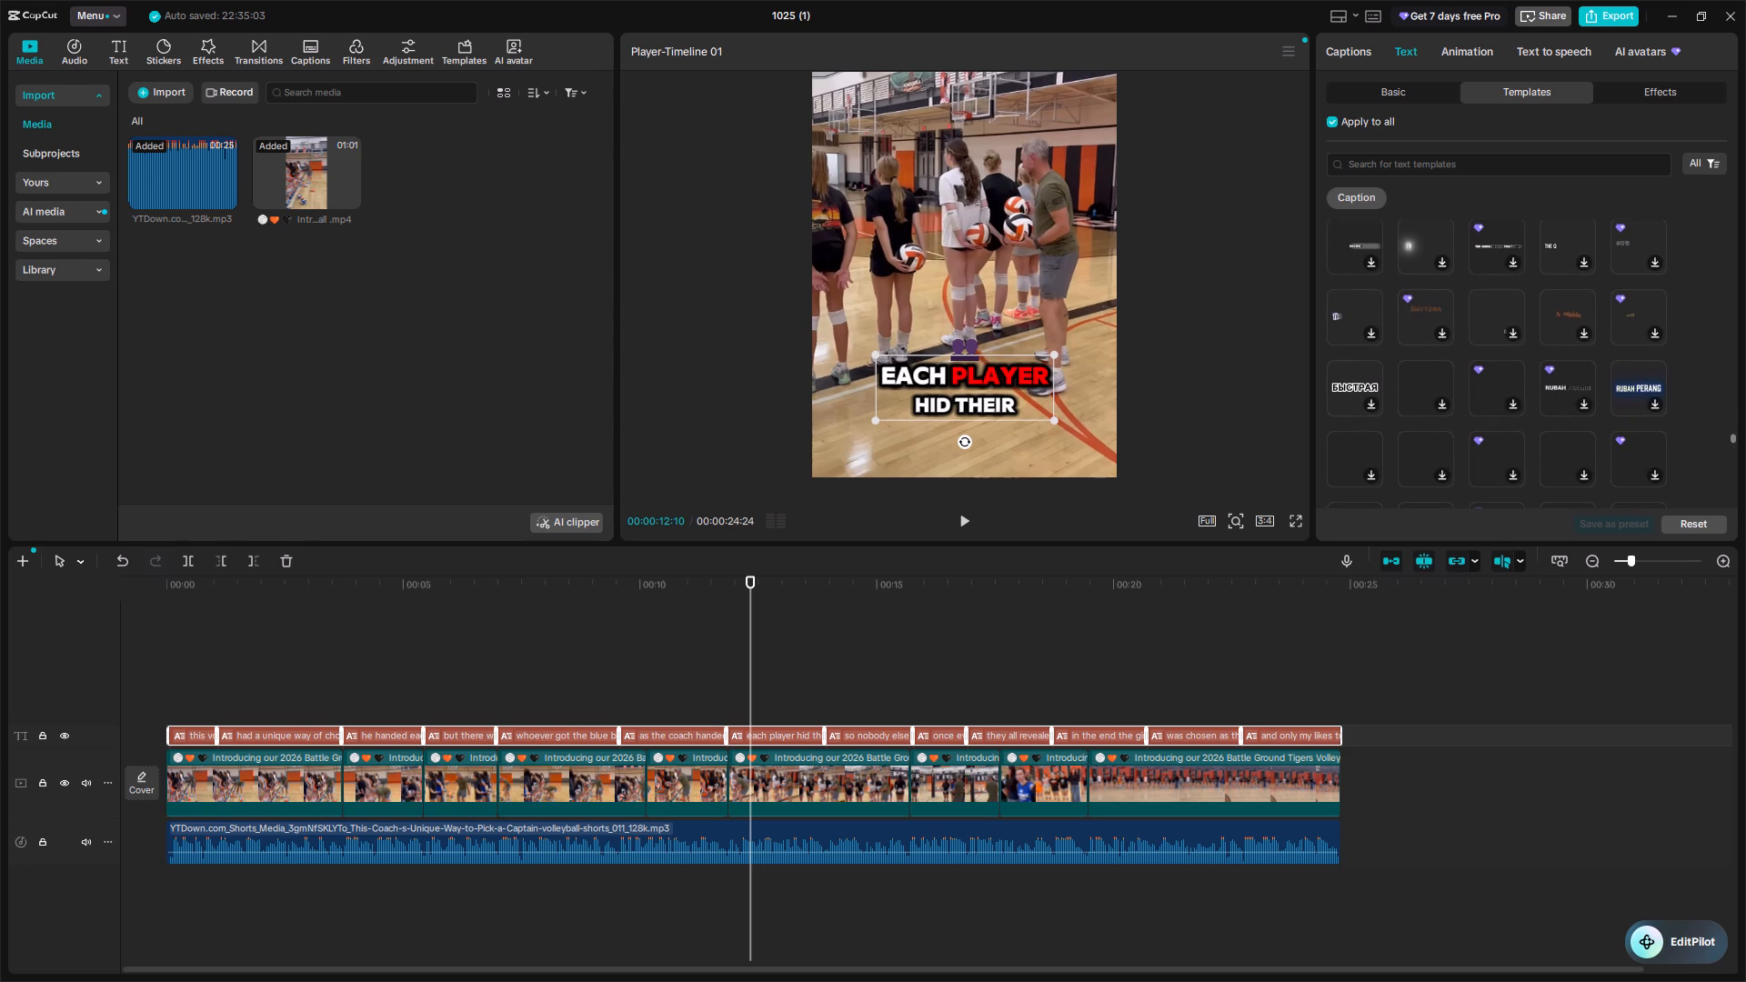
scroll(1667, 411, down, 2)
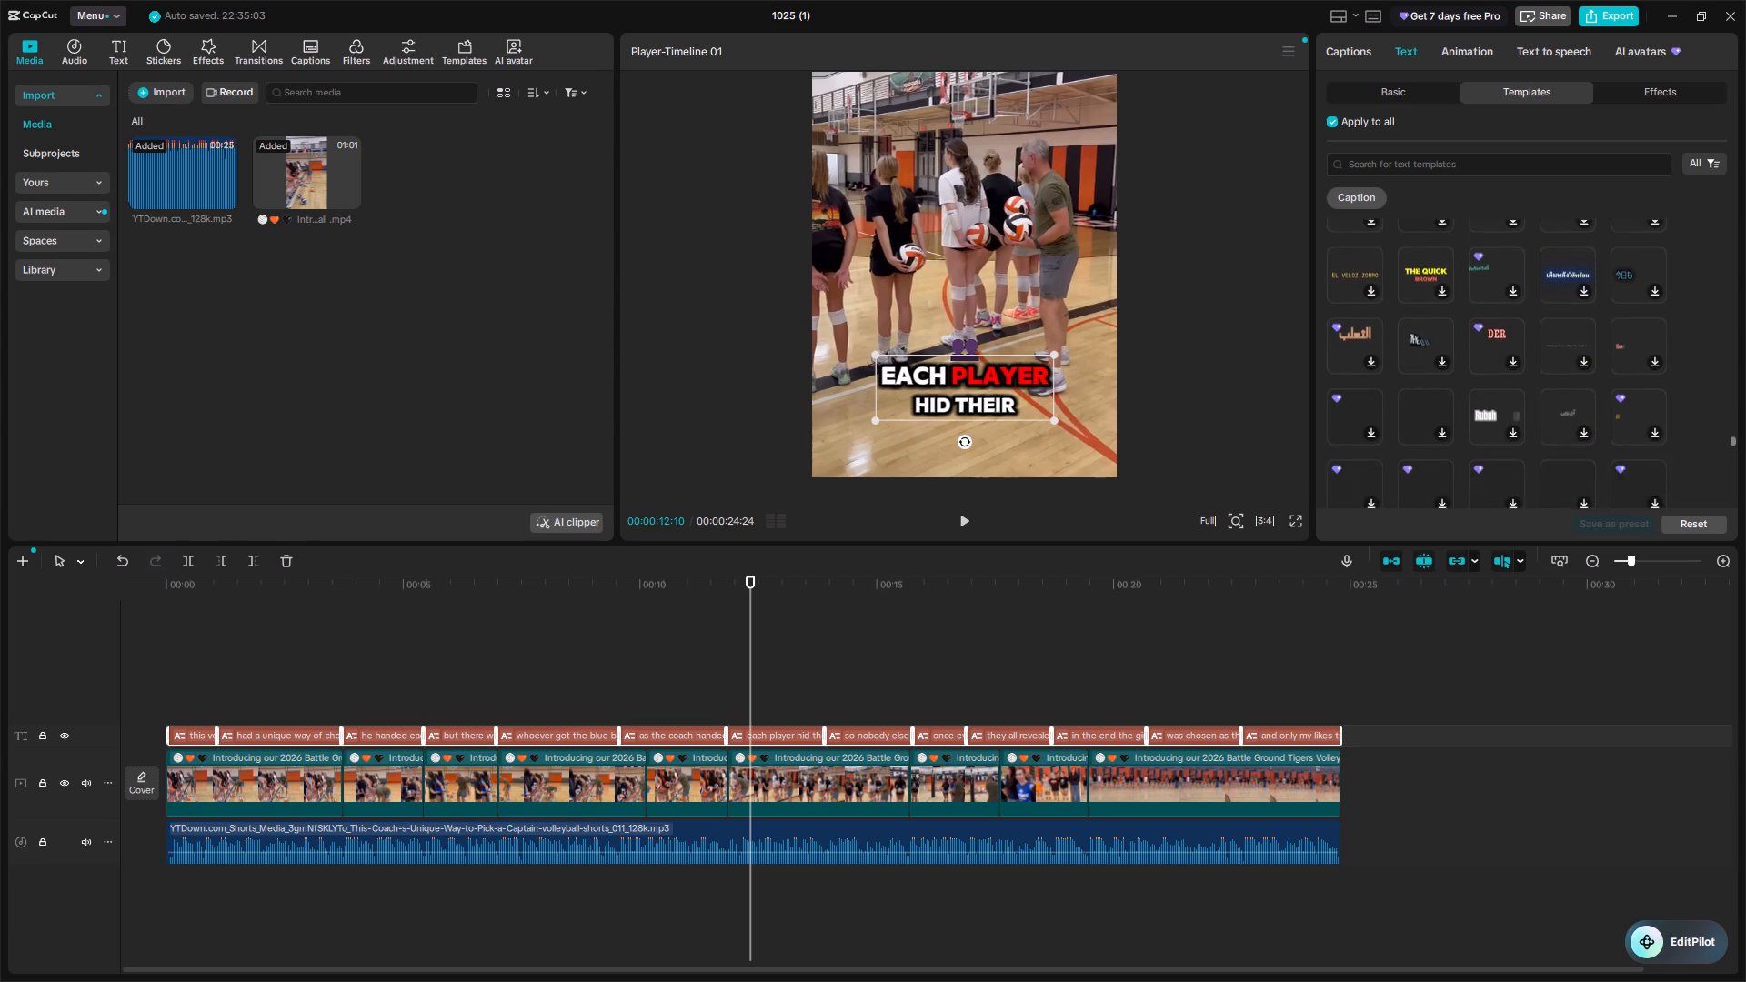
scroll(1667, 411, down, 2)
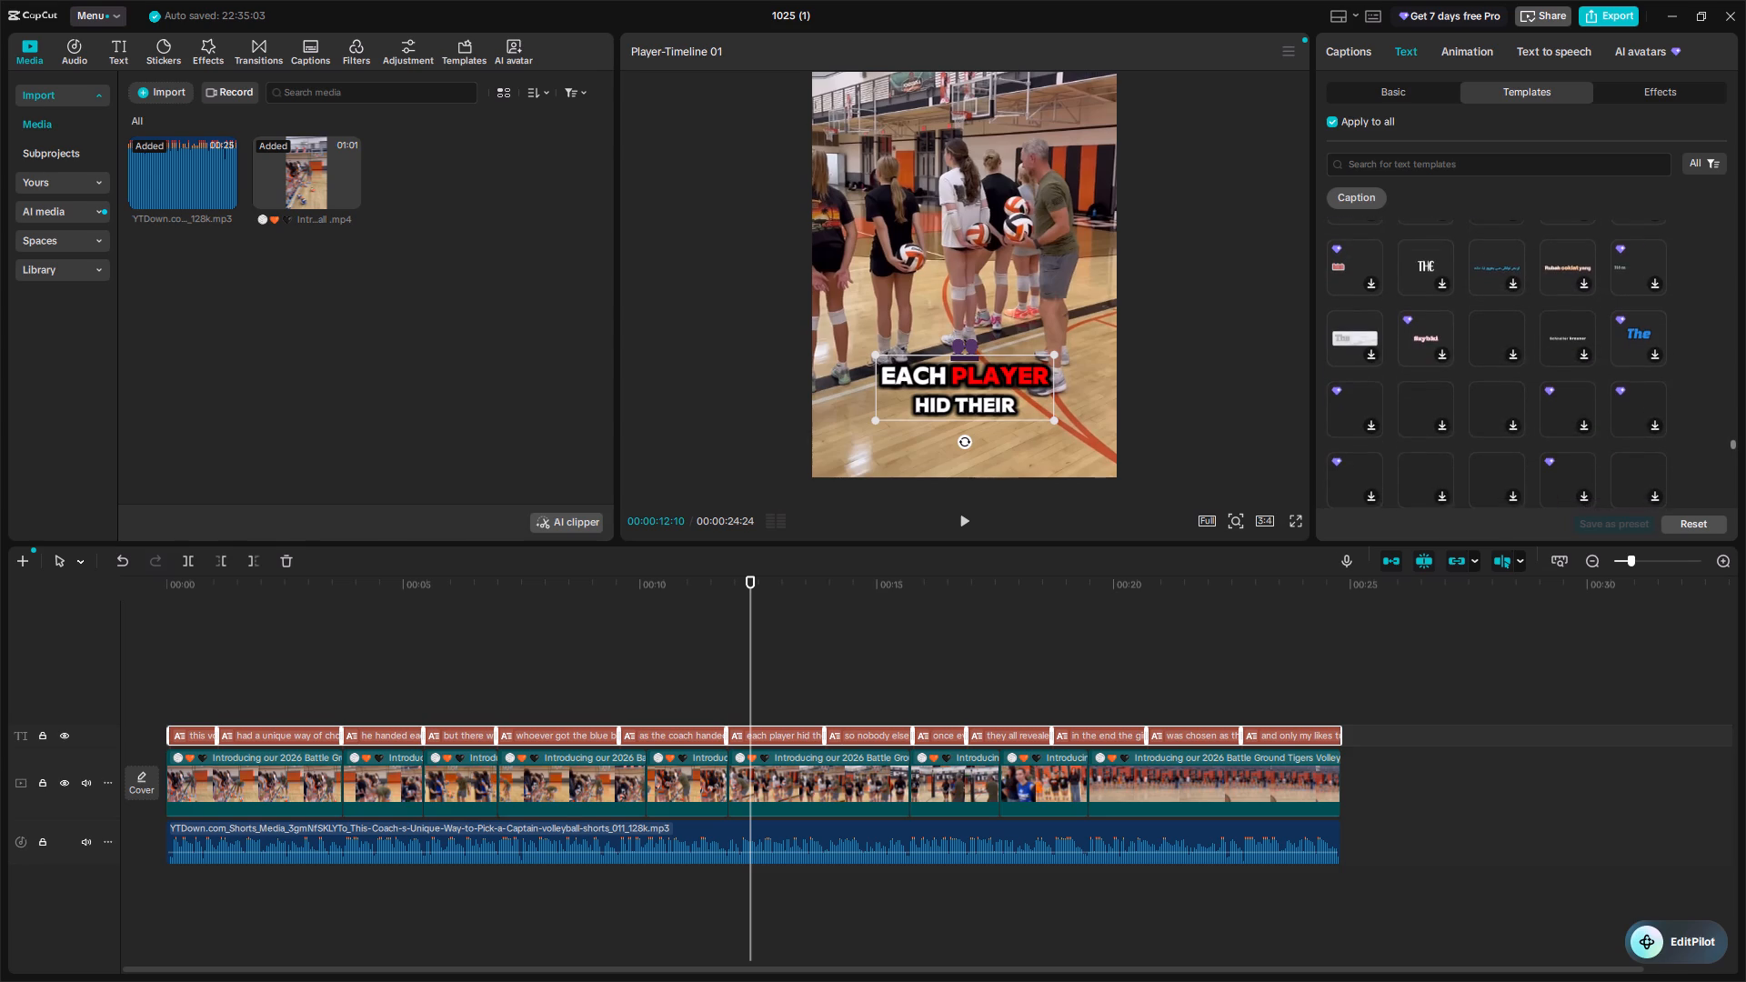
scroll(1667, 411, down, 3)
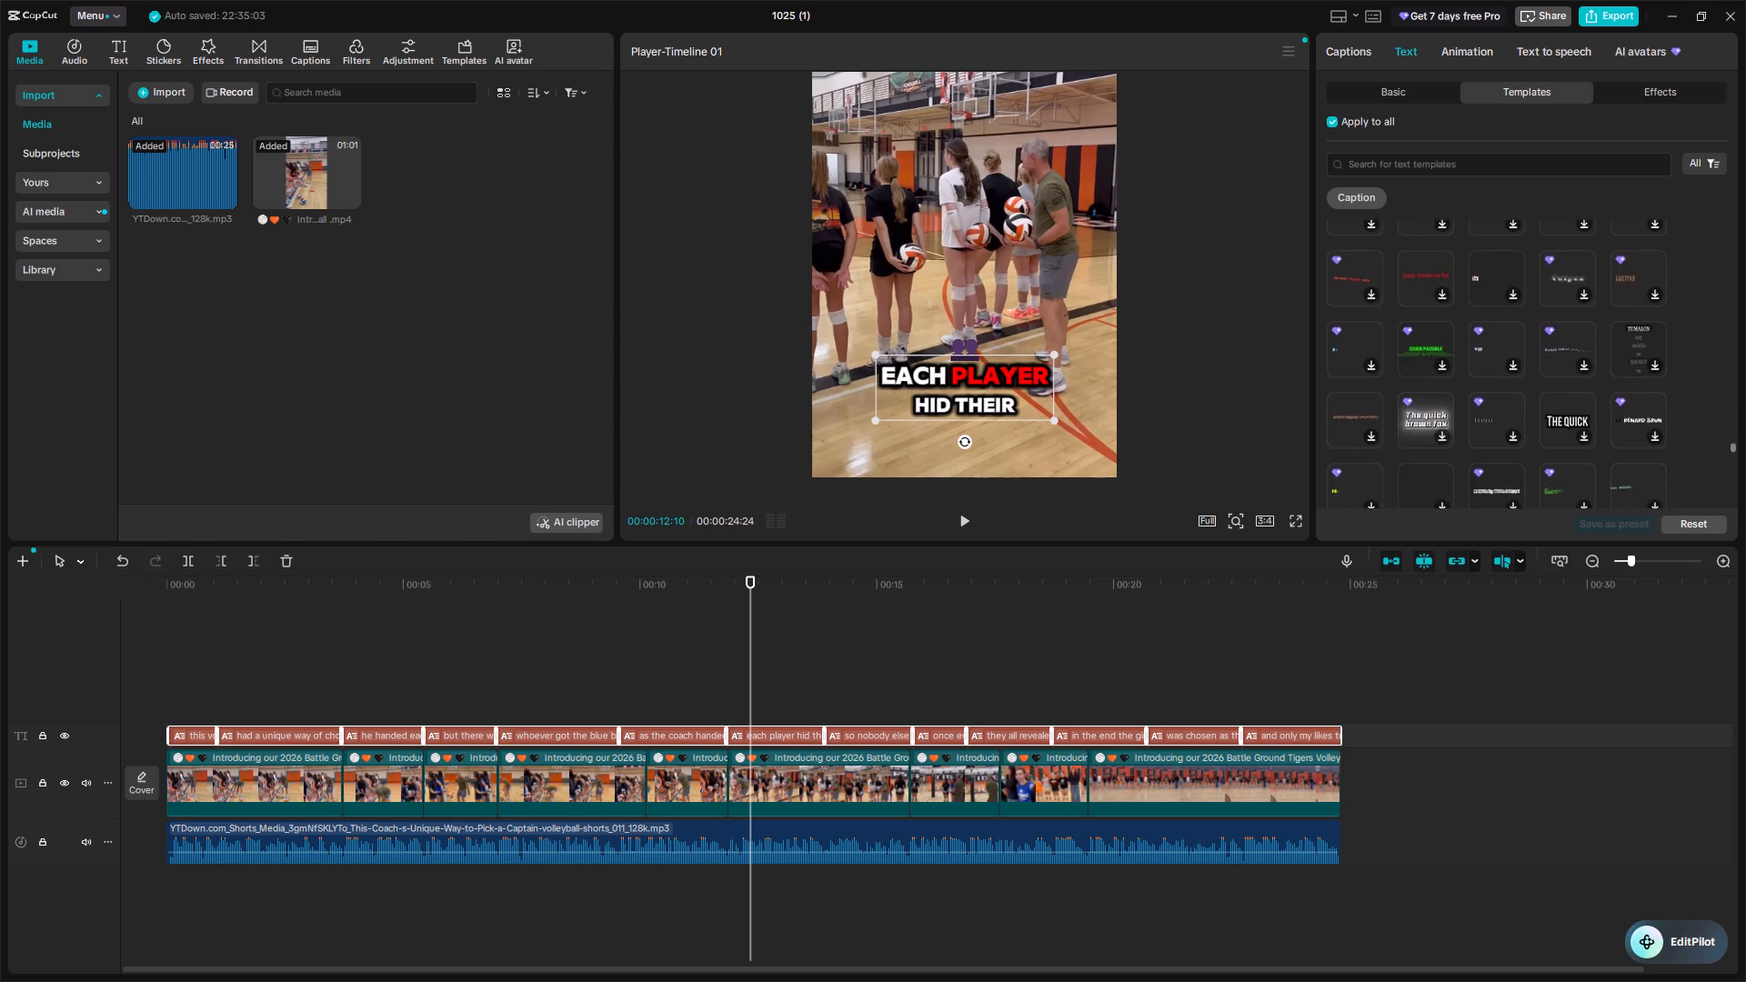
scroll(1667, 411, down, 3)
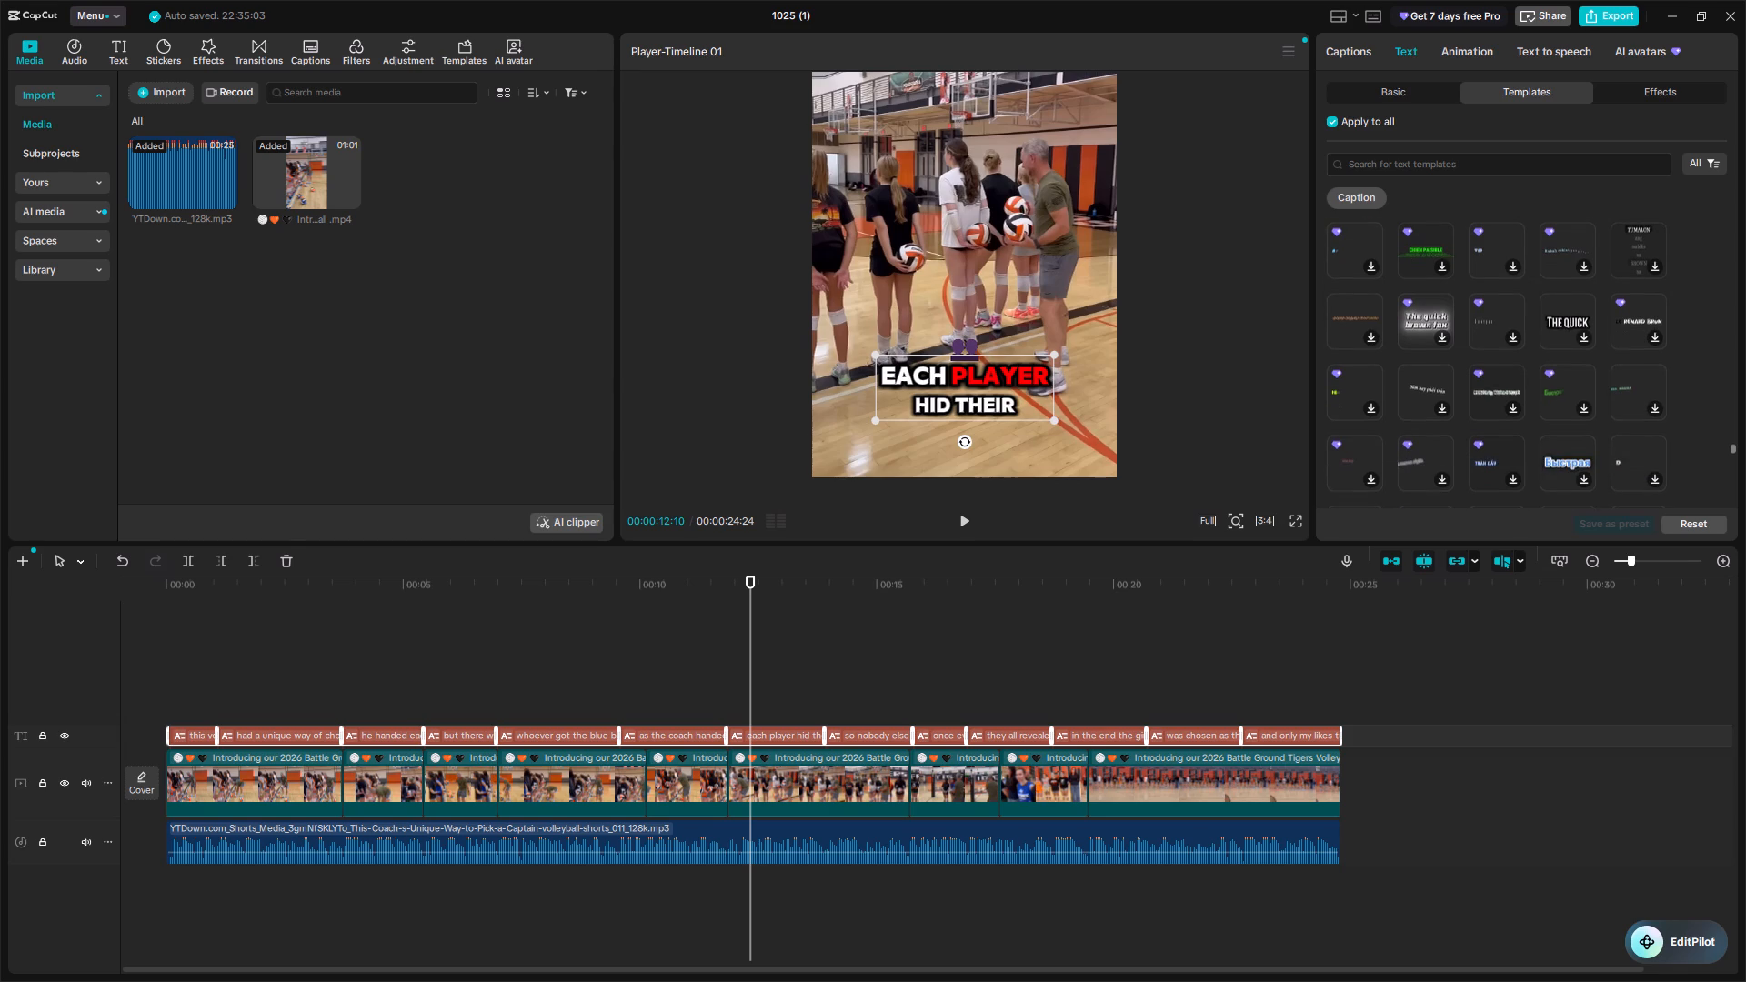
scroll(1667, 411, down, 1)
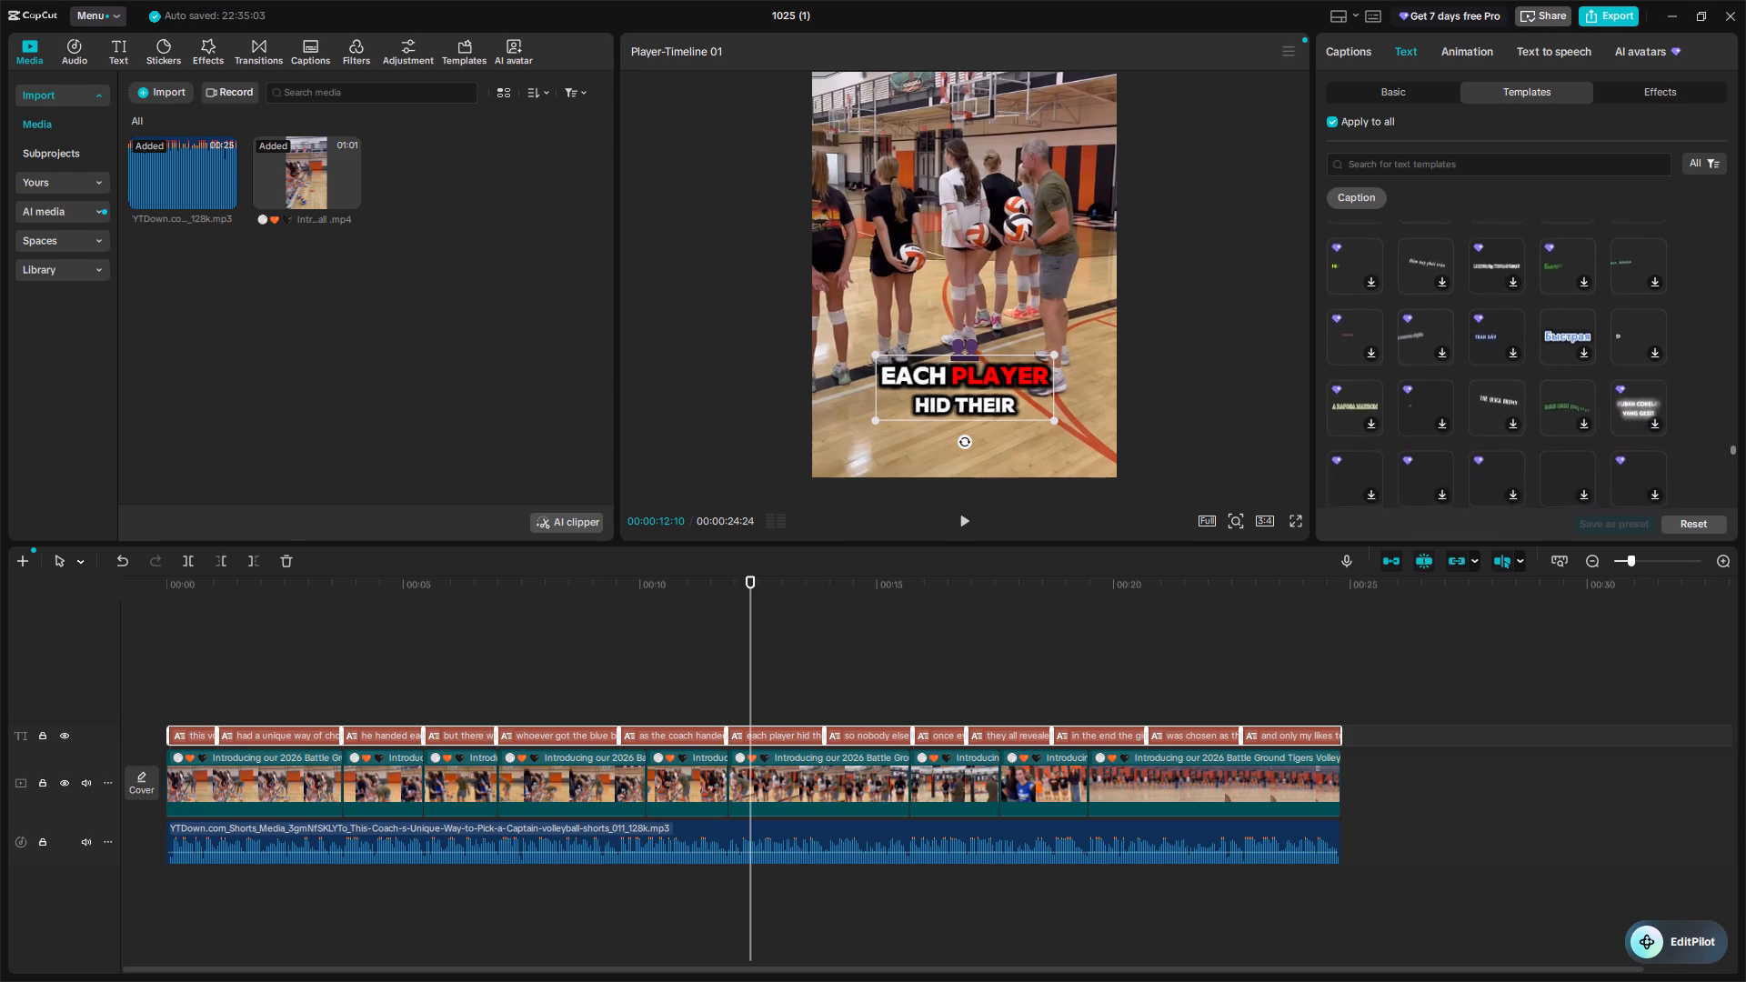
scroll(1667, 411, down, 1)
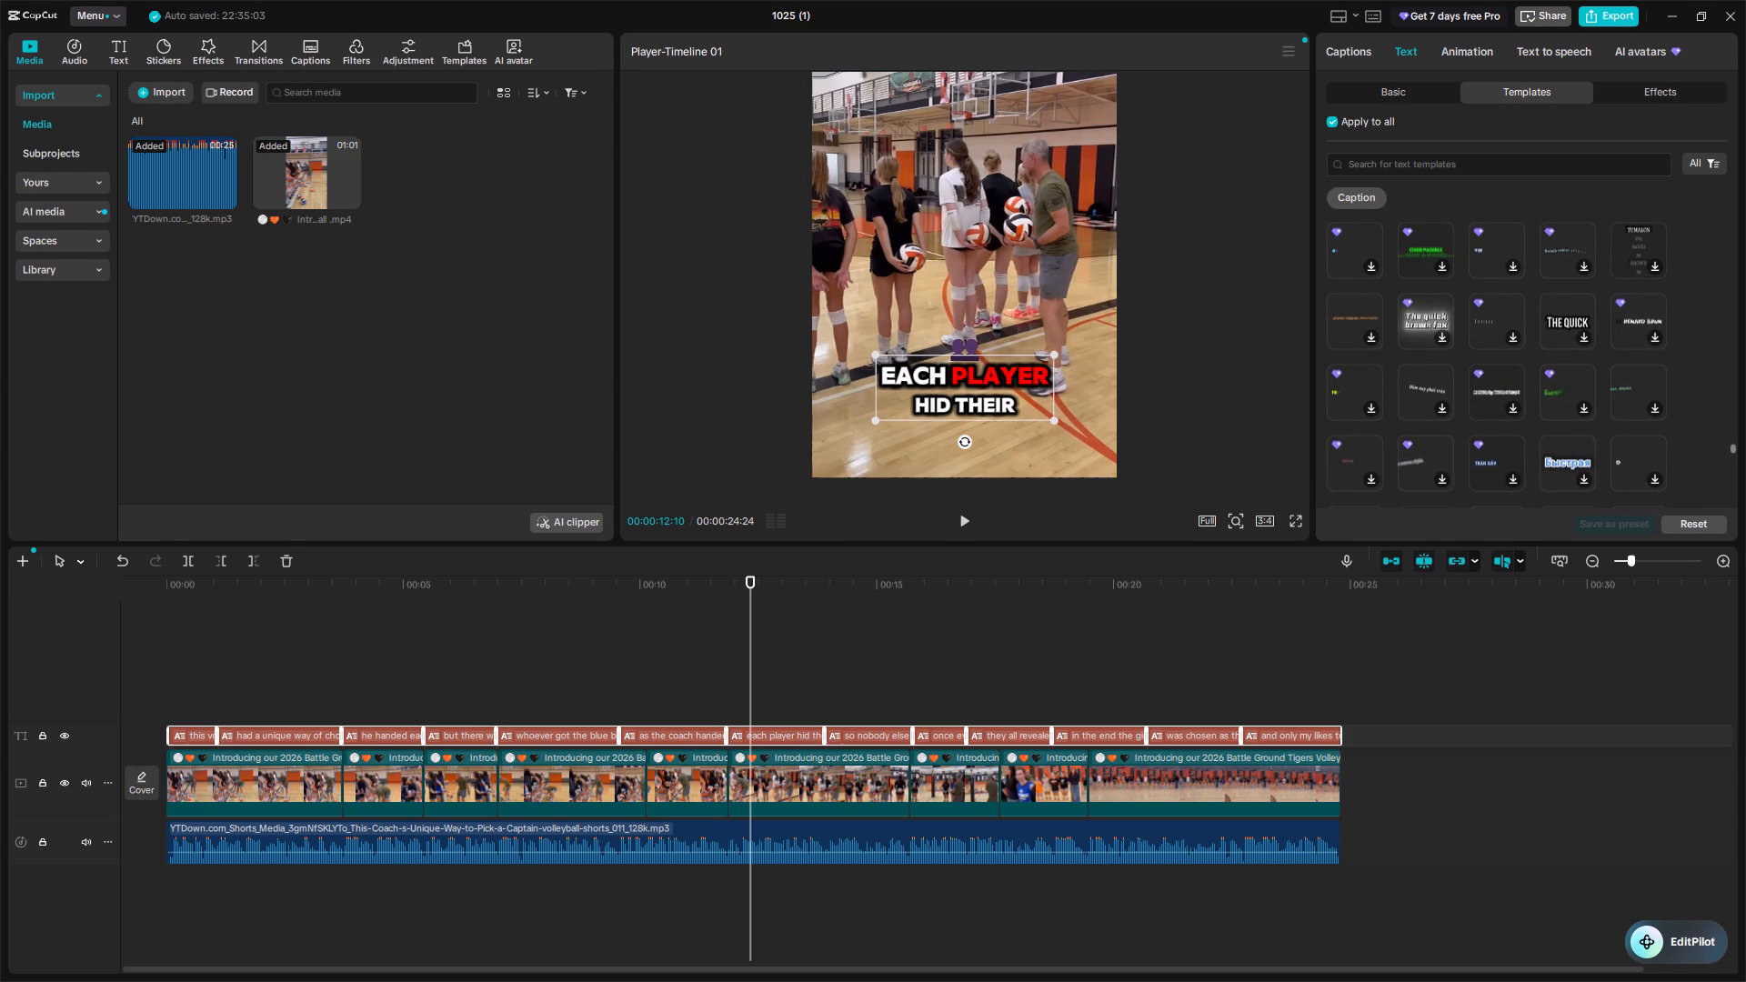
scroll(1667, 411, down, 2)
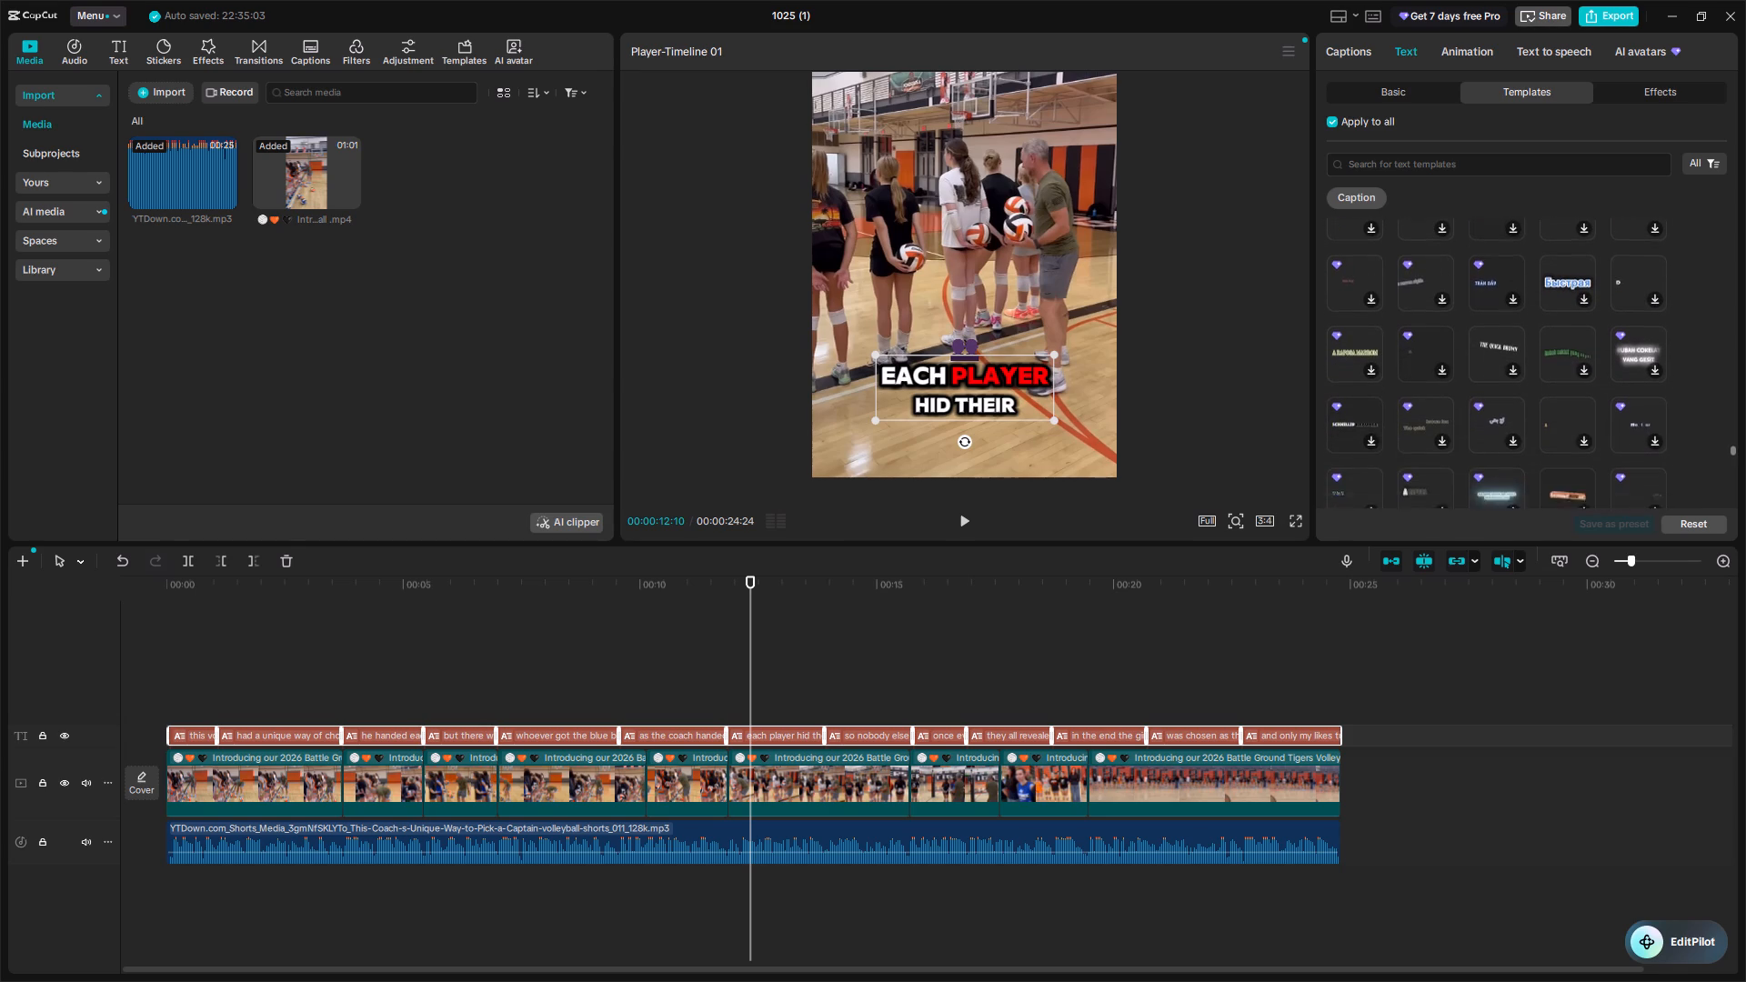
scroll(1667, 411, down, 1)
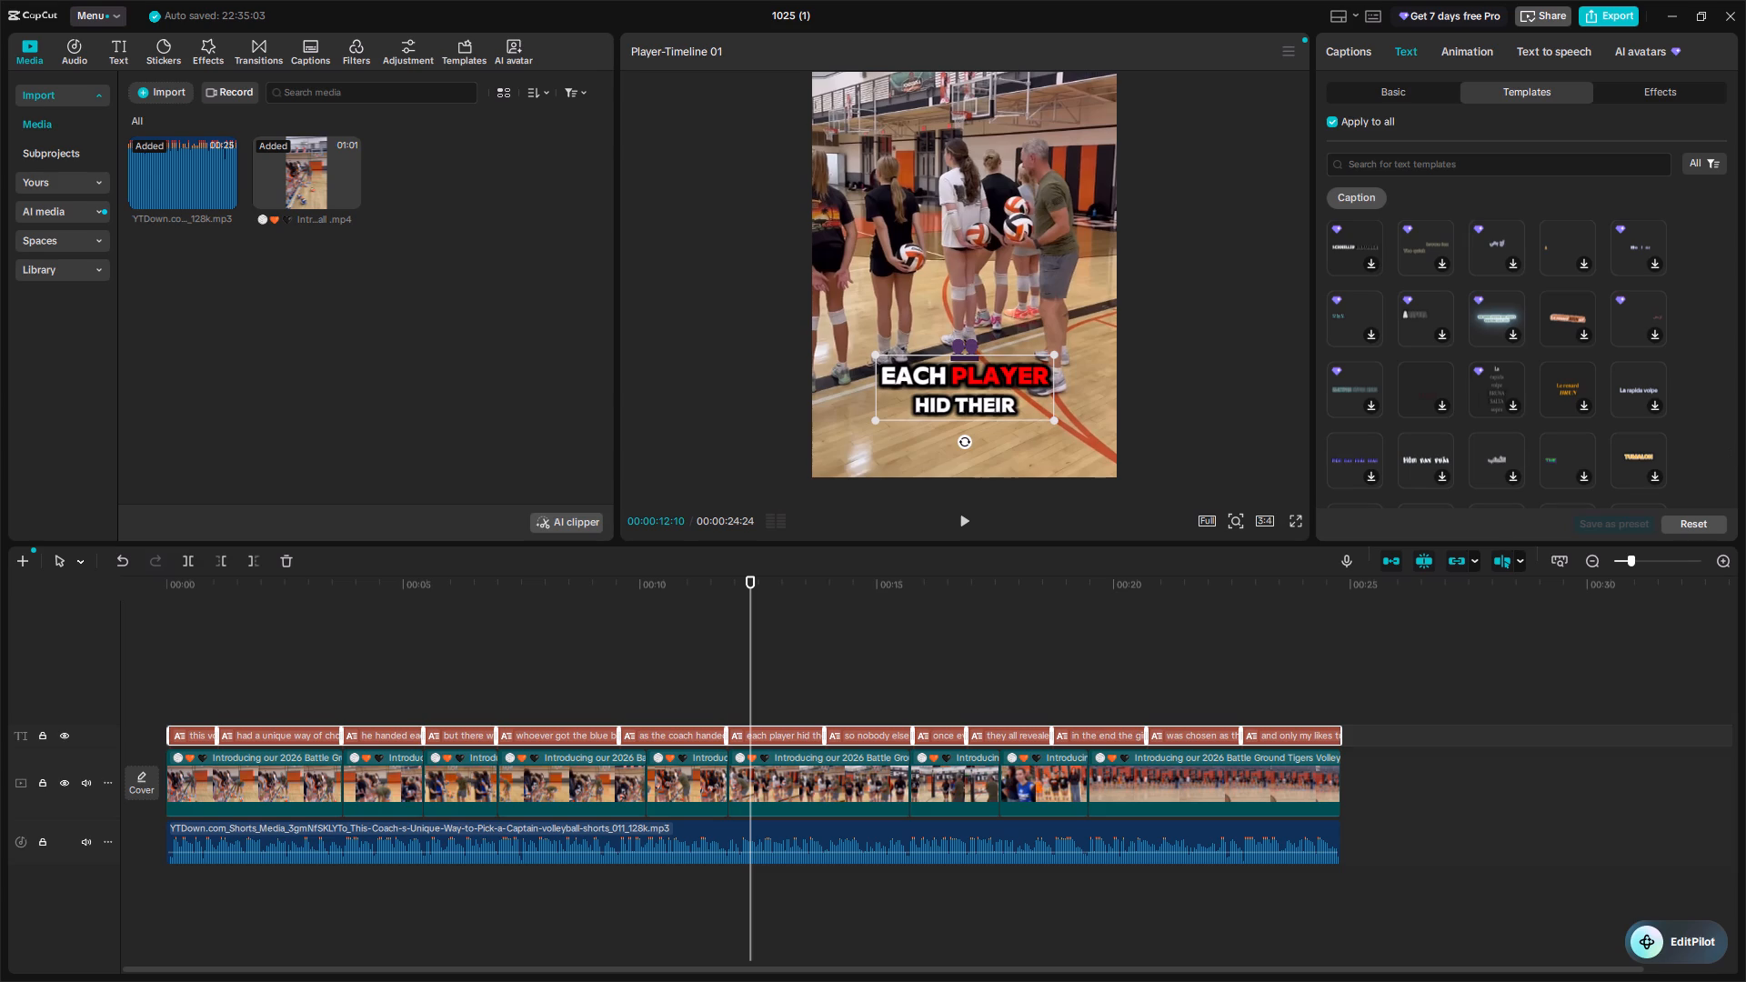
scroll(1667, 411, down, 1)
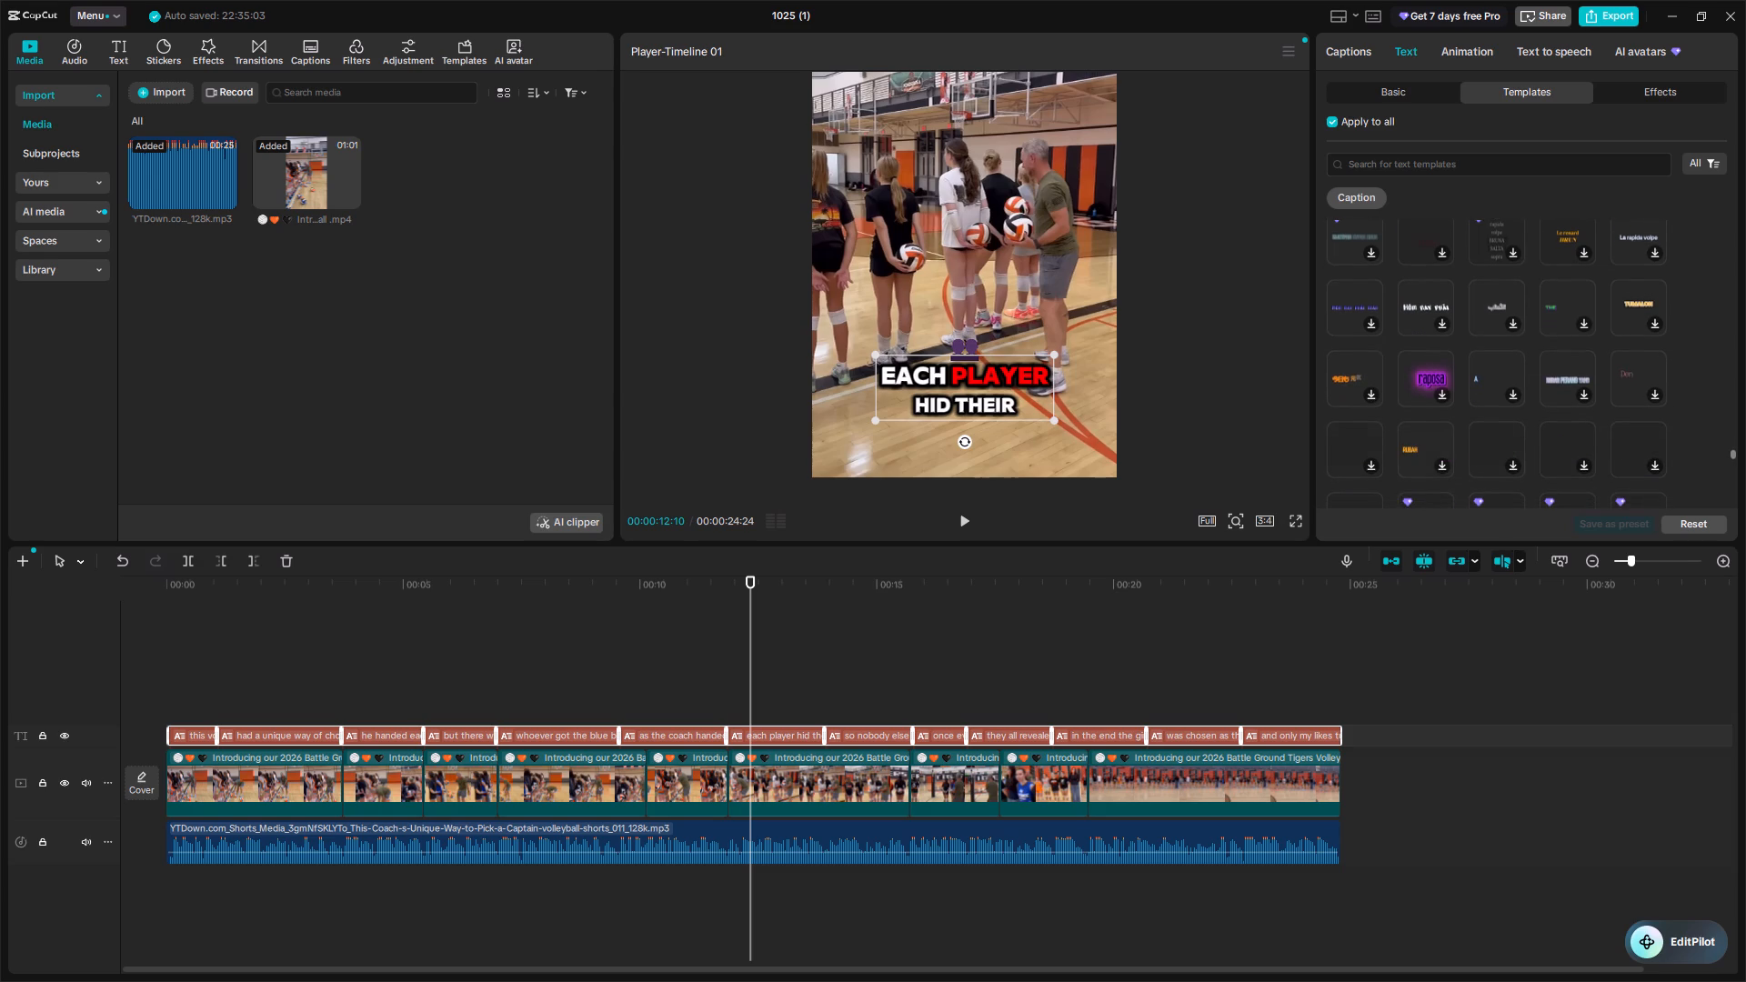
scroll(1667, 411, down, 2)
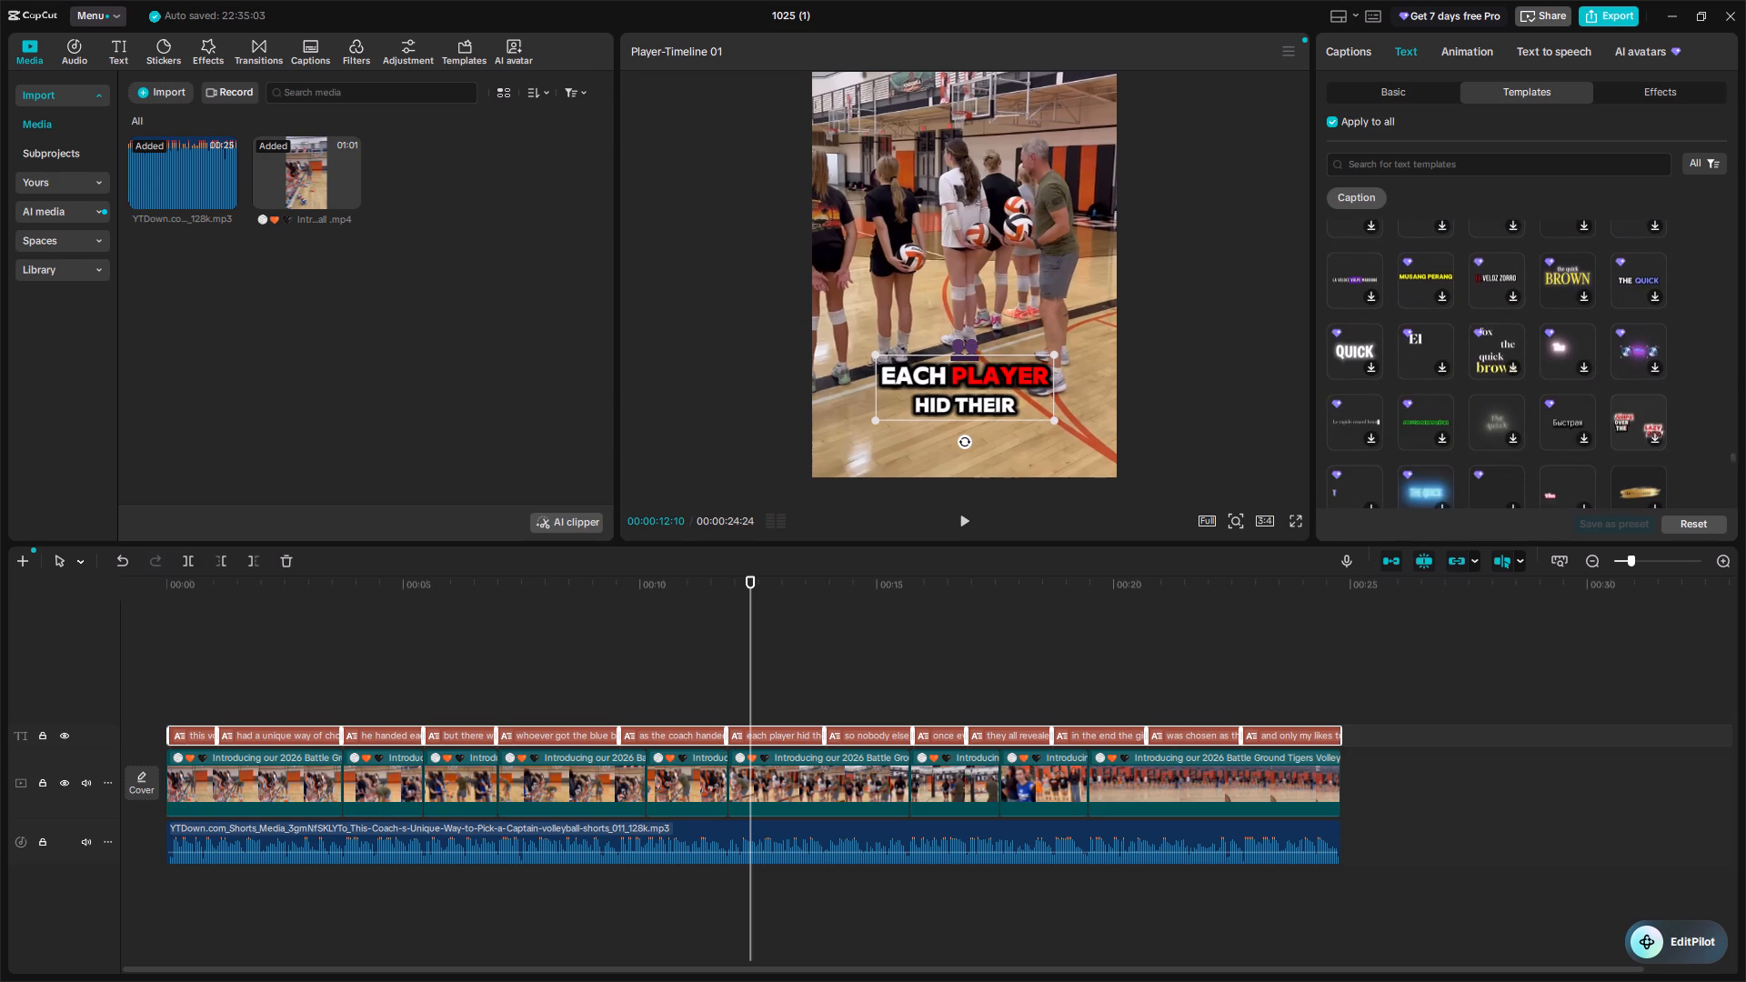
Find the bold white-and-green "THE QUICK" template further down the caption templates and apply it to all captions.
scroll(1667, 411, down, 2)
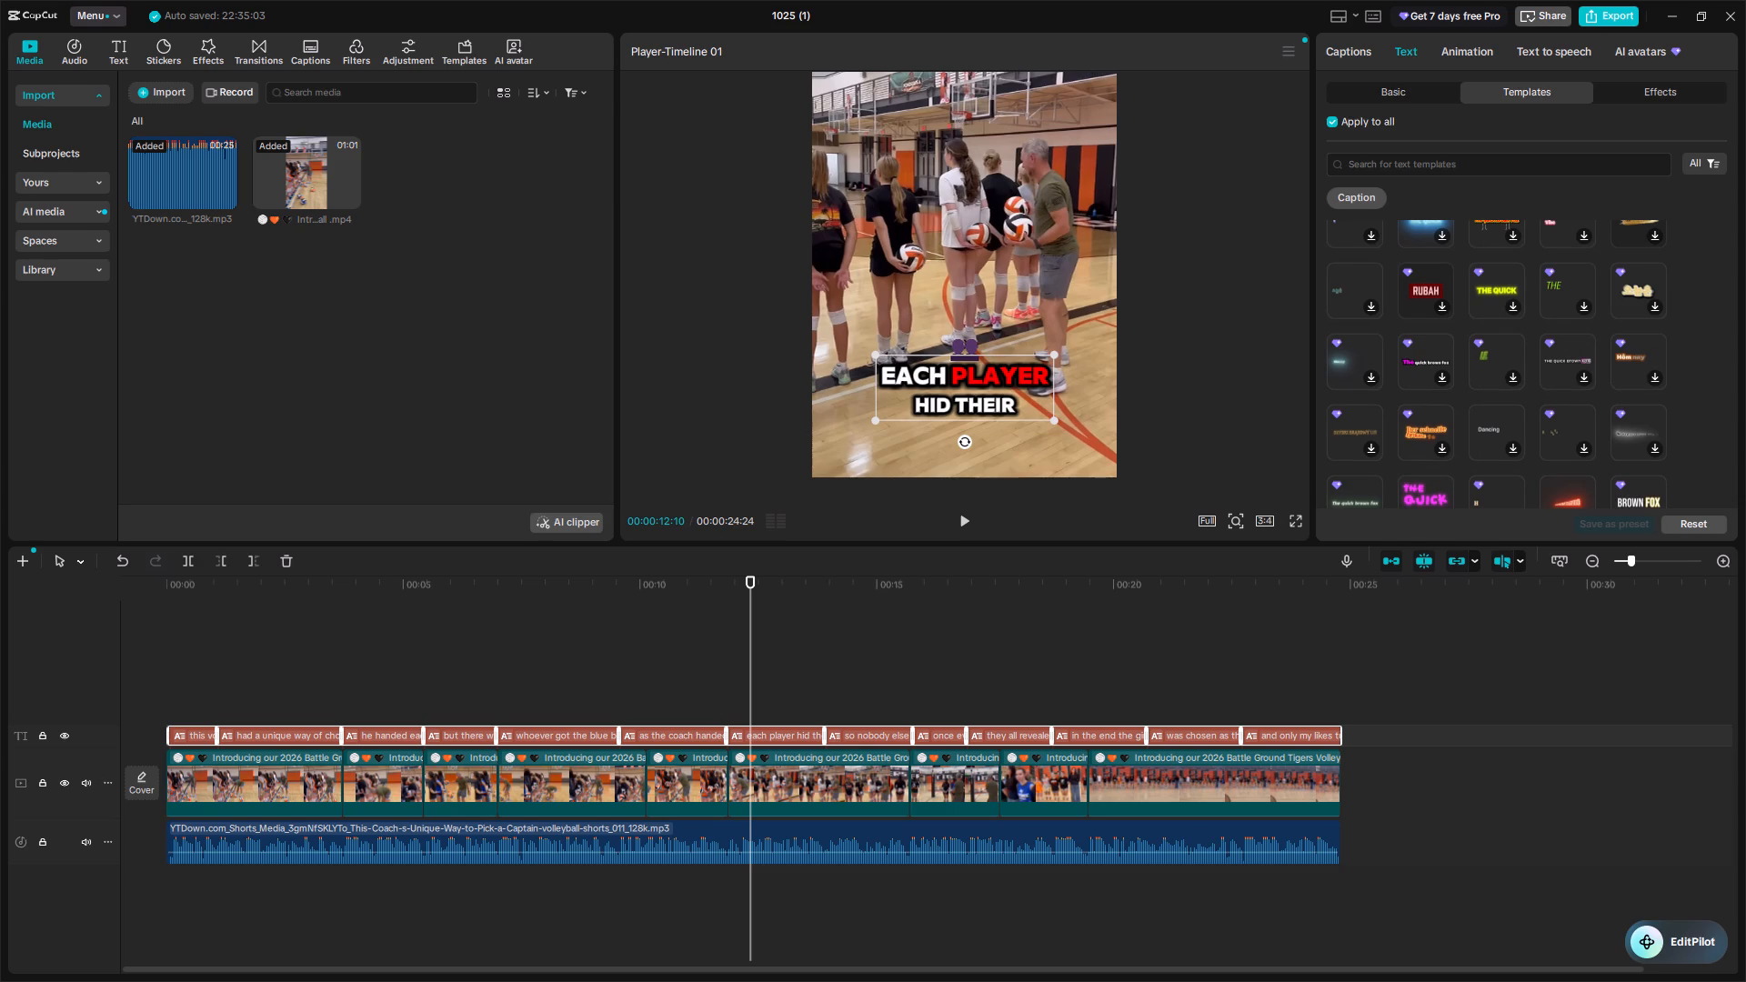
scroll(1667, 411, down, 2)
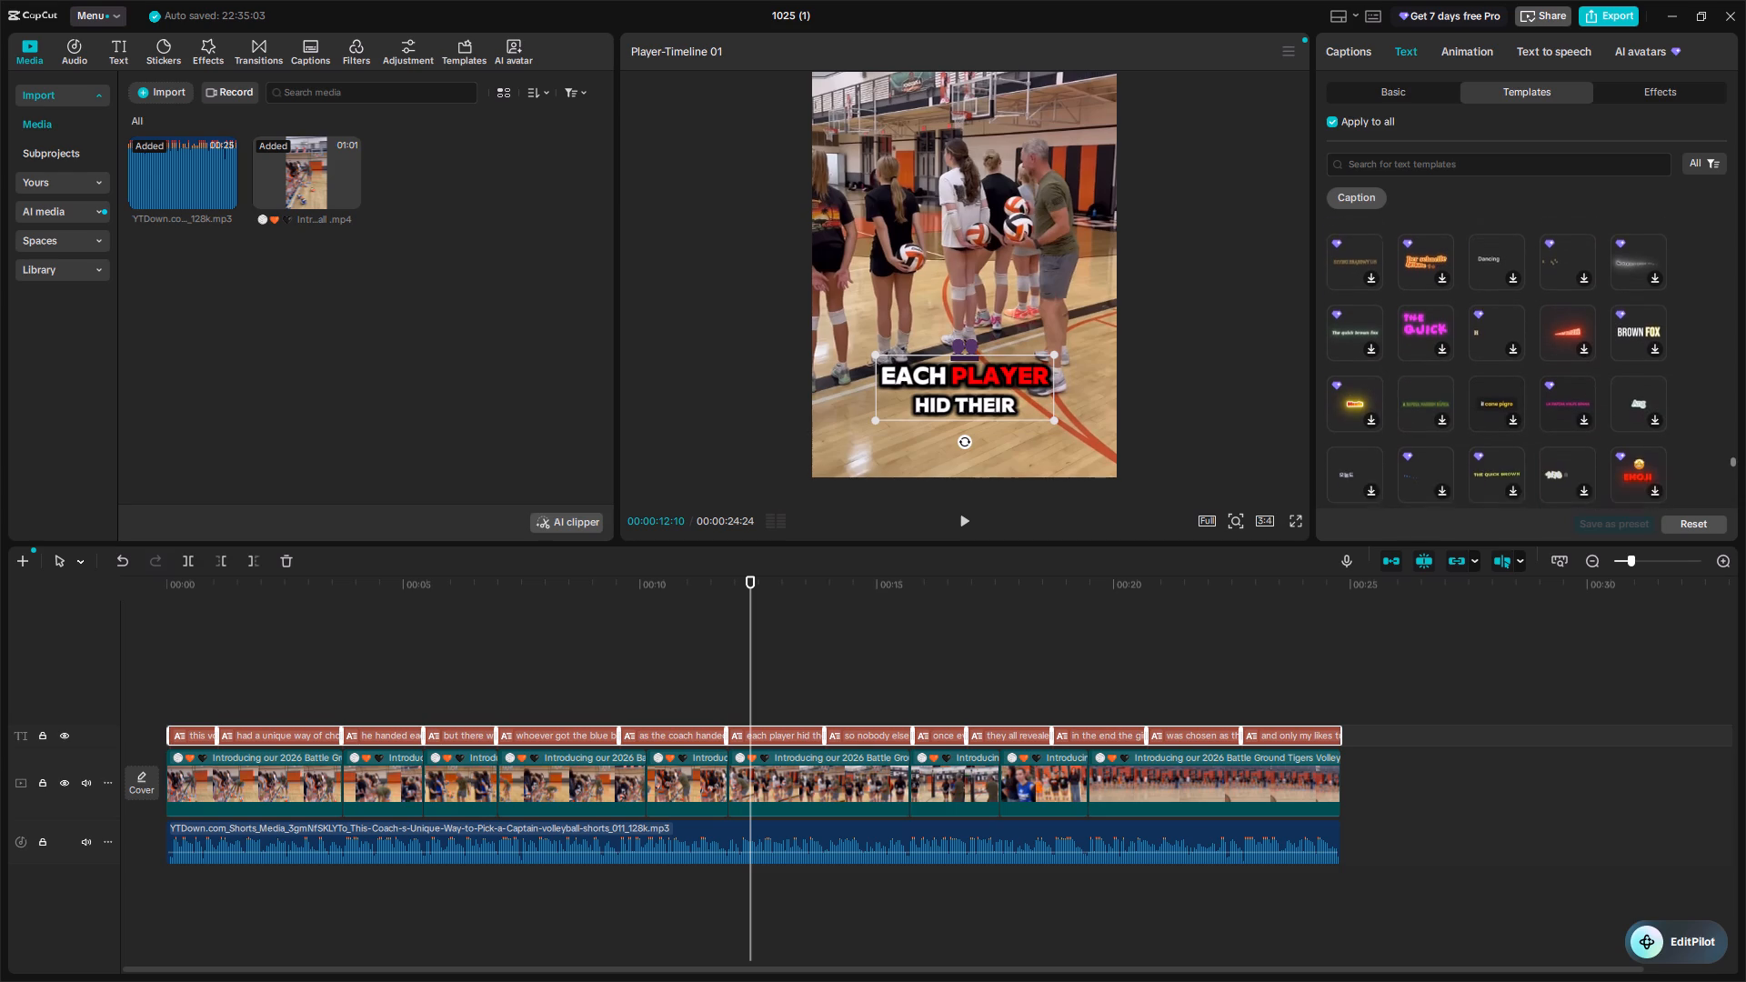
scroll(1667, 411, down, 2)
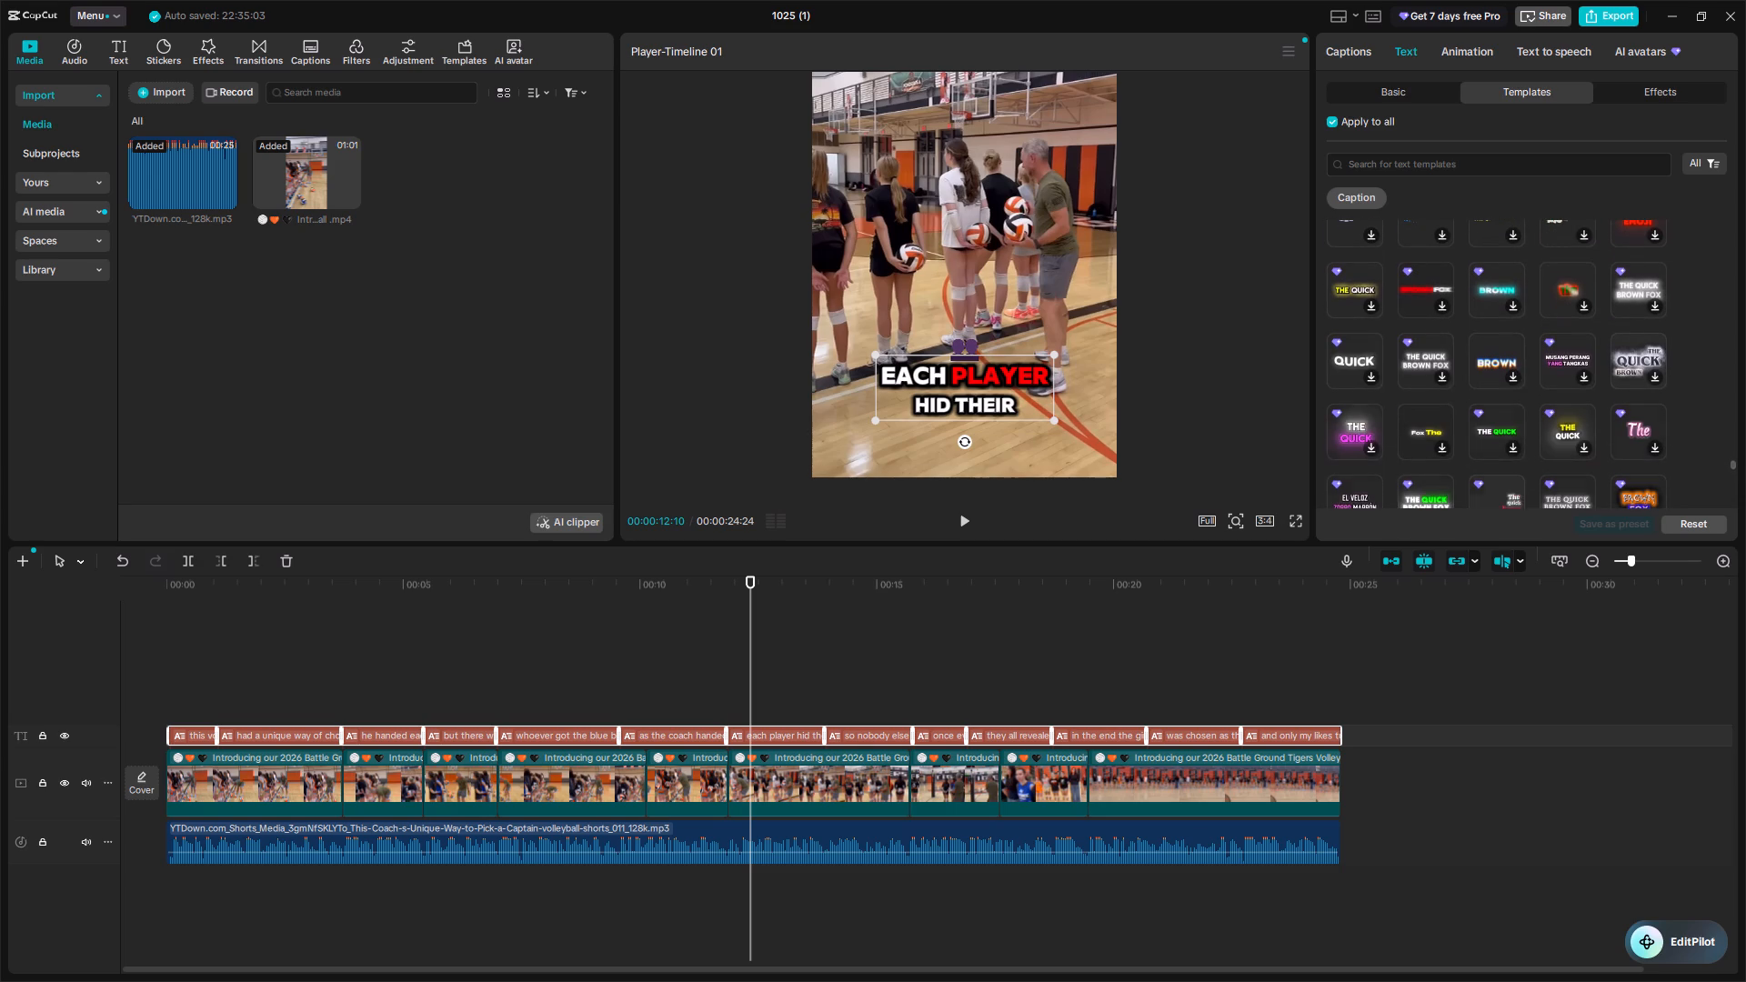
scroll(1667, 410, down, 1)
click(1490, 326)
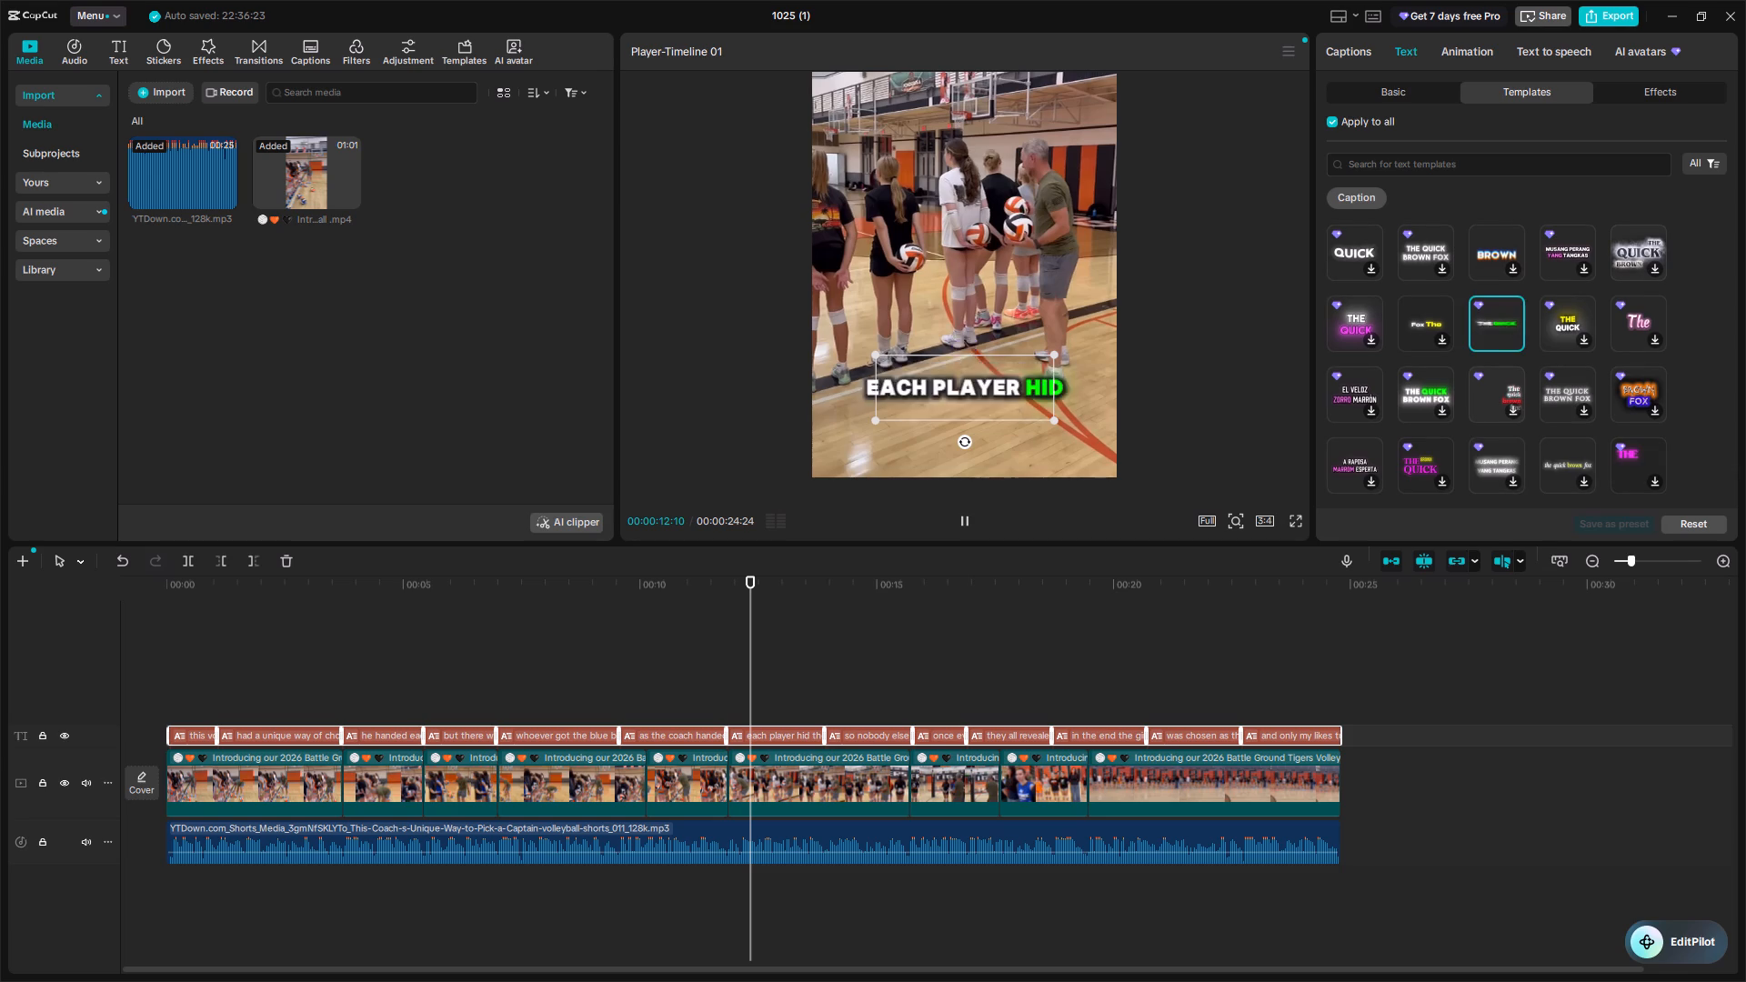
Find the thinner white-and-green "THE QUICK" template in the row with the yellow "BROWN FOX" one and apply it to all captions.
scroll(1720, 433, down, 1)
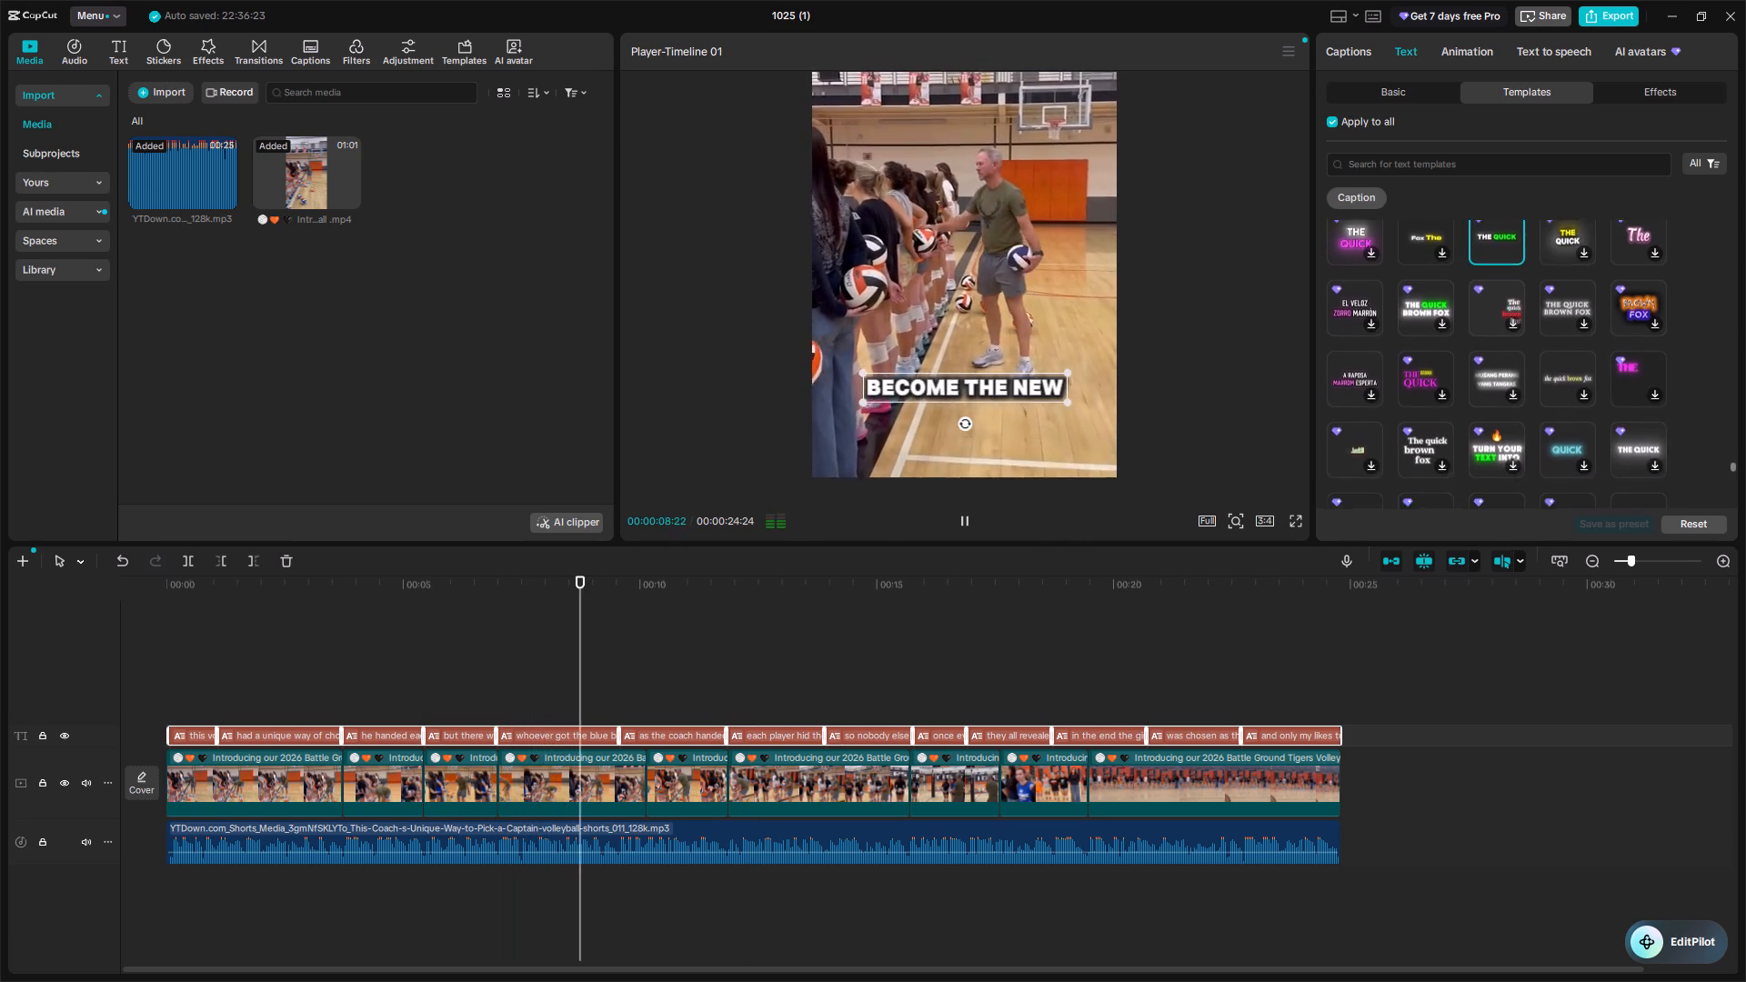
scroll(1720, 433, down, 1)
scroll(1628, 452, down, 1)
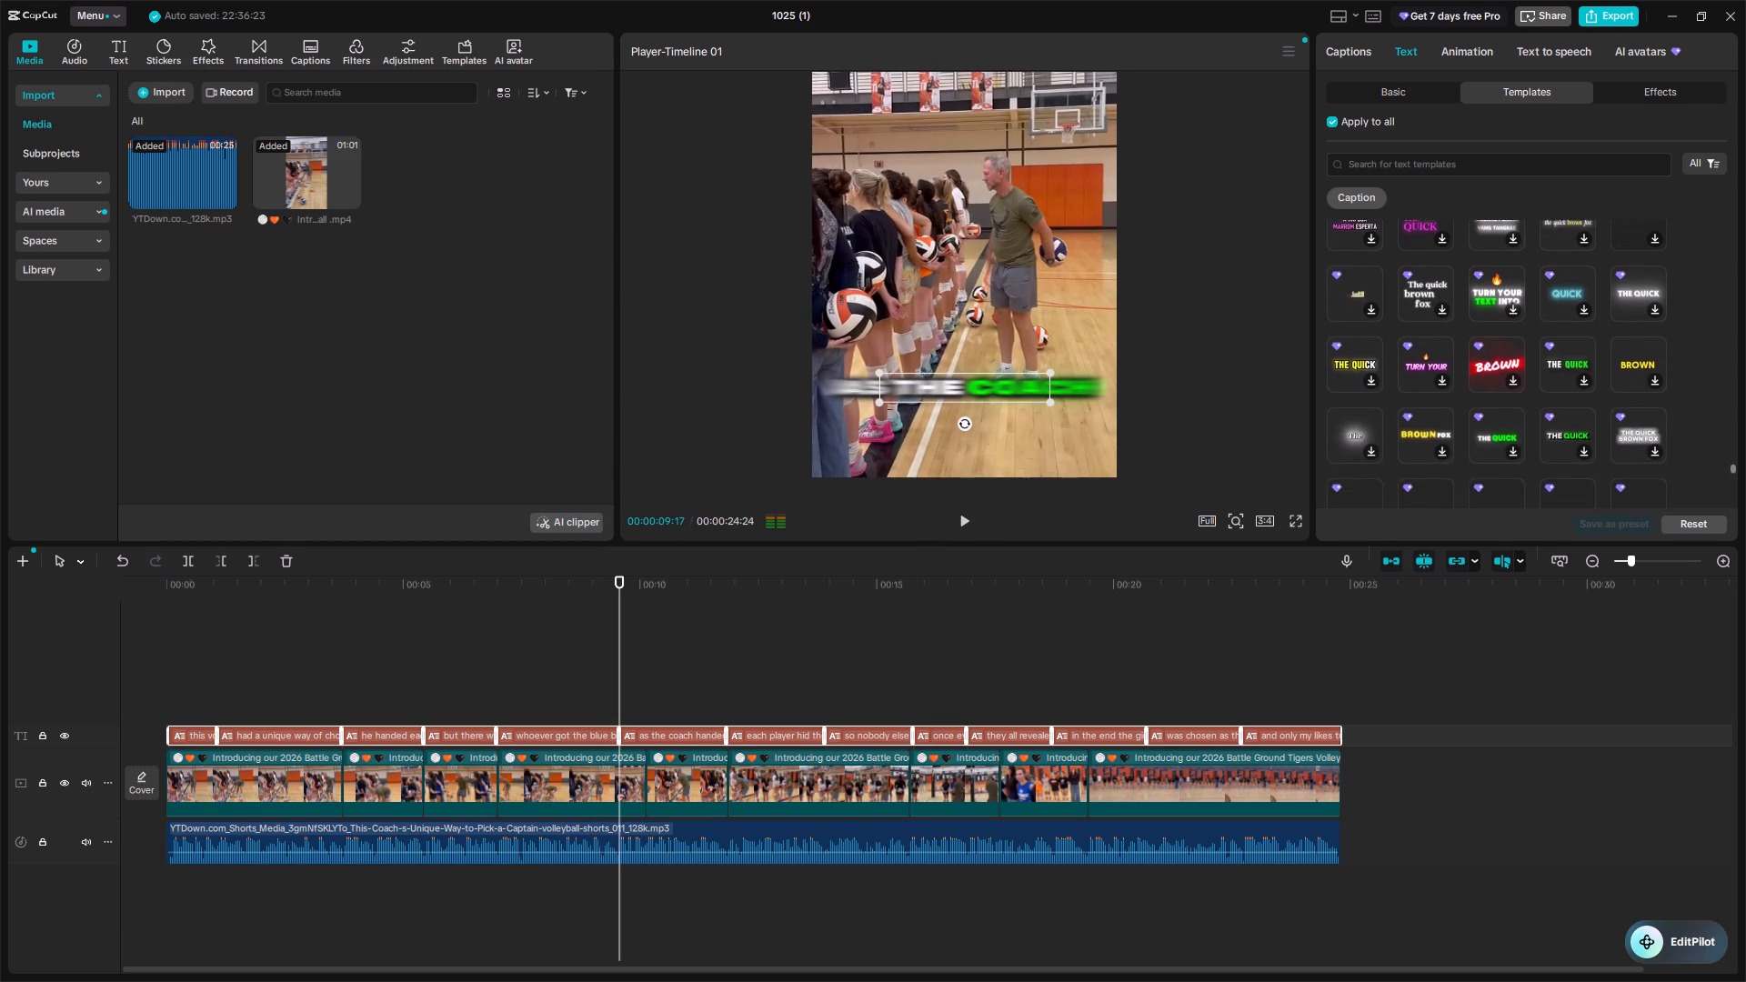
scroll(1628, 452, down, 2)
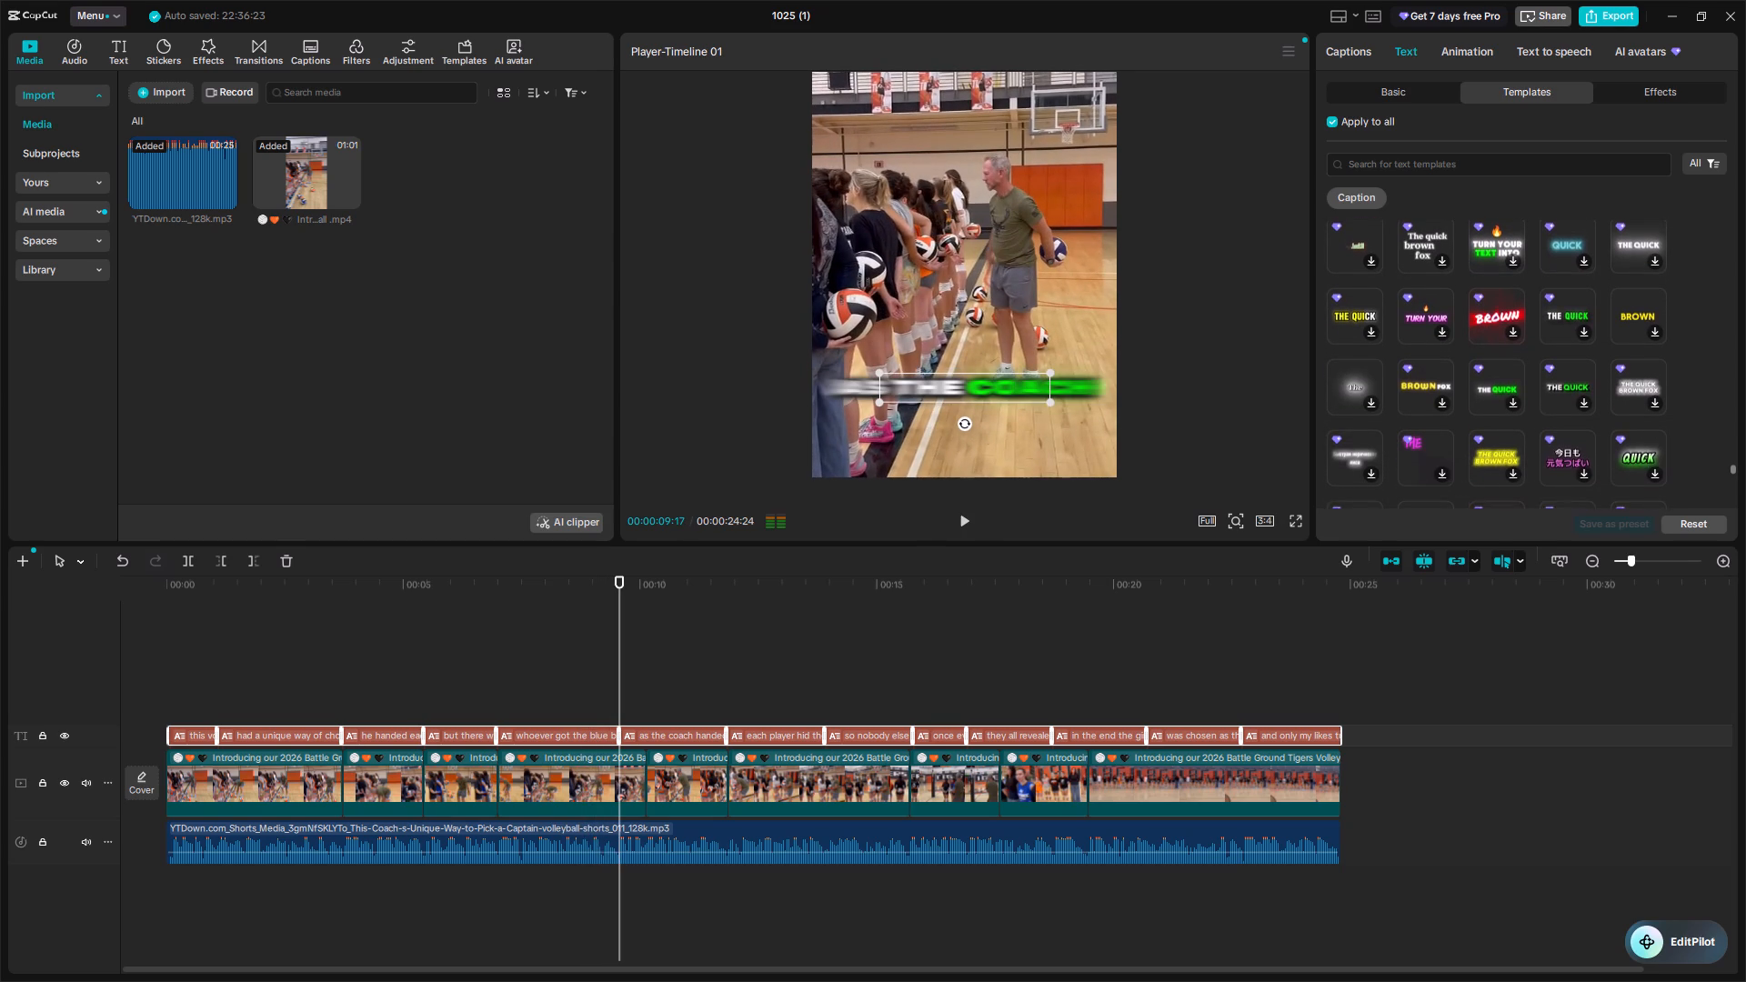
scroll(1628, 452, down, 1)
scroll(1677, 371, up, 1)
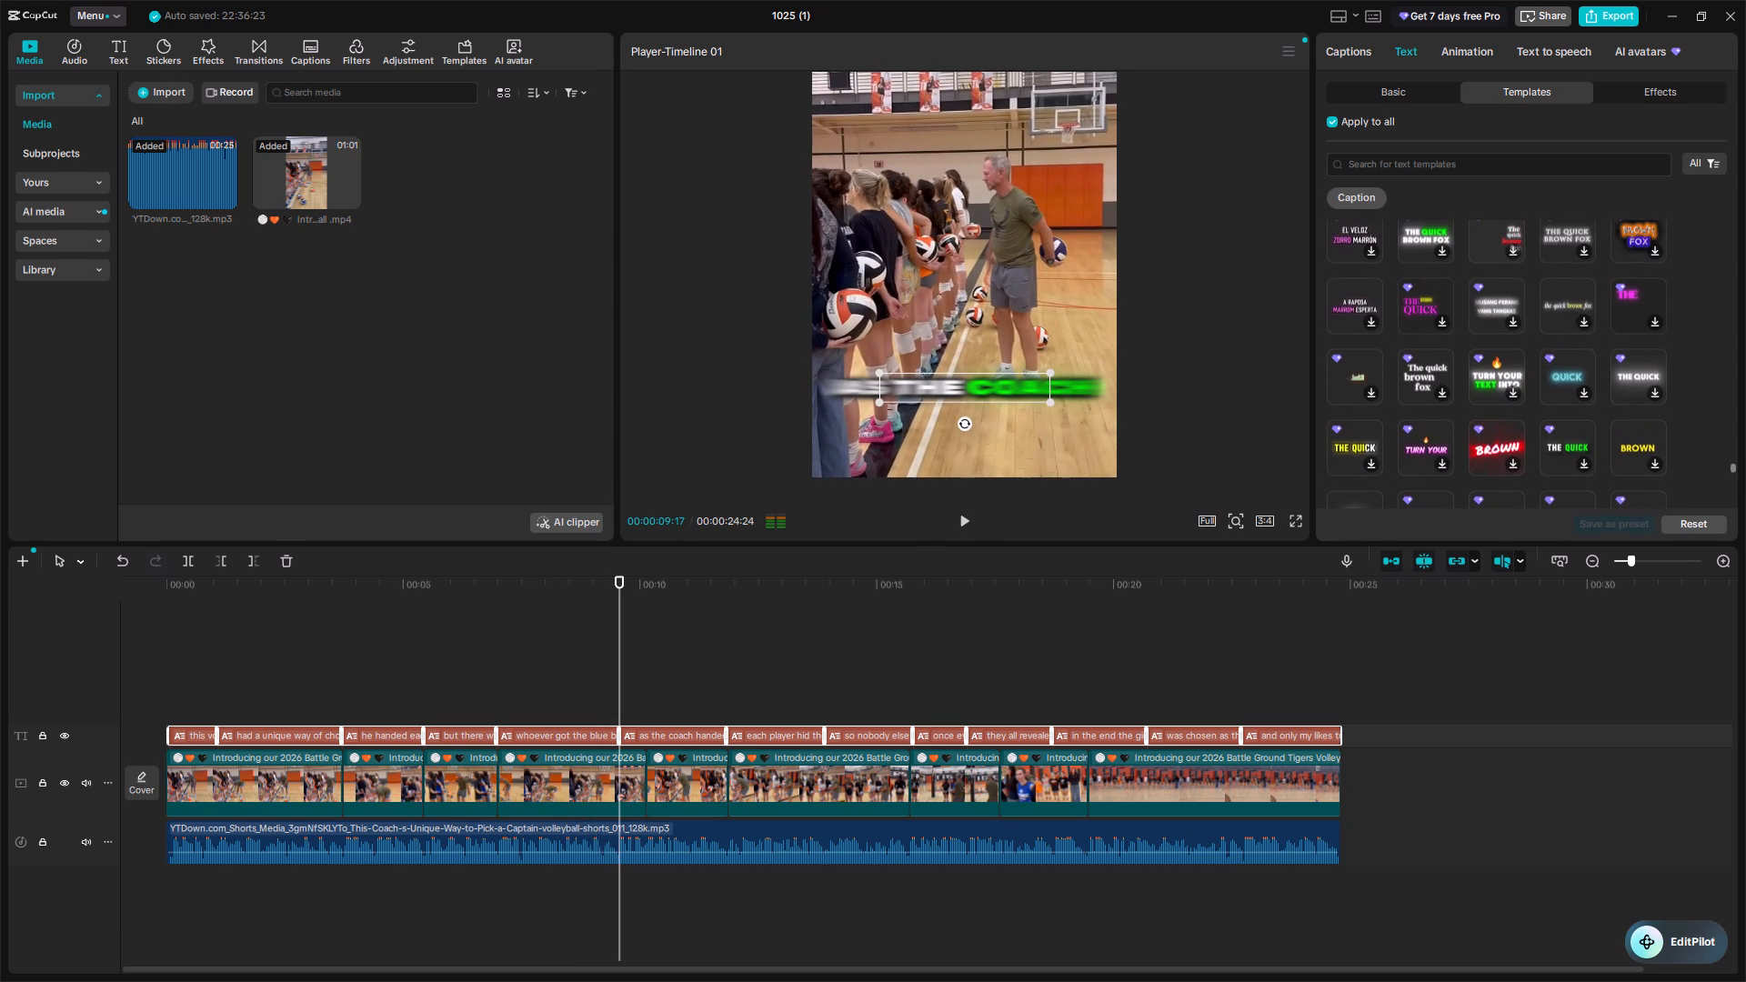
key(space)
scroll(1677, 371, up, 1)
scroll(1677, 371, down, 1)
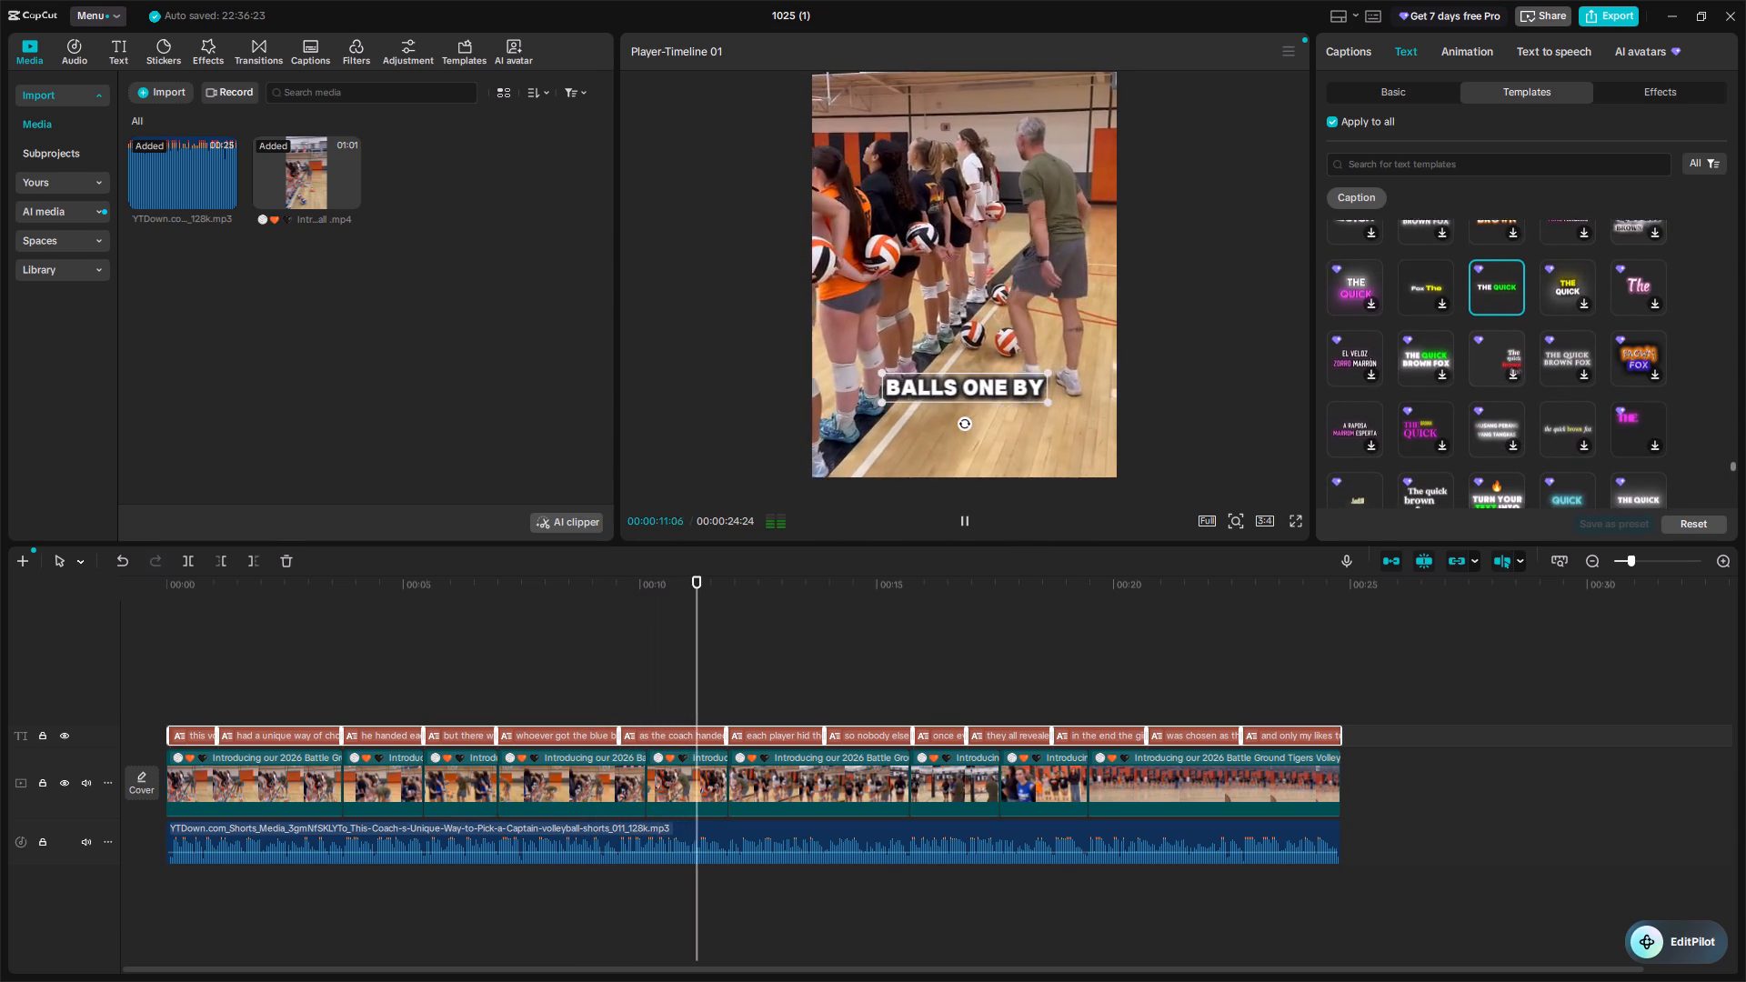
scroll(1677, 371, down, 2)
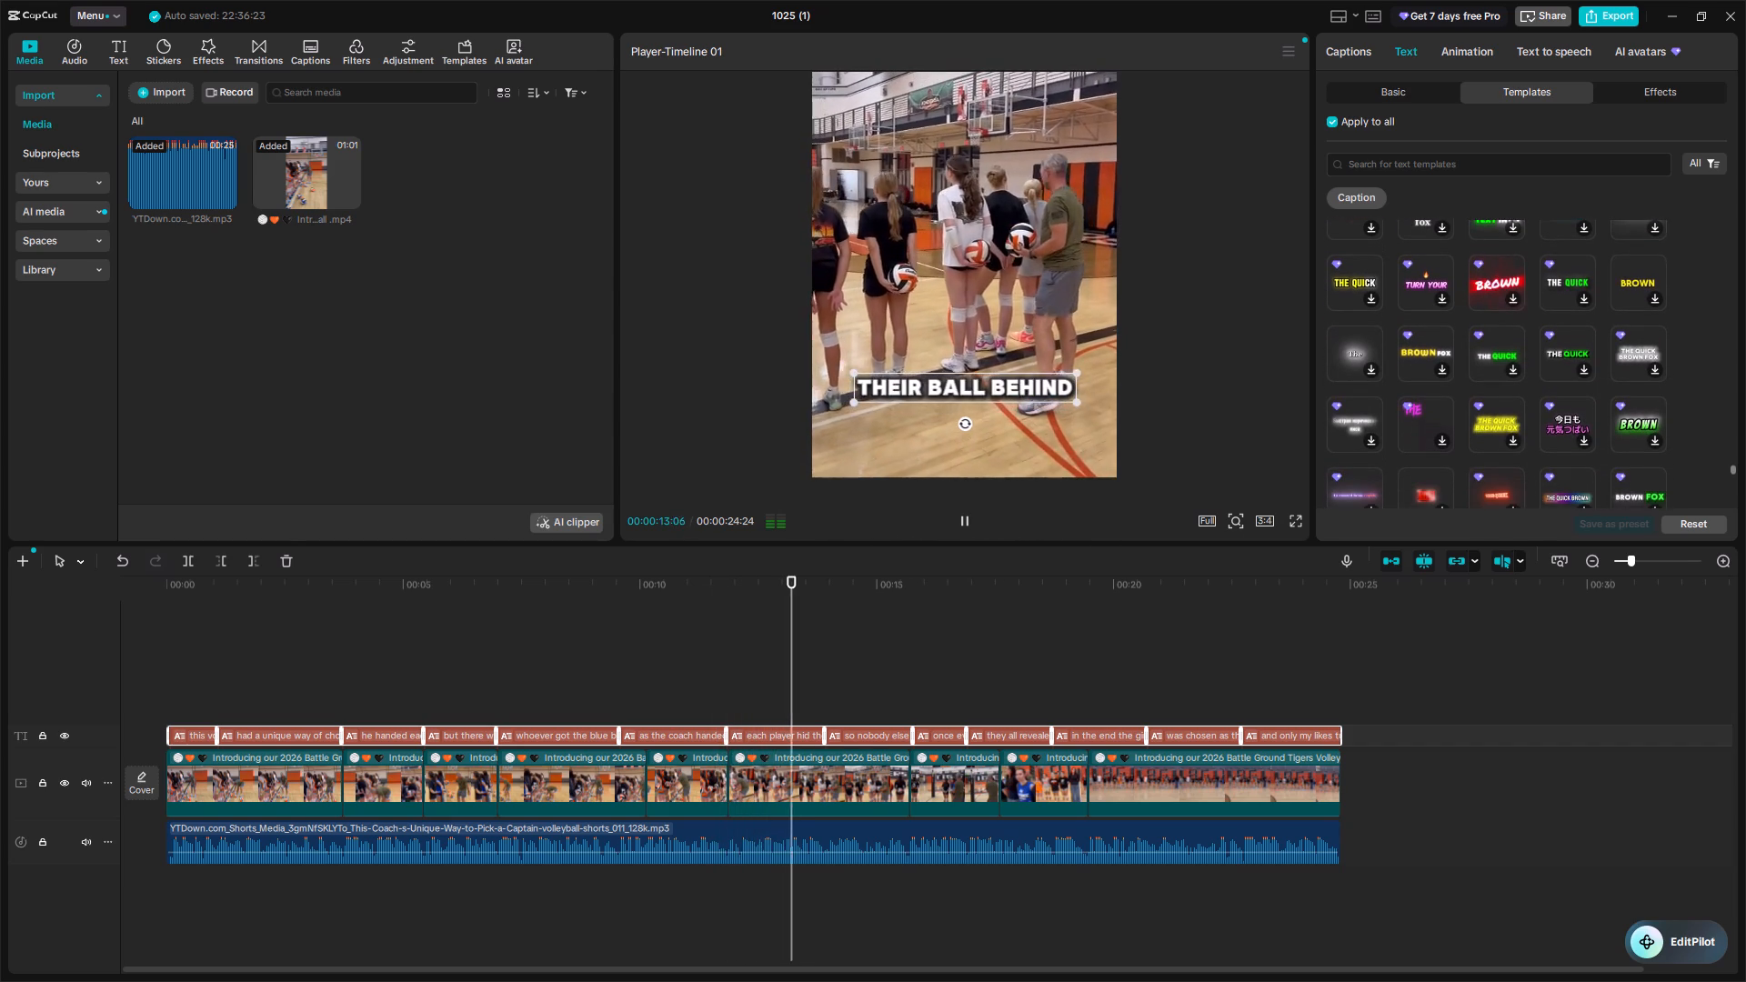
scroll(1677, 371, down, 1)
click(1570, 336)
scroll(1570, 336, up, 1)
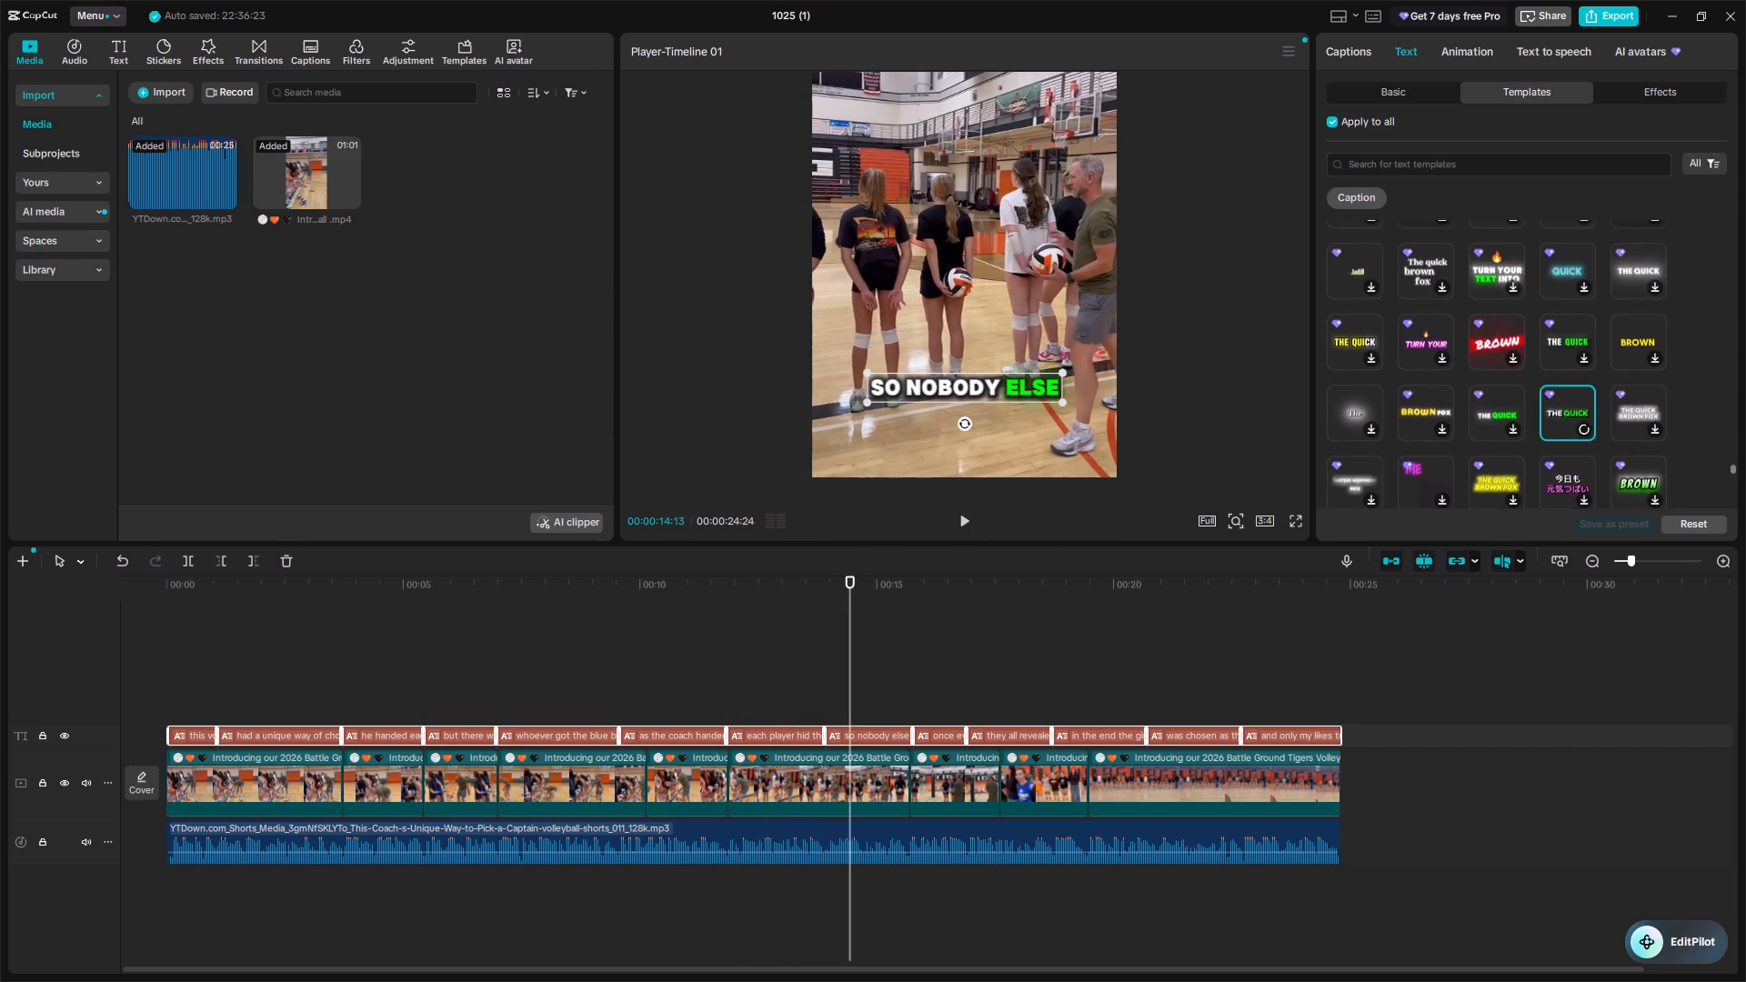
scroll(1583, 361, right, 1)
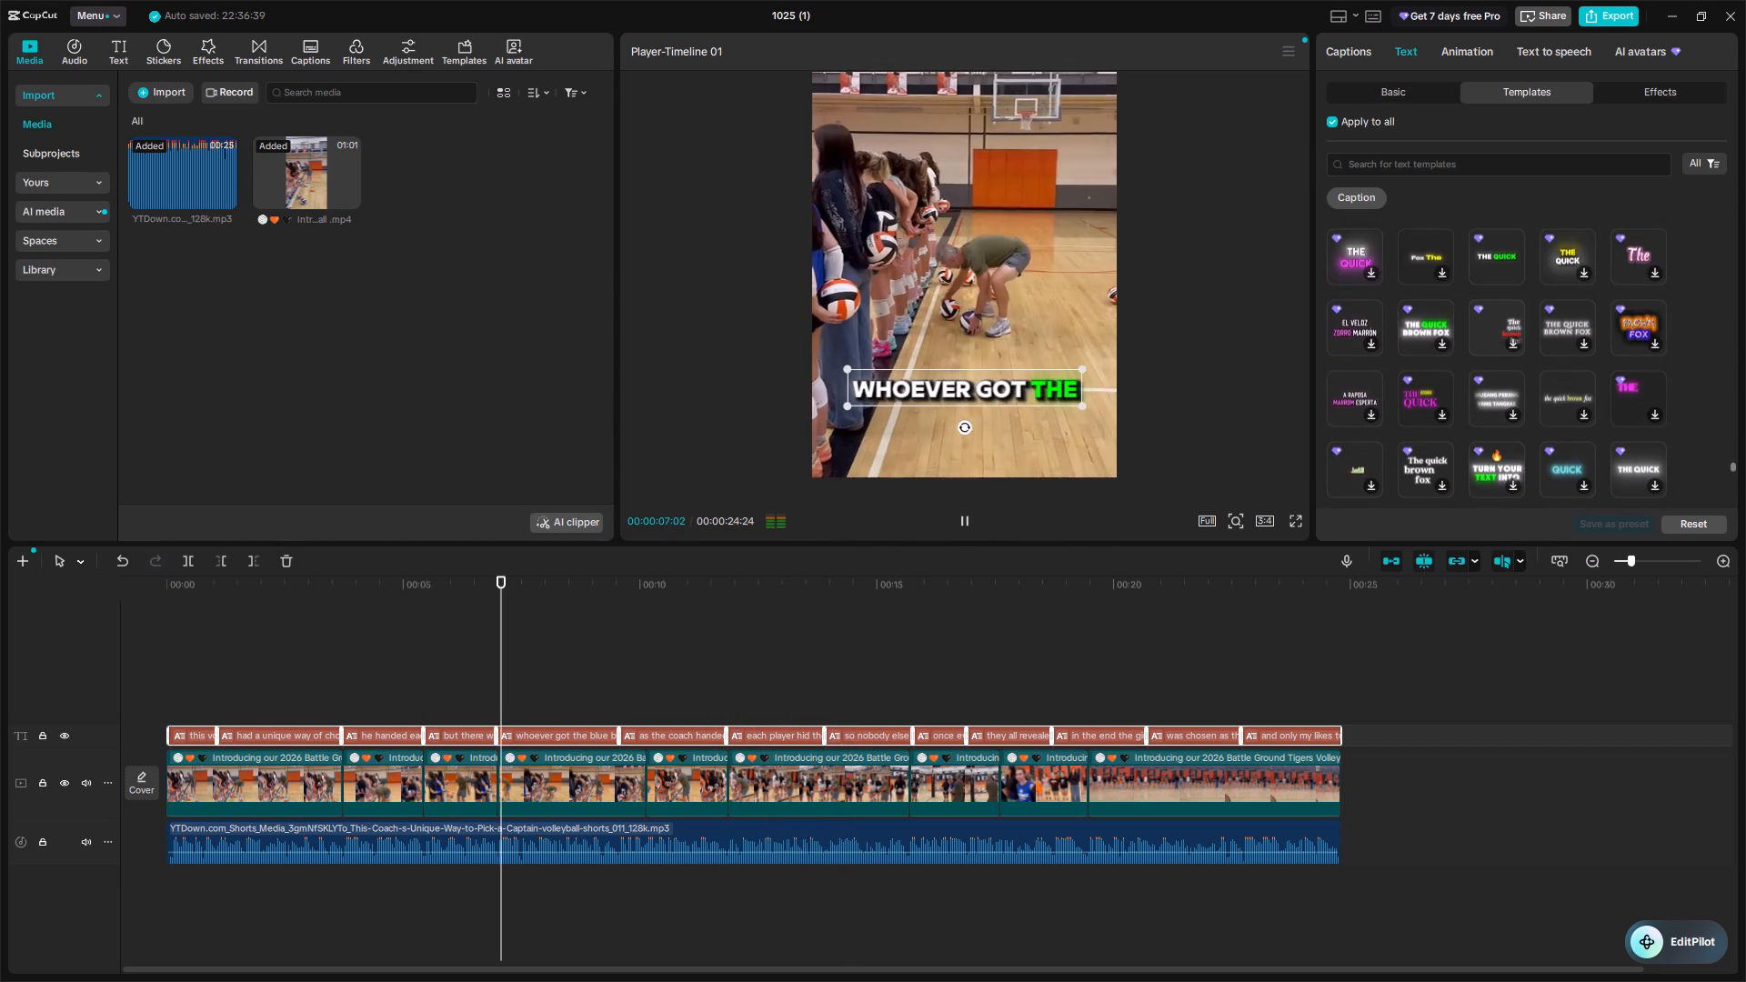
scroll(1583, 361, right, 1)
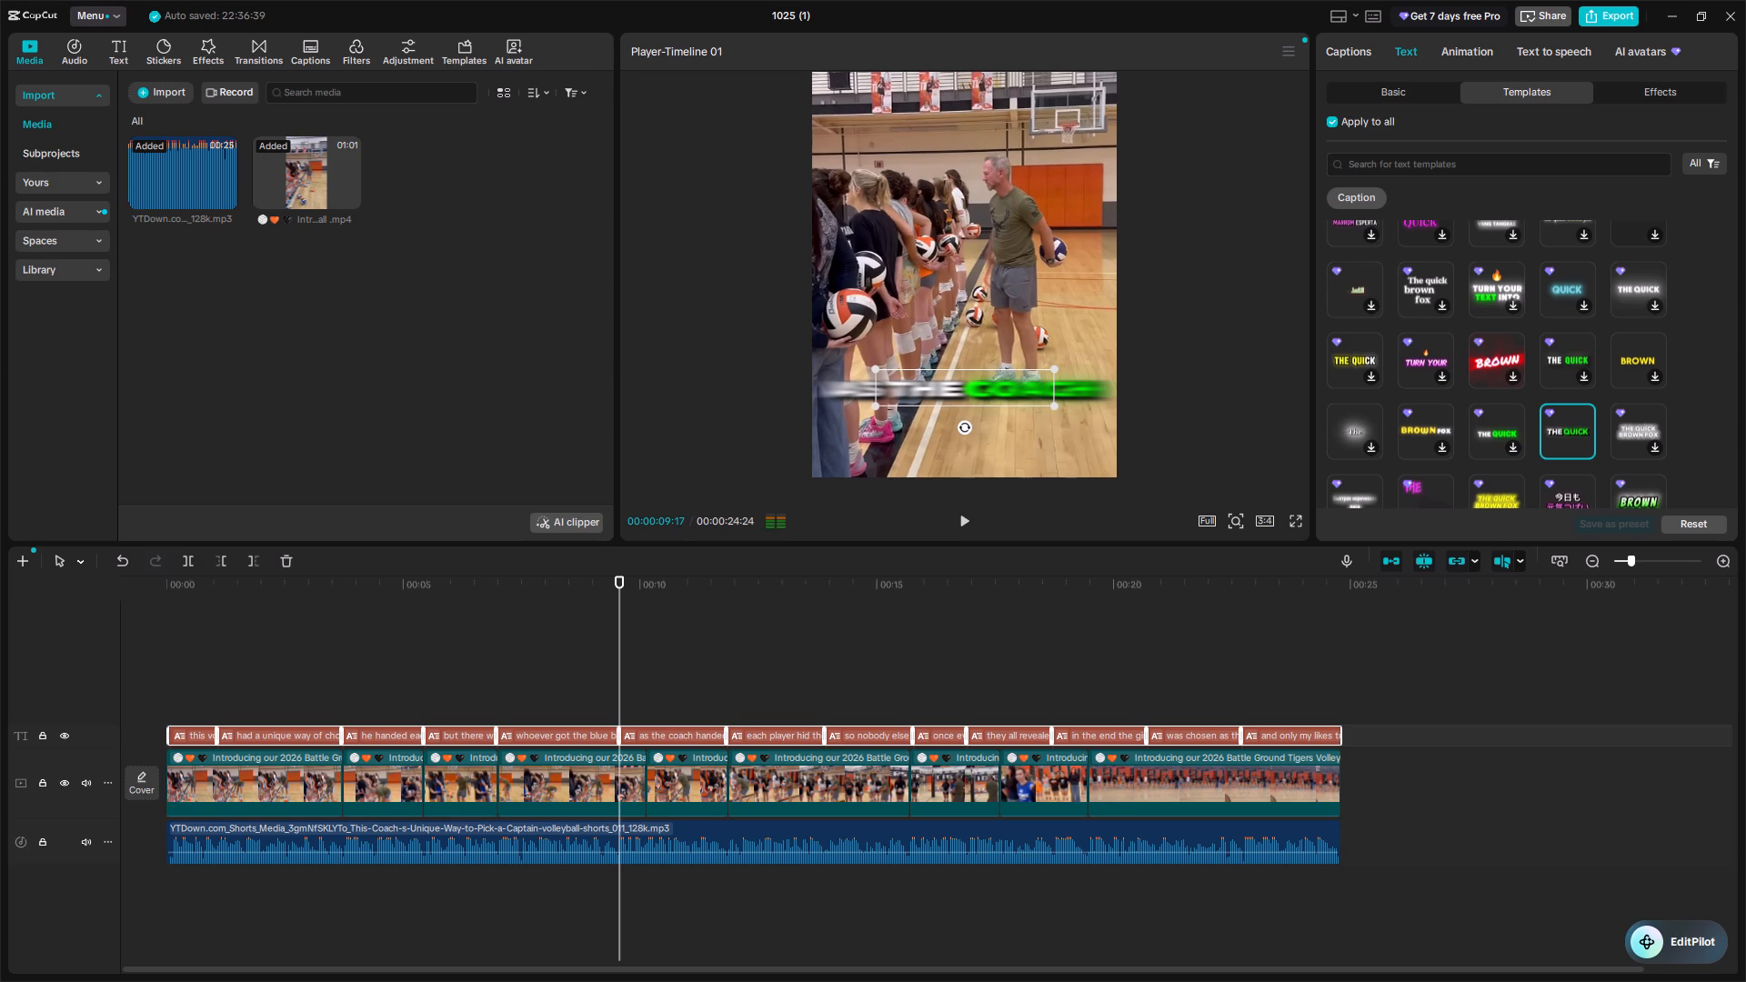
Move all captions up from the lower part of the video to the centre of the frame.
click(1349, 95)
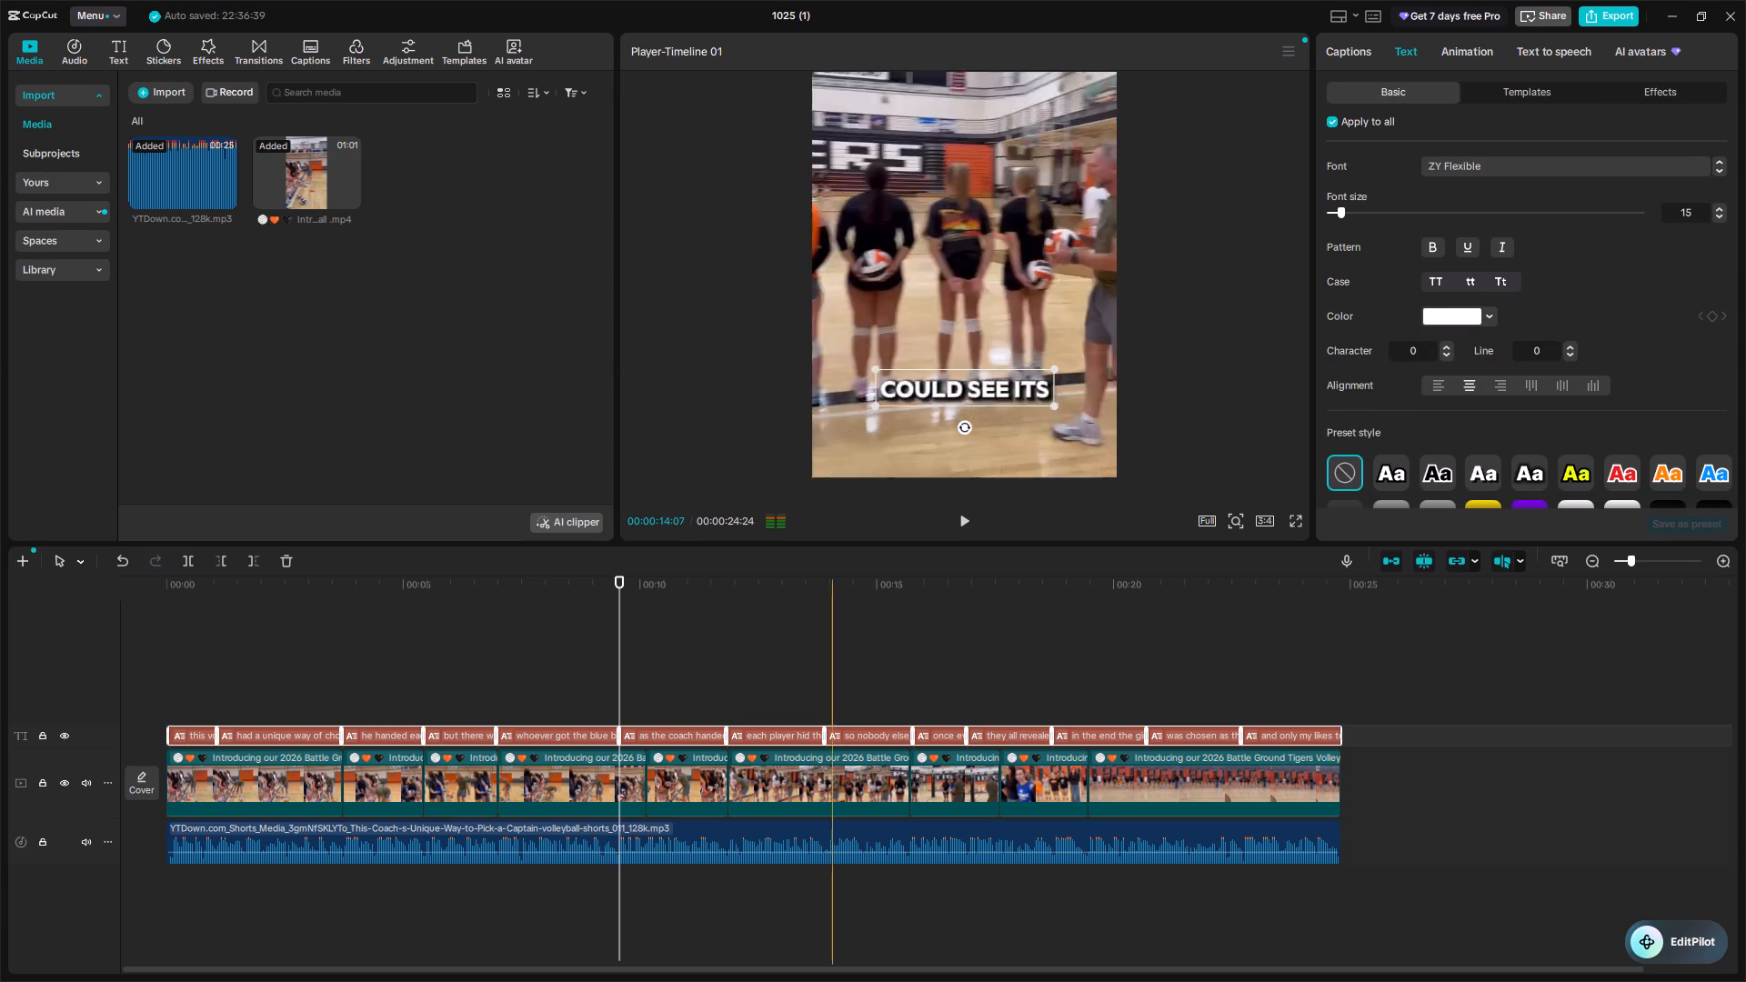
drag(958, 388, 963, 271)
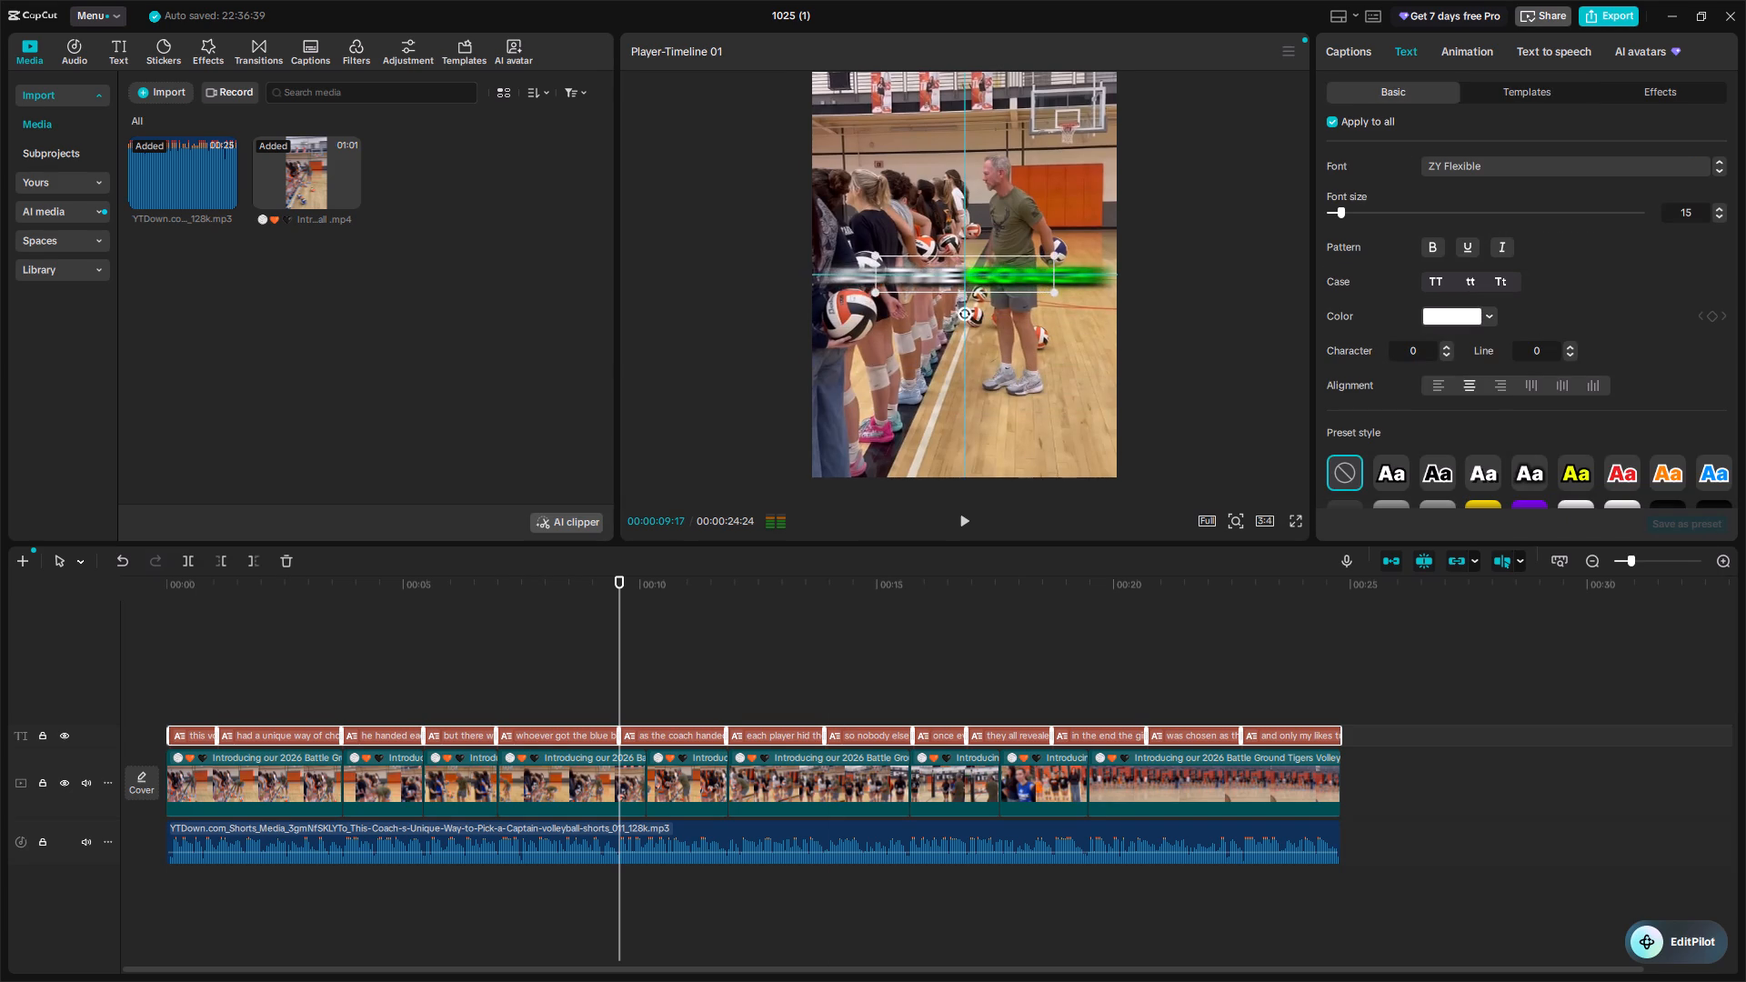
drag(963, 271, 958, 276)
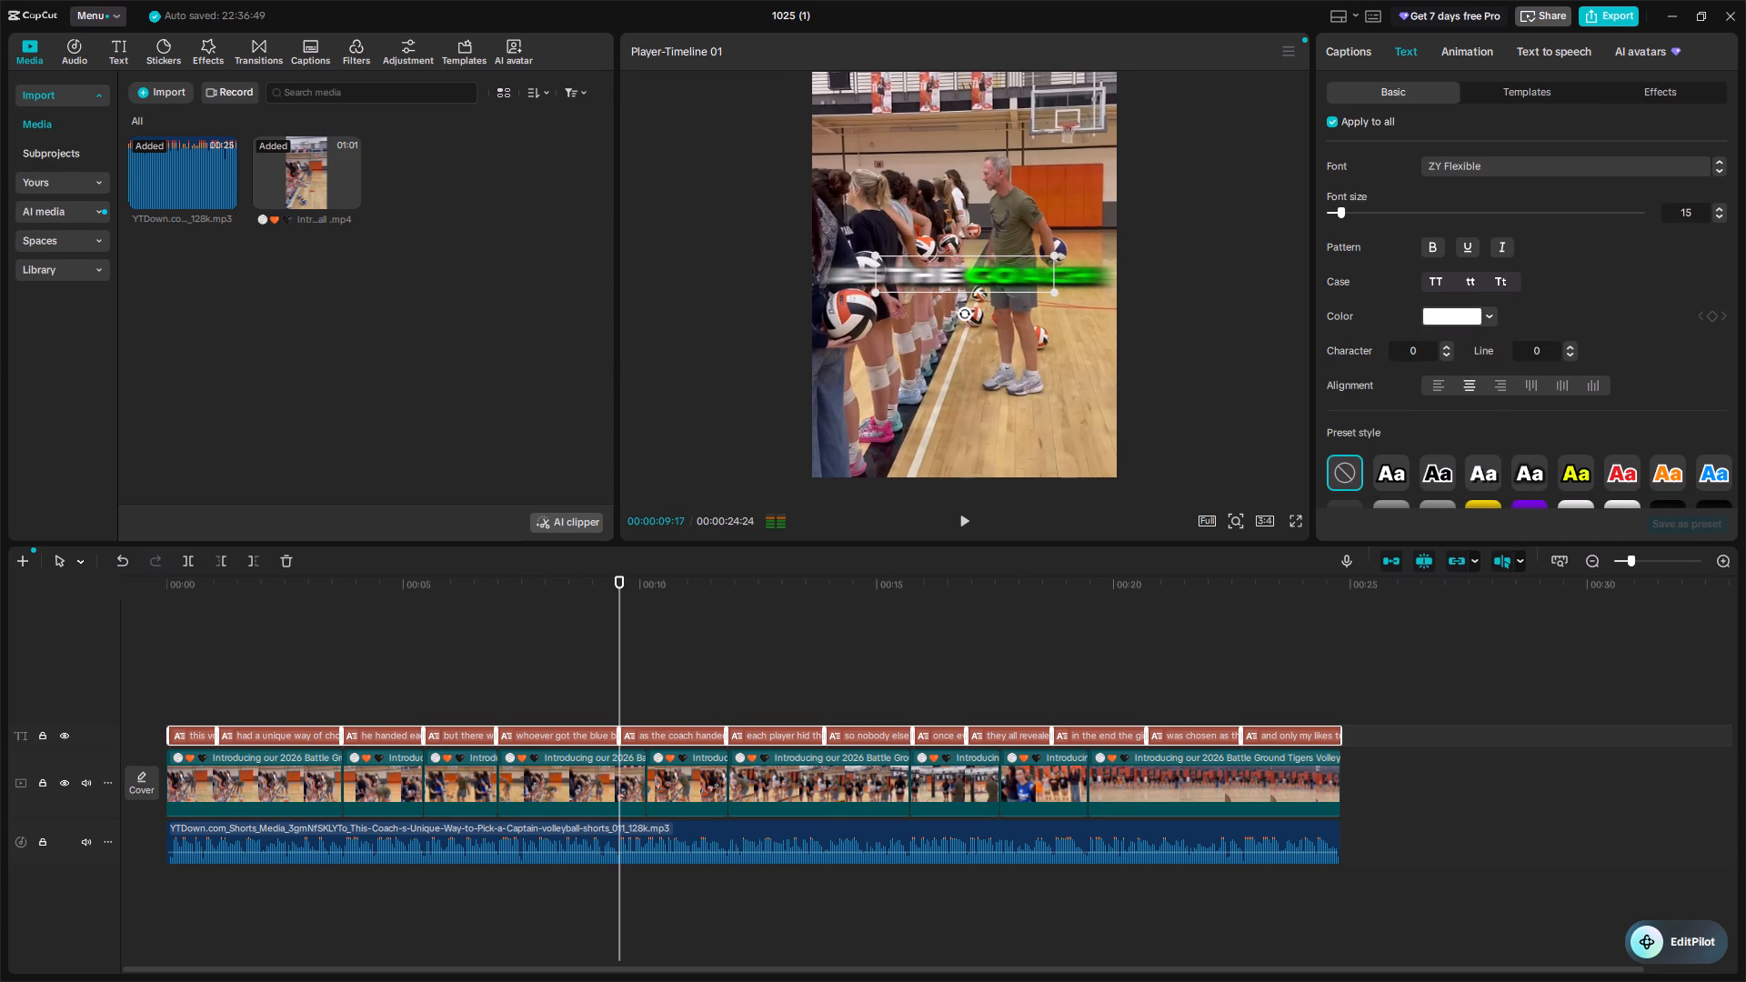
Change the case of all captions to title case and play a moment of the video to check them.
click(1497, 283)
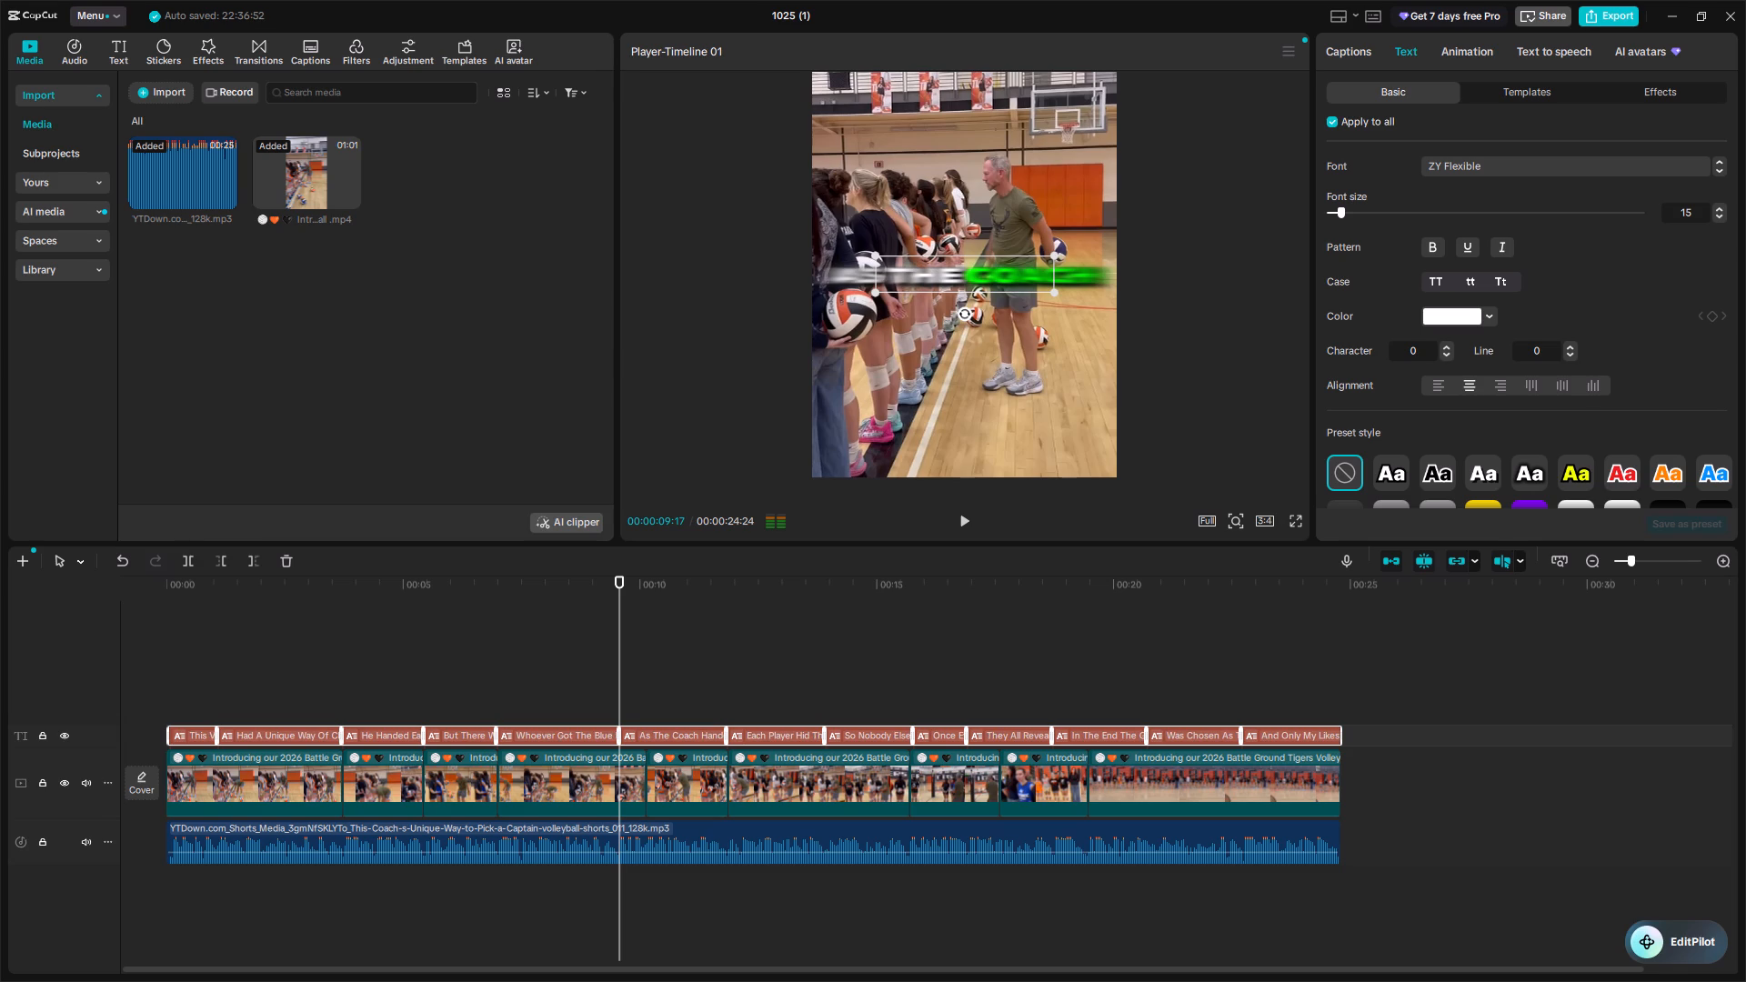
key(space)
key(space)
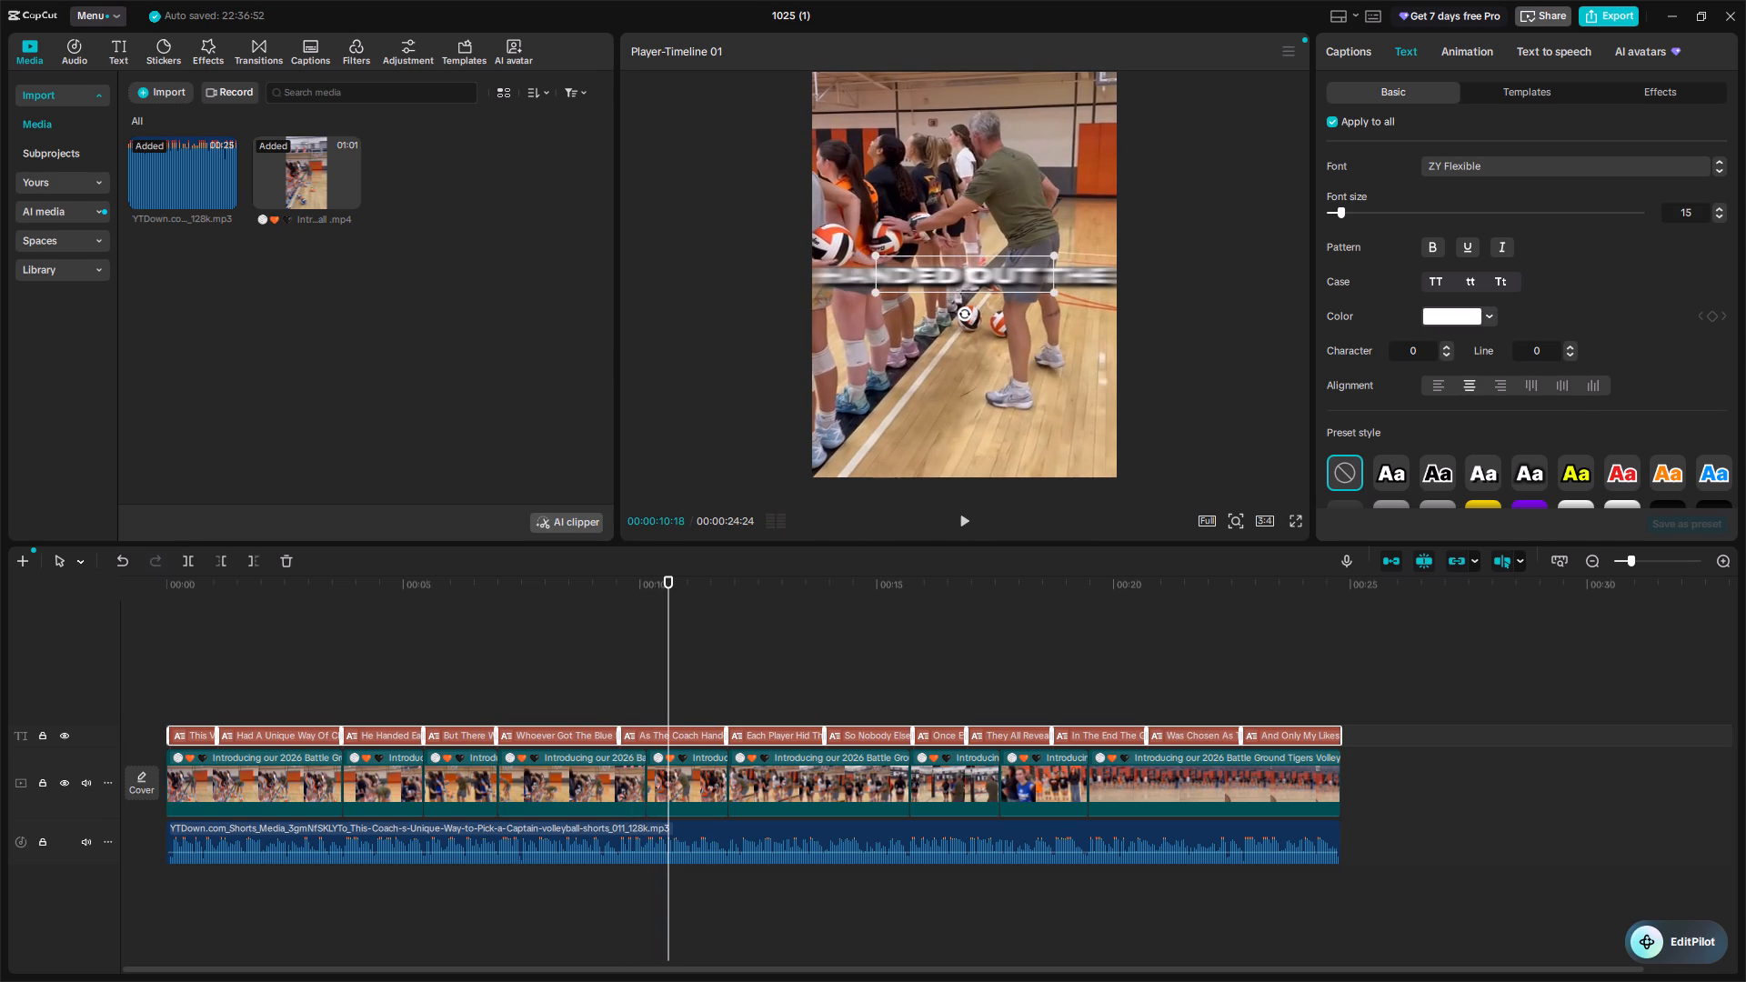
click(1528, 174)
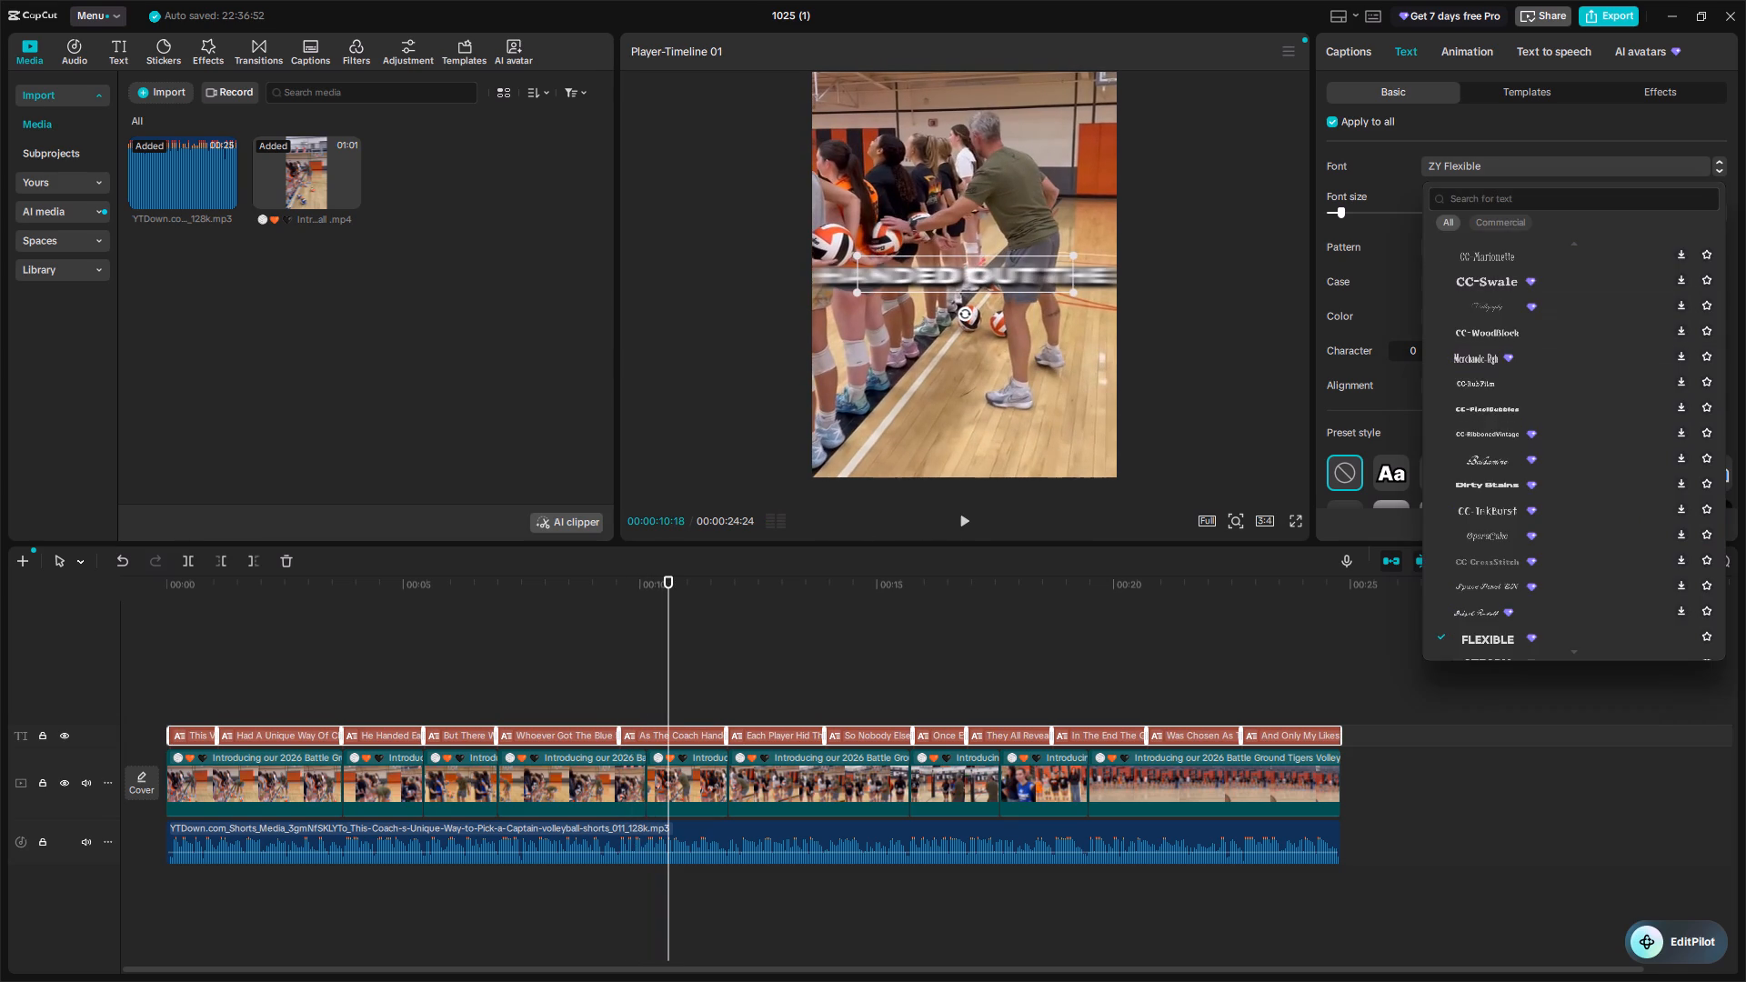
click(1396, 263)
Set the scale of all captions to 80%.
scroll(1396, 263, down, 2)
drag(1655, 276, 1487, 289)
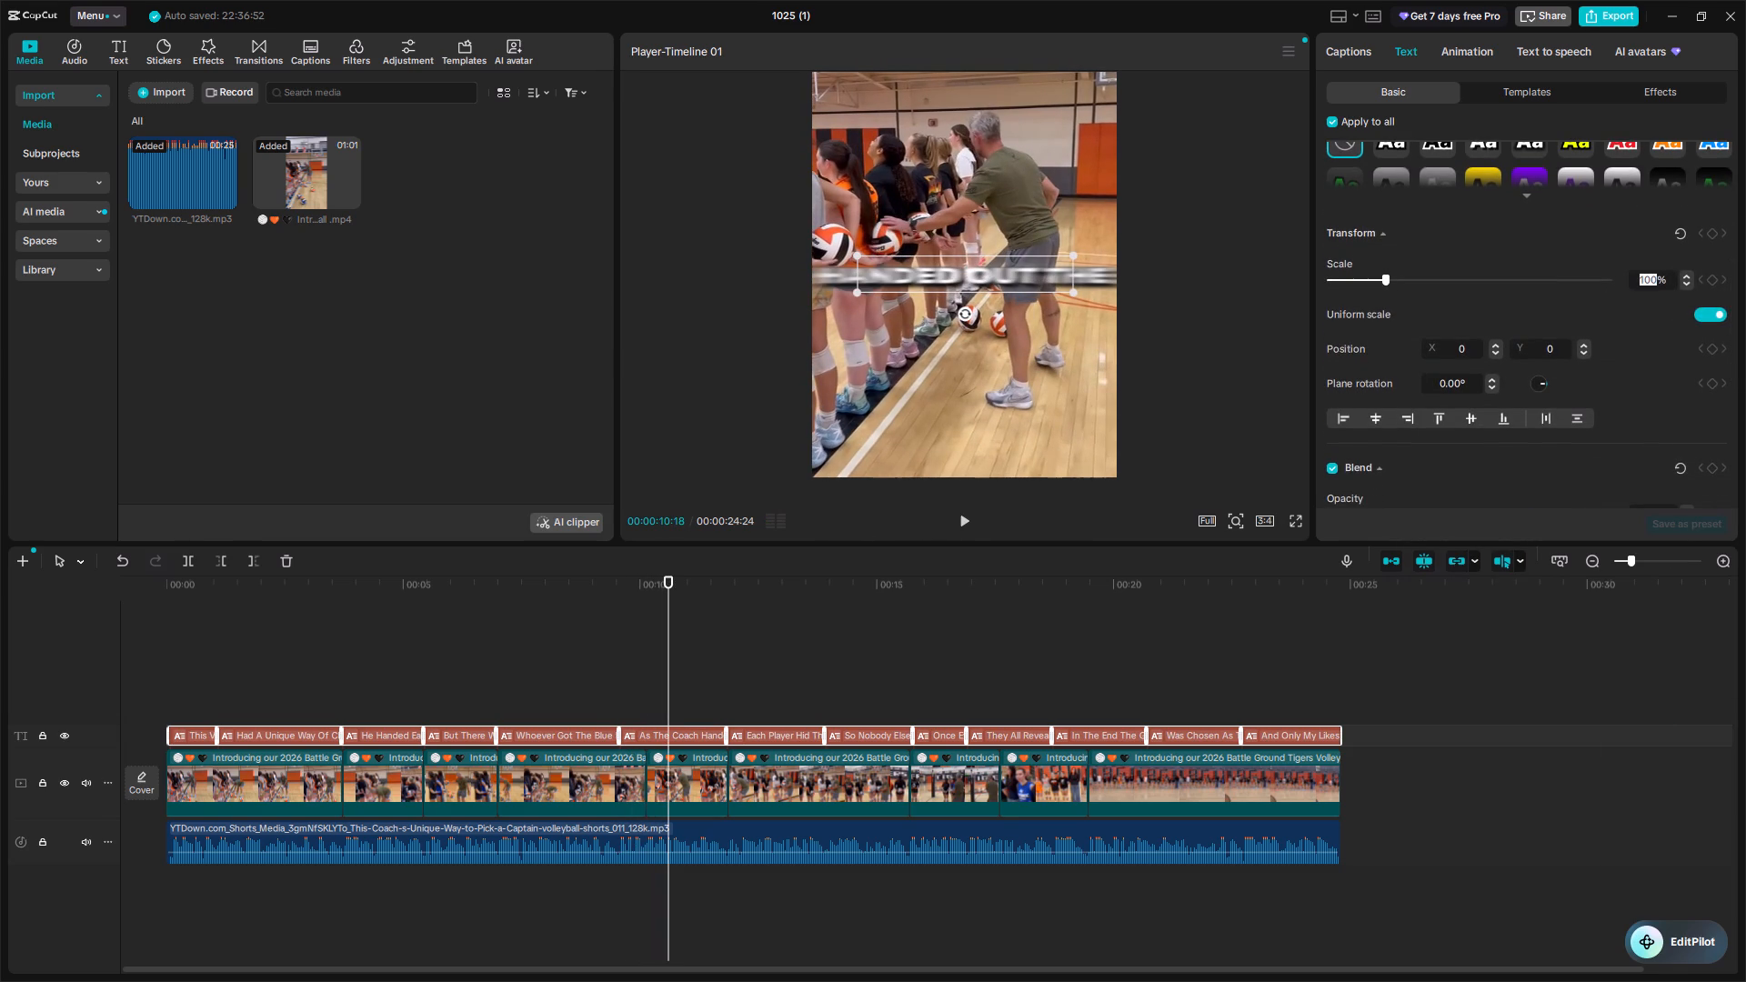
key(BackSpace)
text(80)
key(Return)
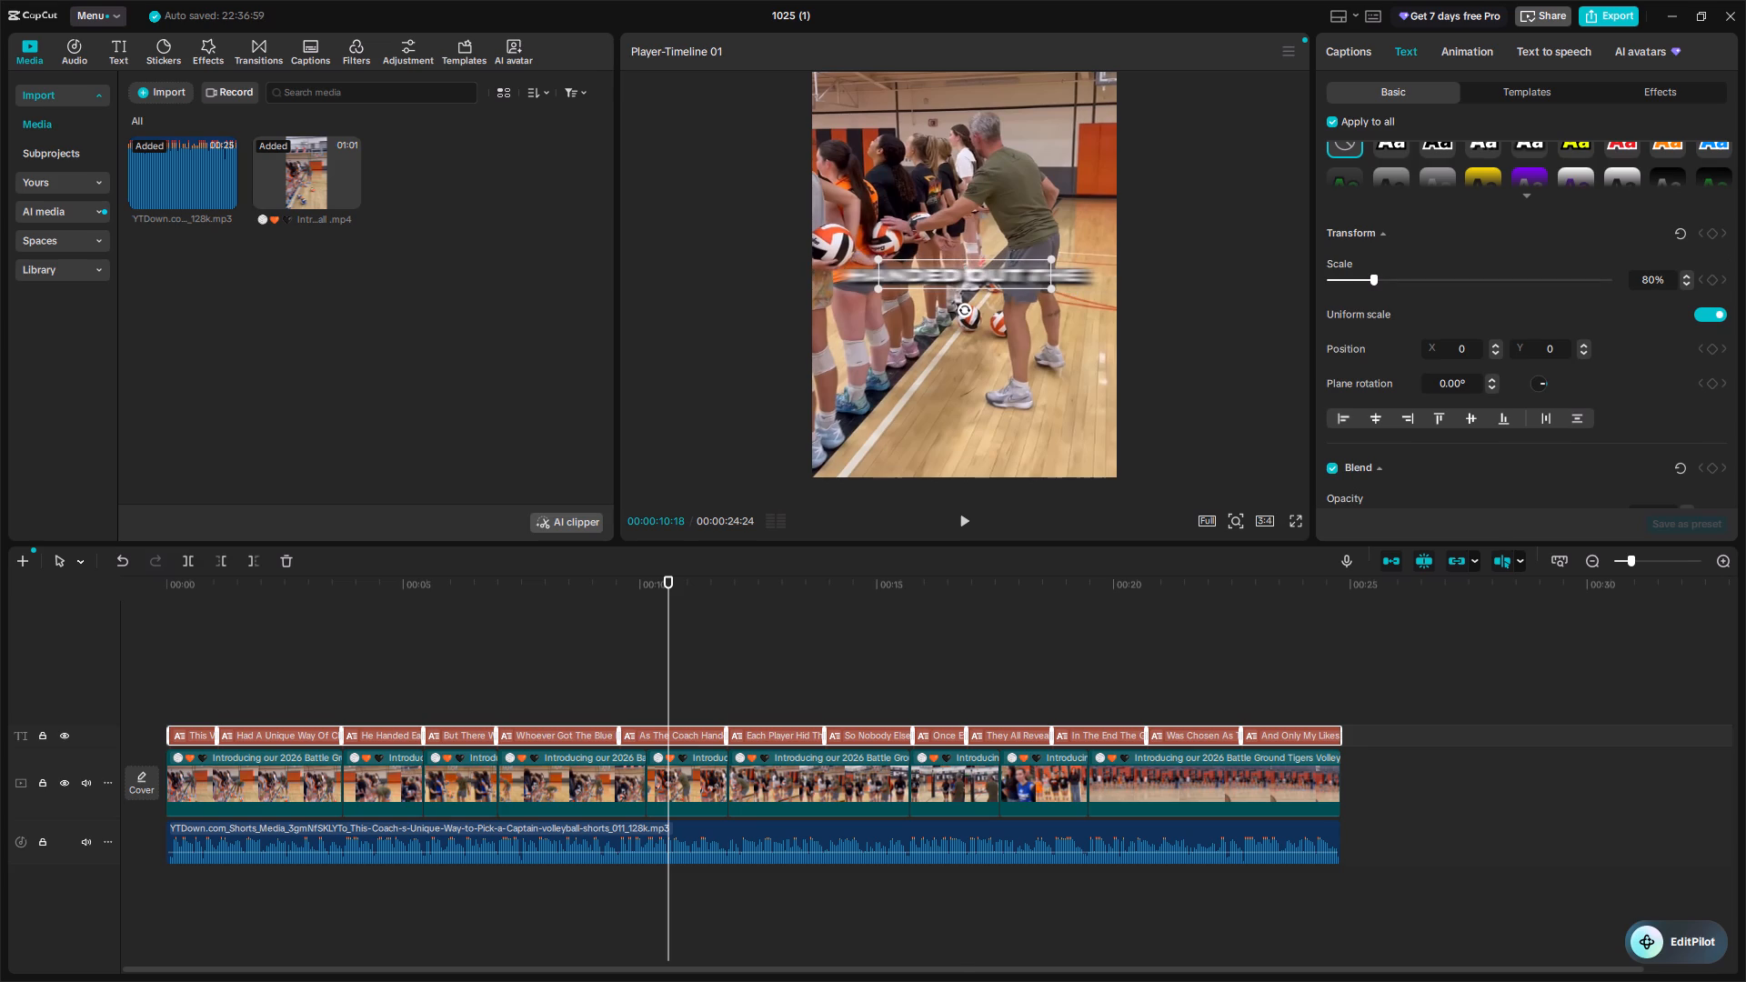
Play the video from the start to review the restyled captions, and return to the beginning.
click(731, 705)
drag(731, 705, 0, 729)
key(space)
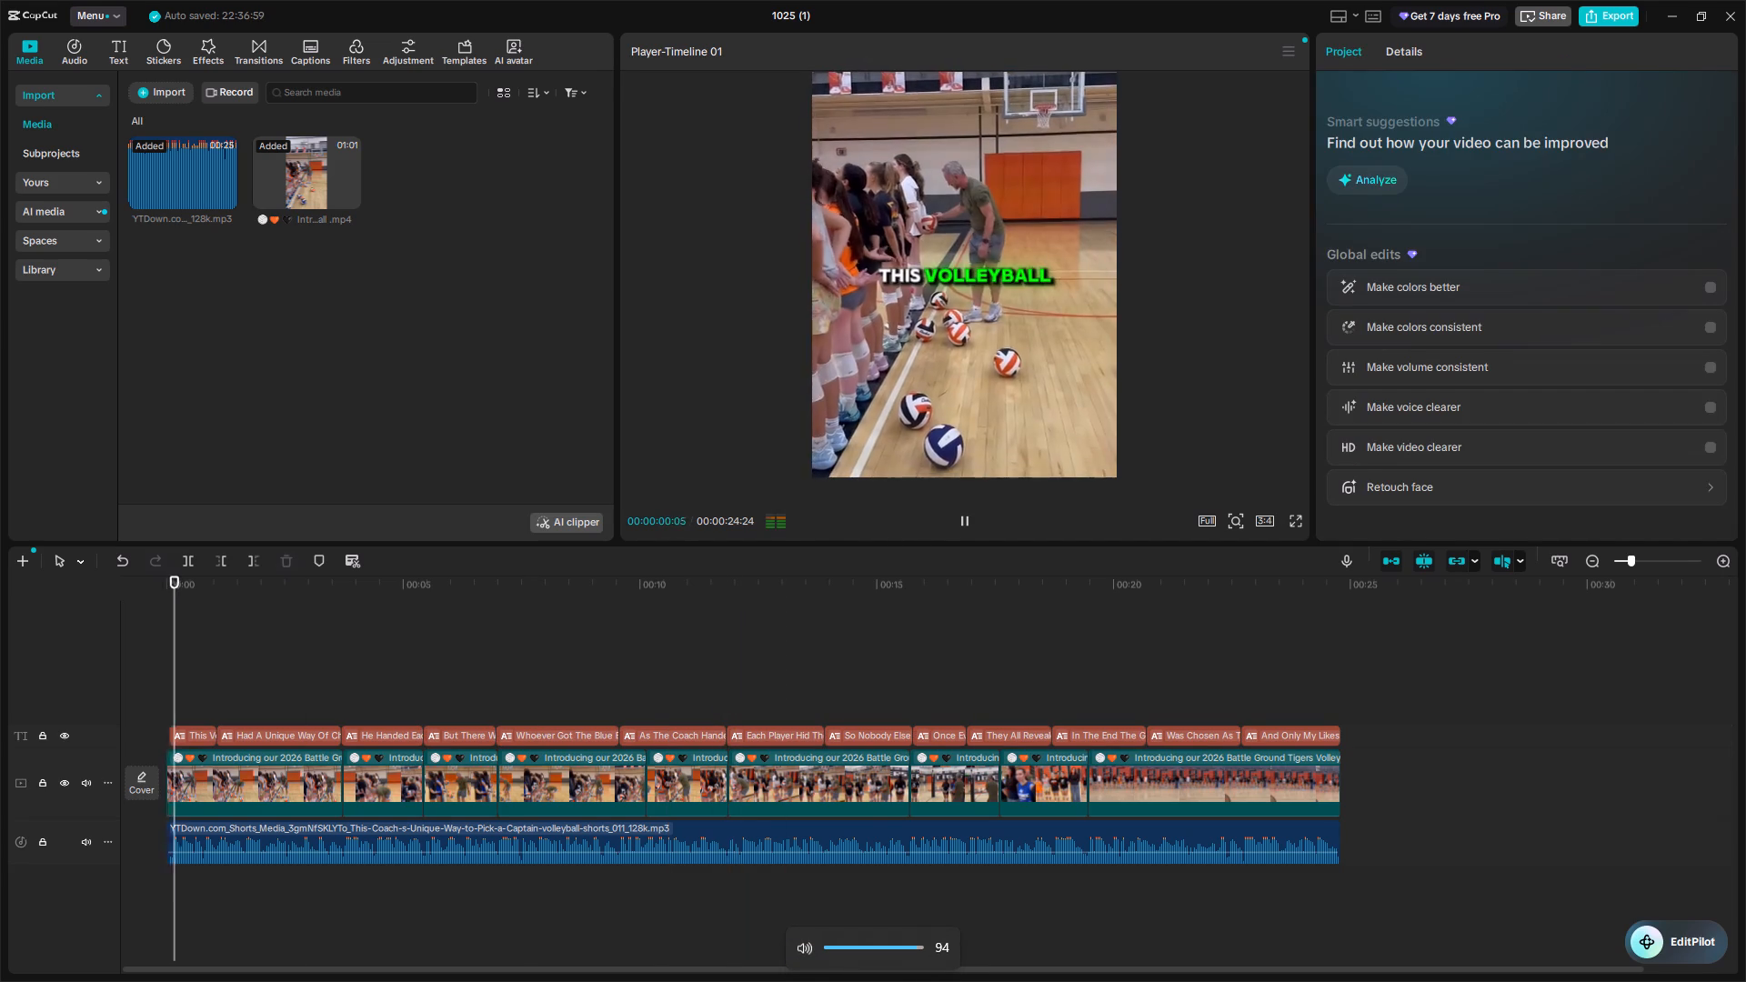
ctrl+scroll(176, 736, up, 6)
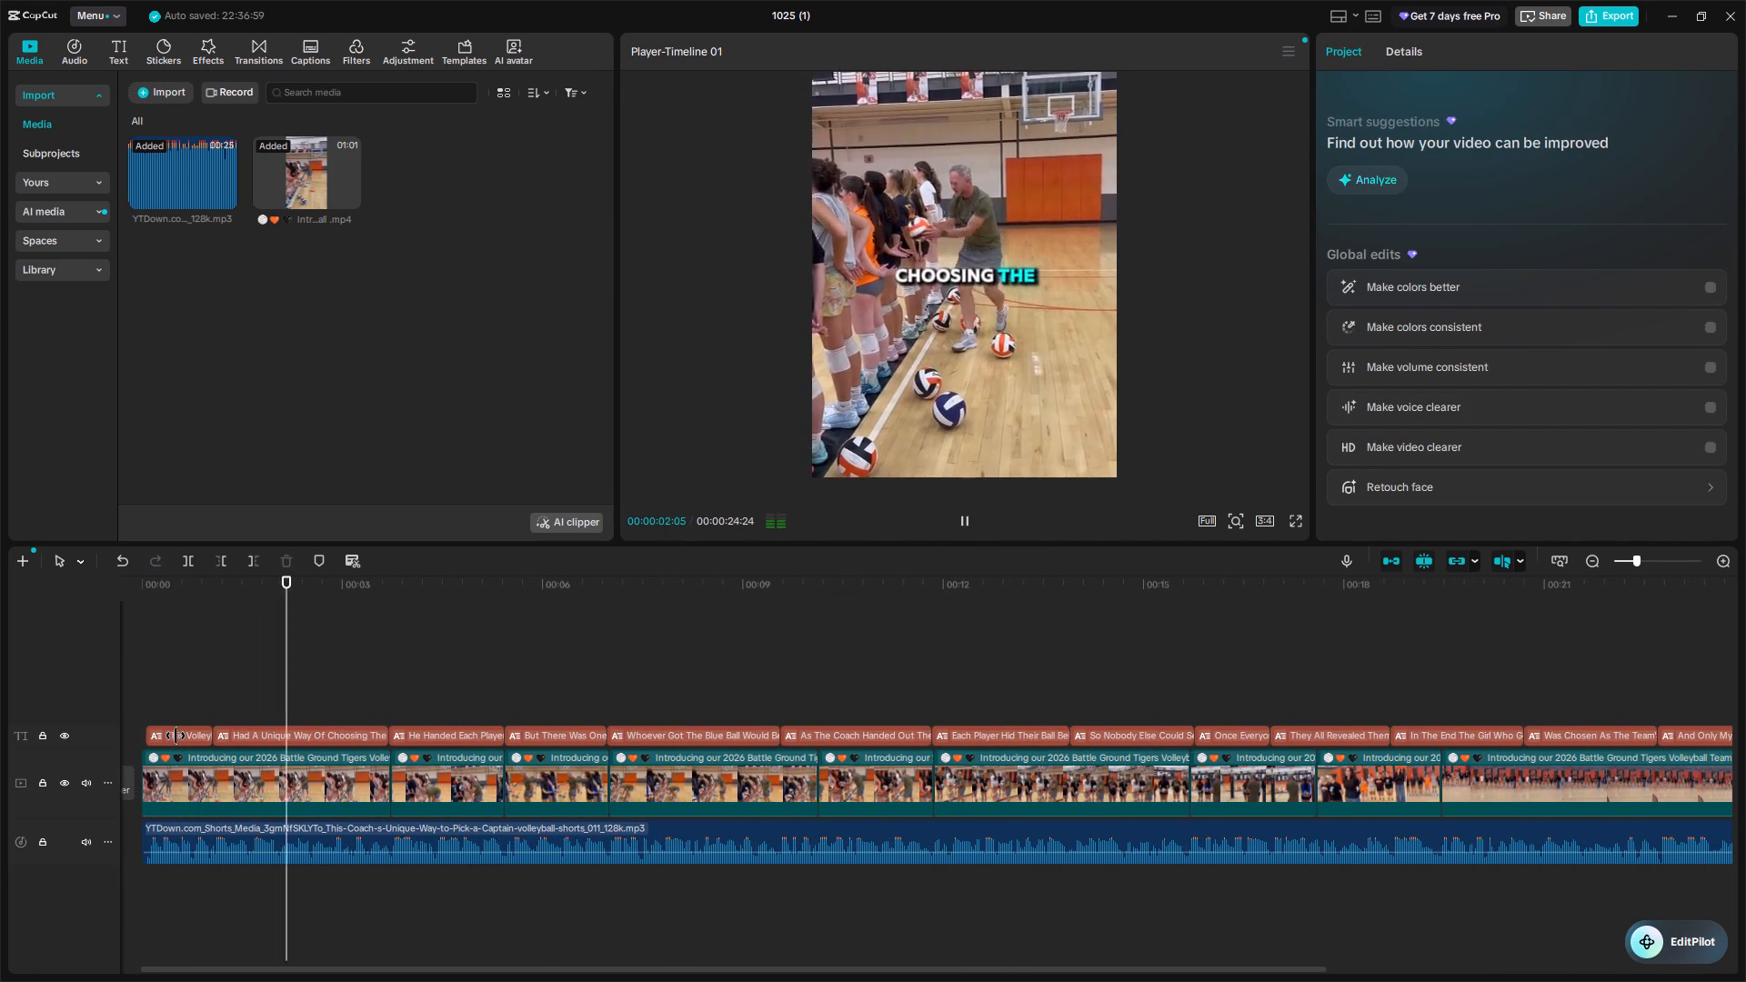
ctrl+scroll(176, 736, down, 2)
ctrl+scroll(176, 736, up, 3)
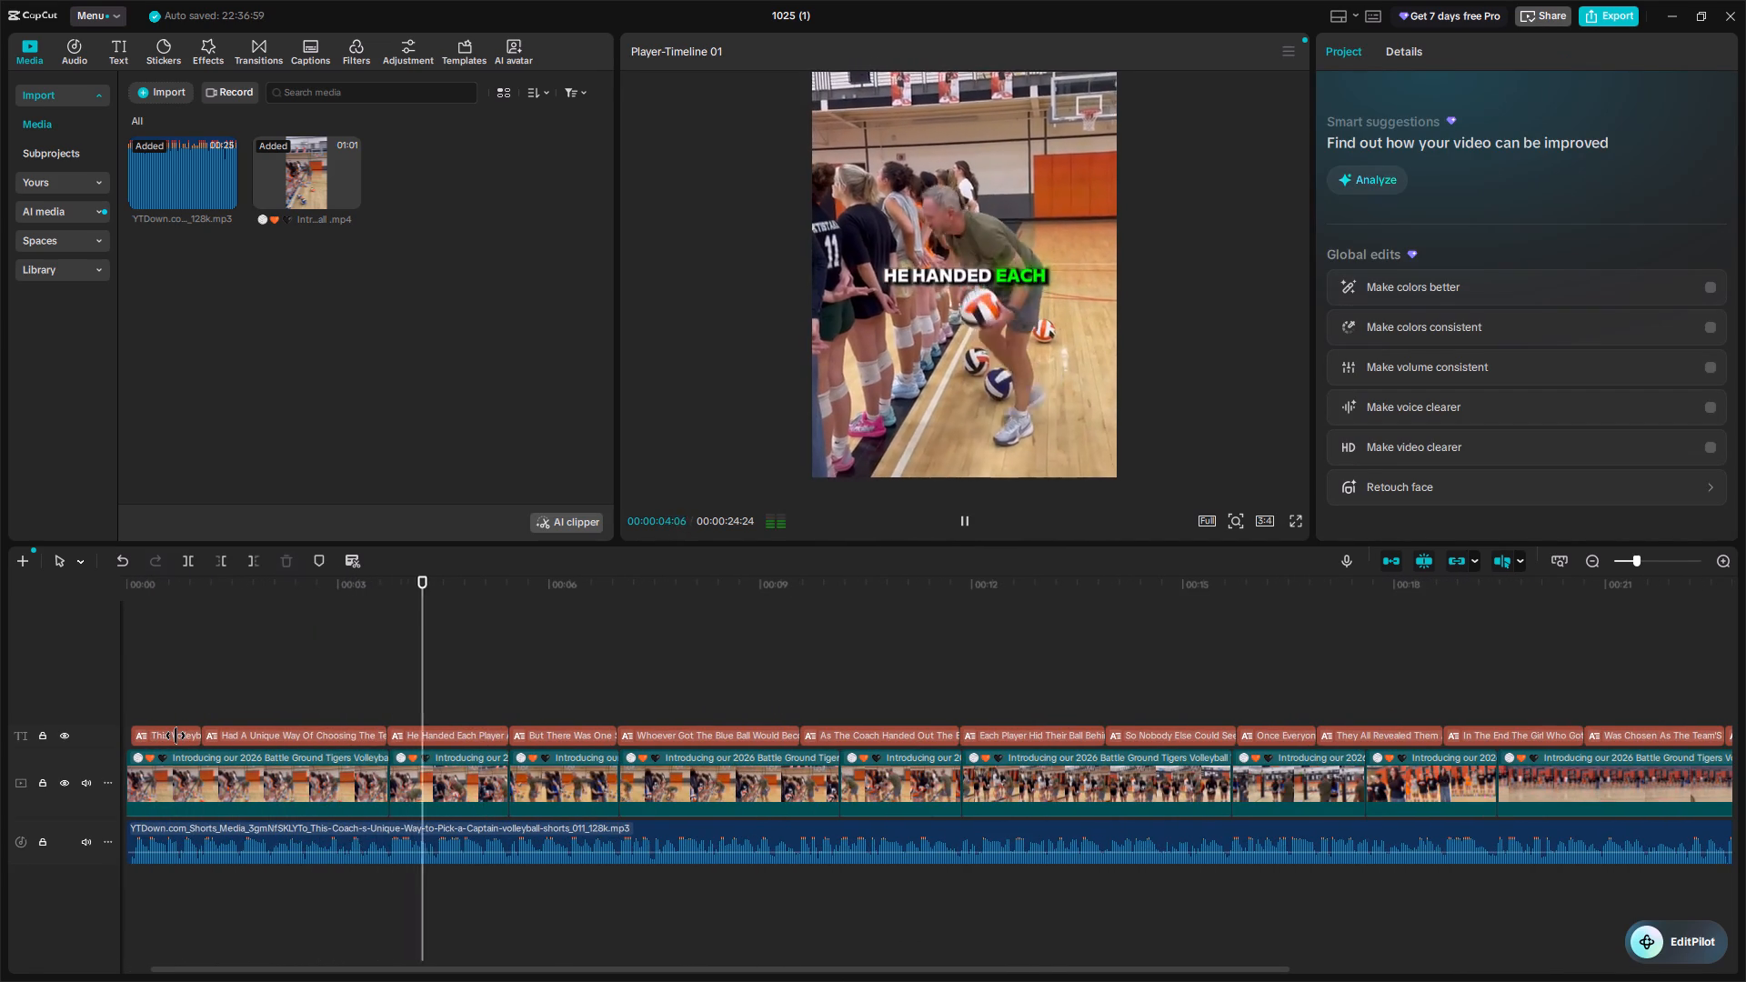
ctrl+scroll(176, 736, down, 3)
click(406, 704)
drag(406, 704, 84, 762)
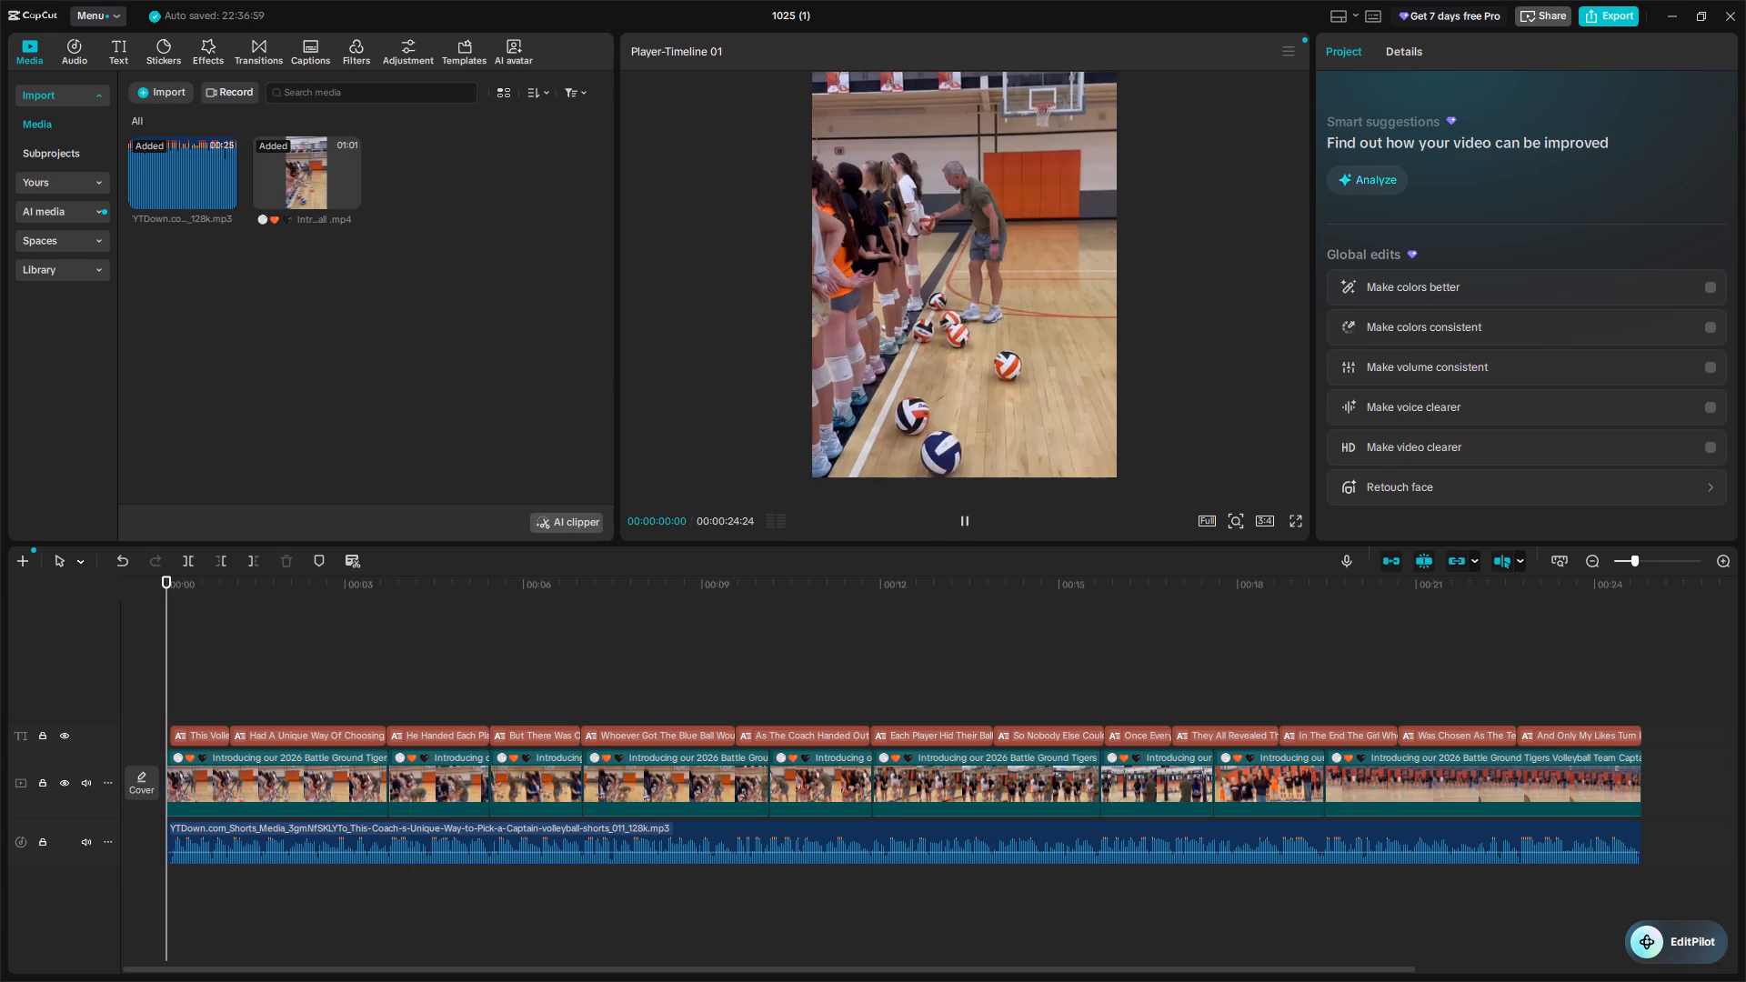
key(space)
Import the red arrow image uiui from the assests folder inside the YOUTUBE folder.
click(145, 84)
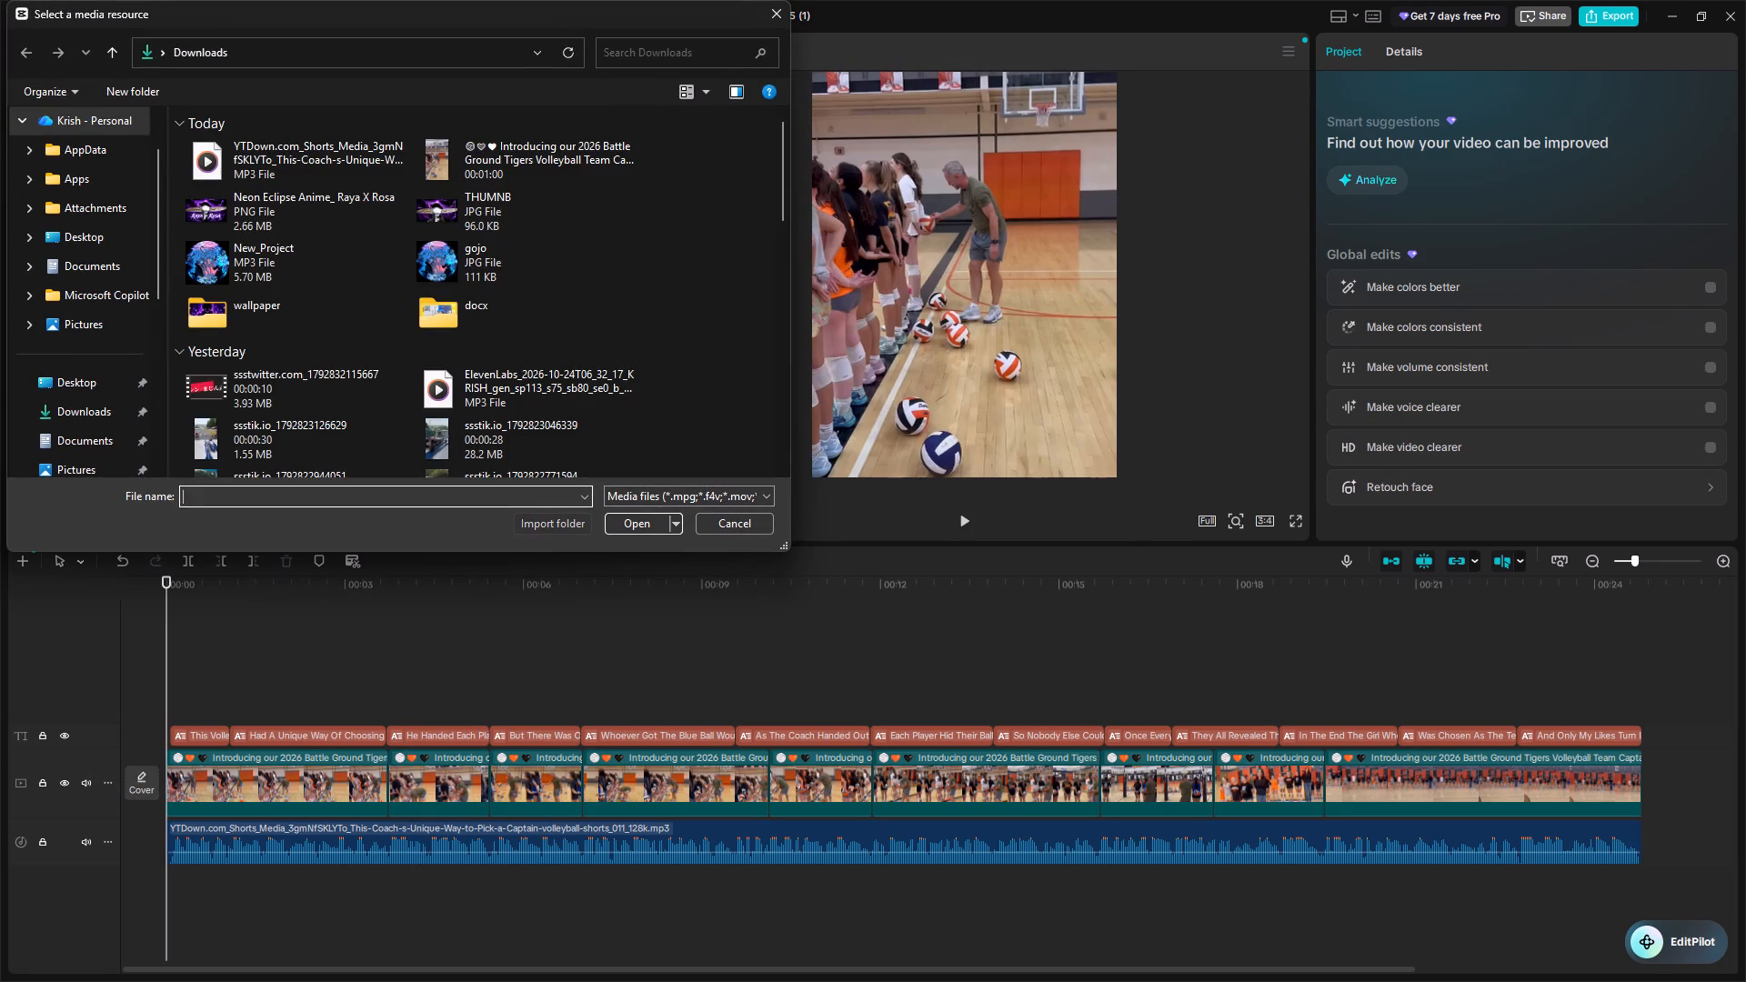
scroll(276, 356, down, 3)
scroll(166, 435, down, 1)
click(105, 432)
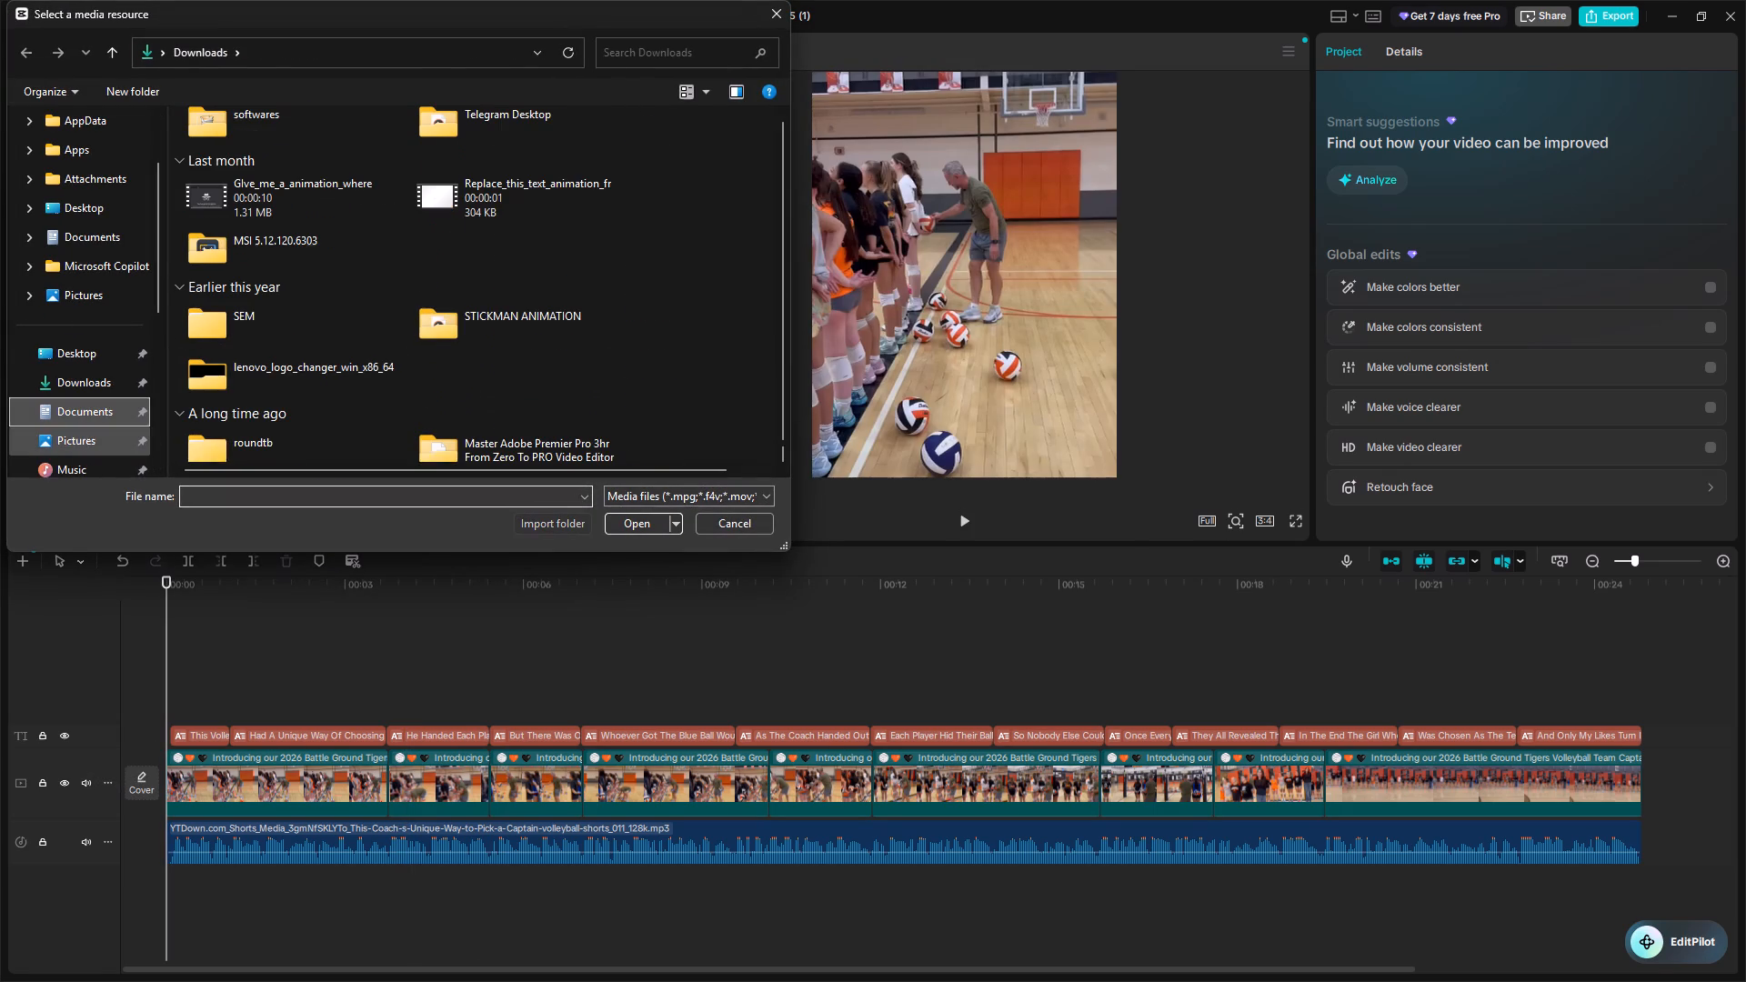
scroll(273, 280, down, 1)
click(135, 379)
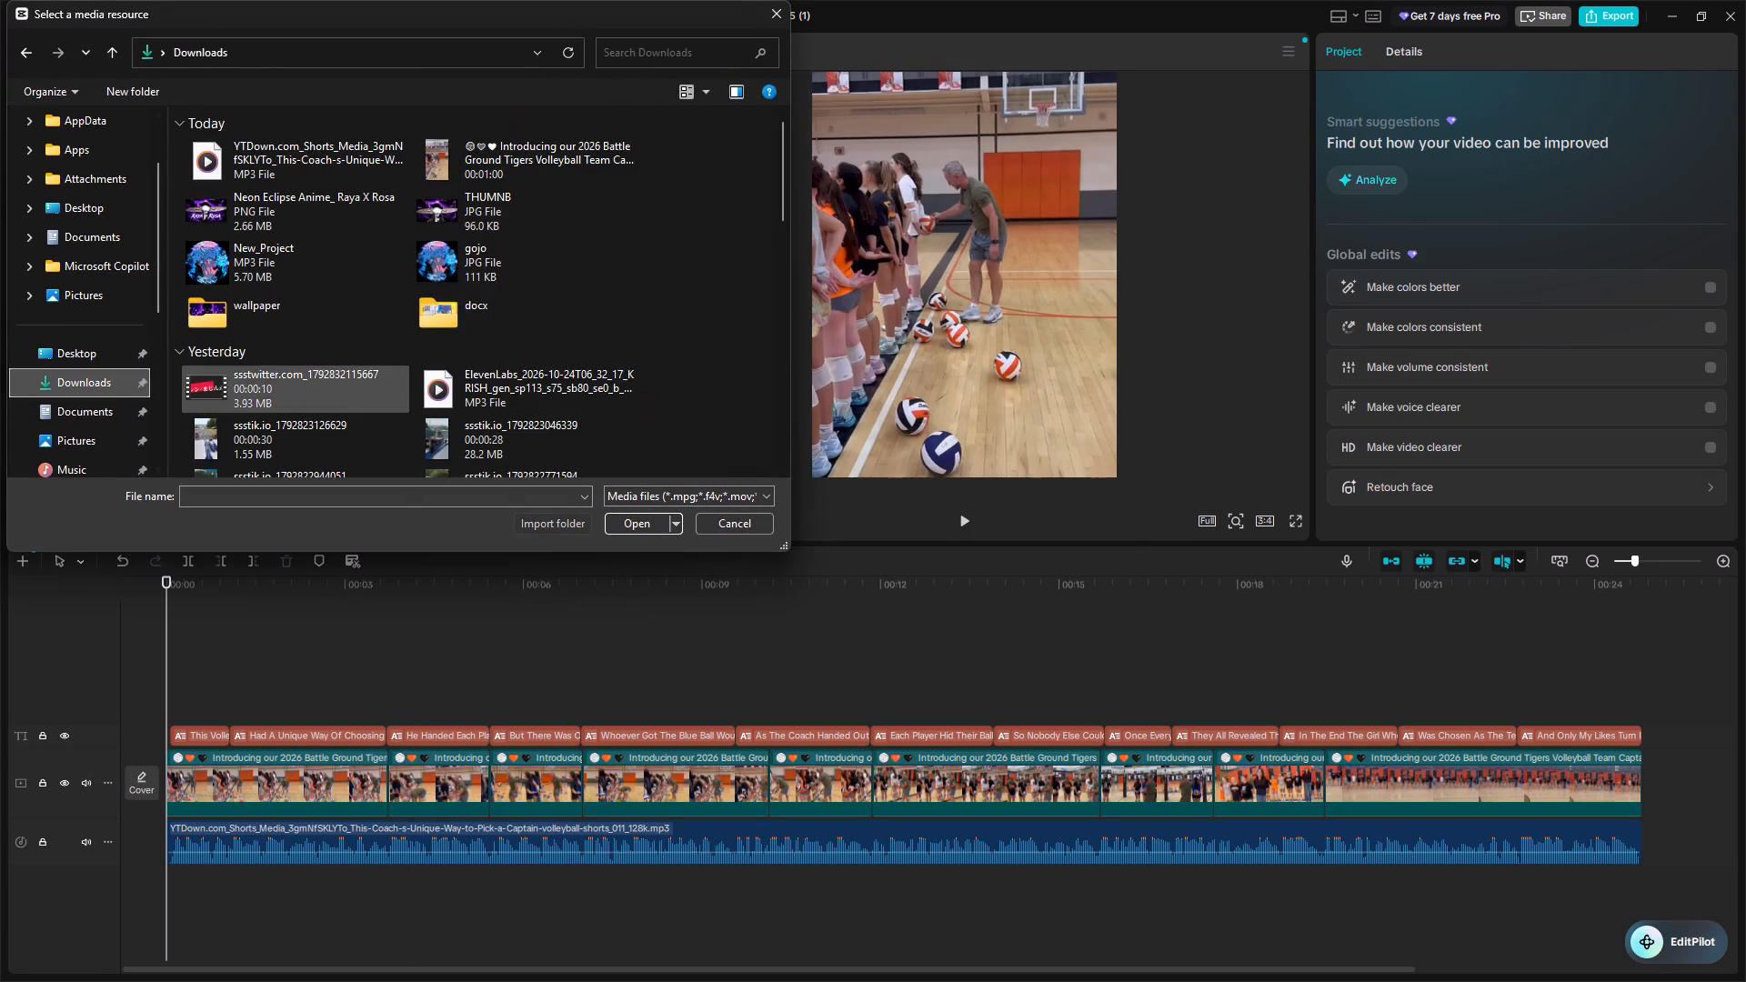
scroll(268, 369, down, 2)
click(85, 437)
scroll(85, 437, down, 1)
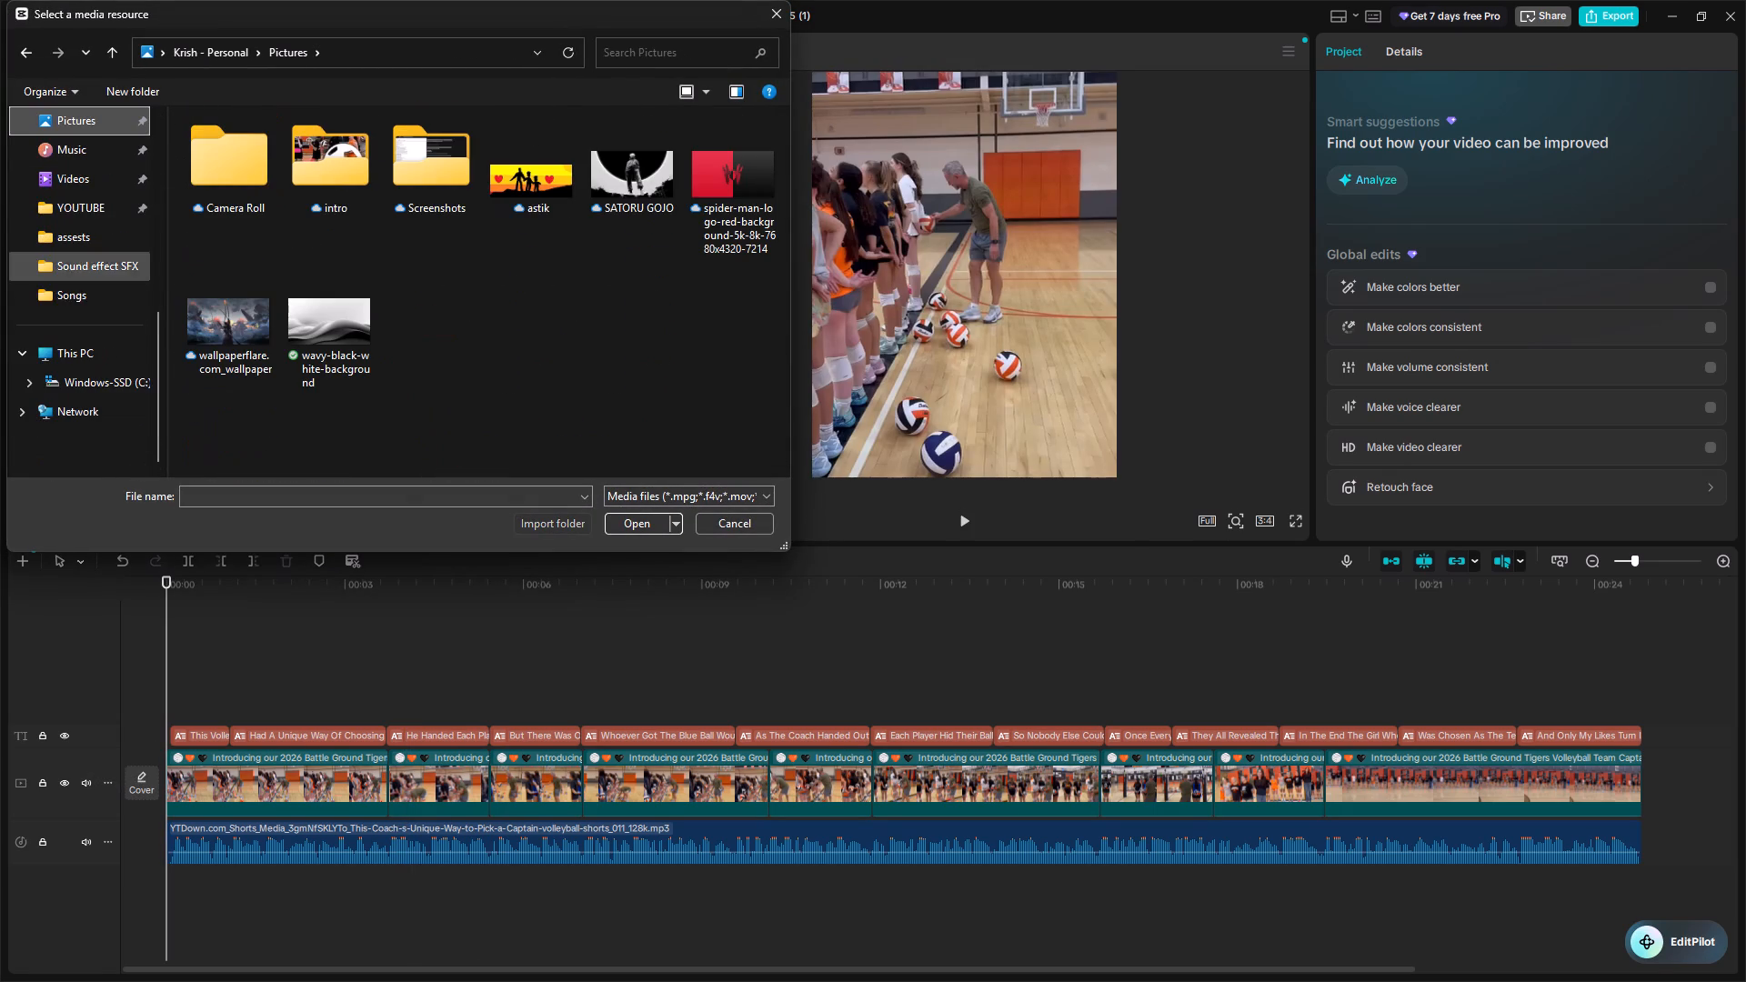
click(69, 205)
click(85, 239)
scroll(440, 336, down, 1)
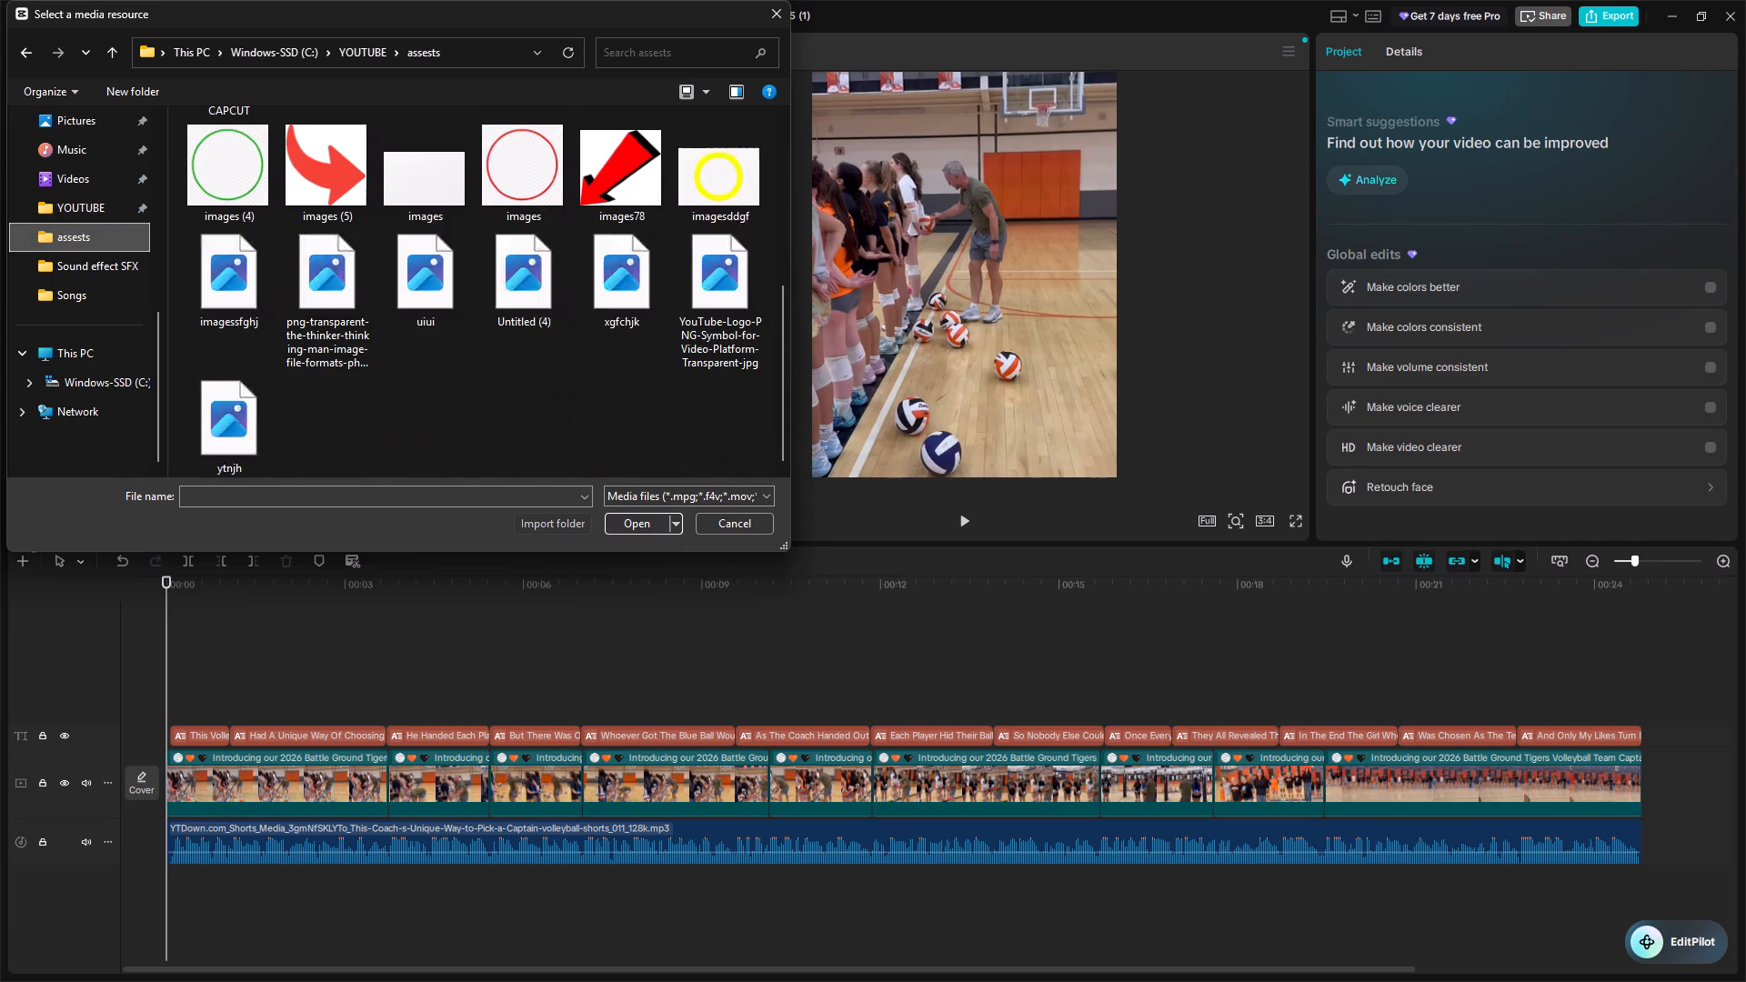
scroll(440, 336, down, 1)
click(421, 312)
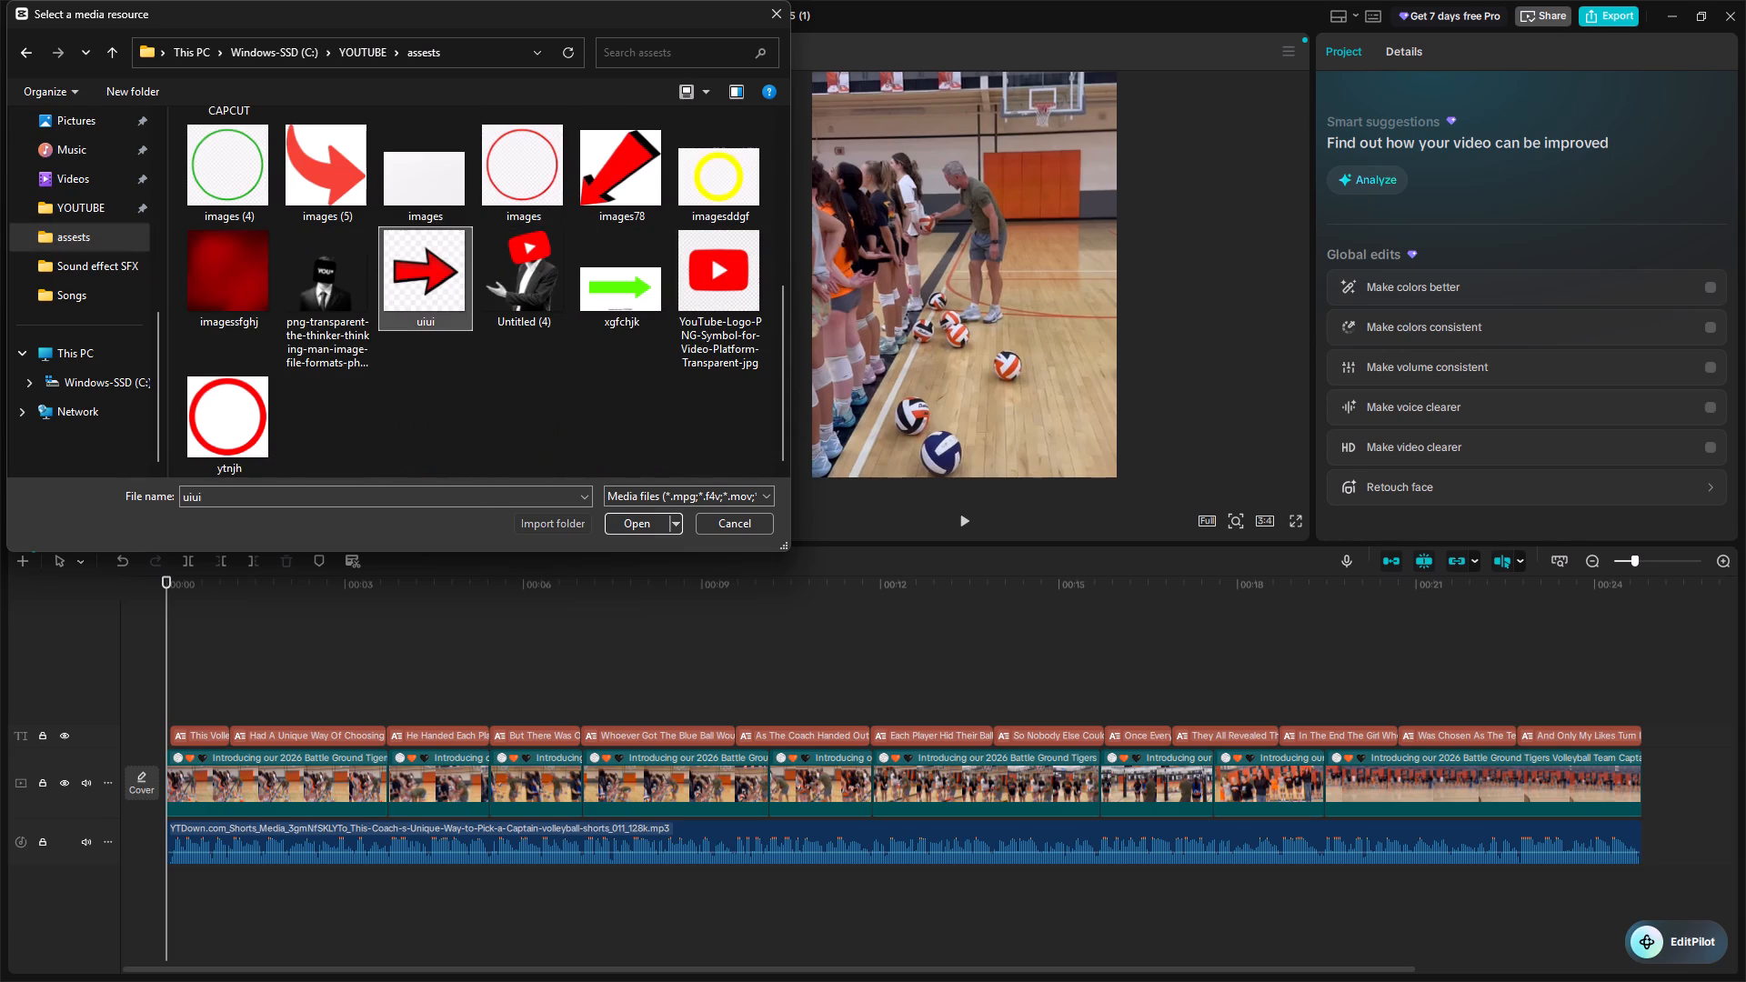
key(Return)
Place the uiui.jpg arrow image on the timeline above the captions, at the start of the video.
drag(419, 208, 152, 697)
click(218, 700)
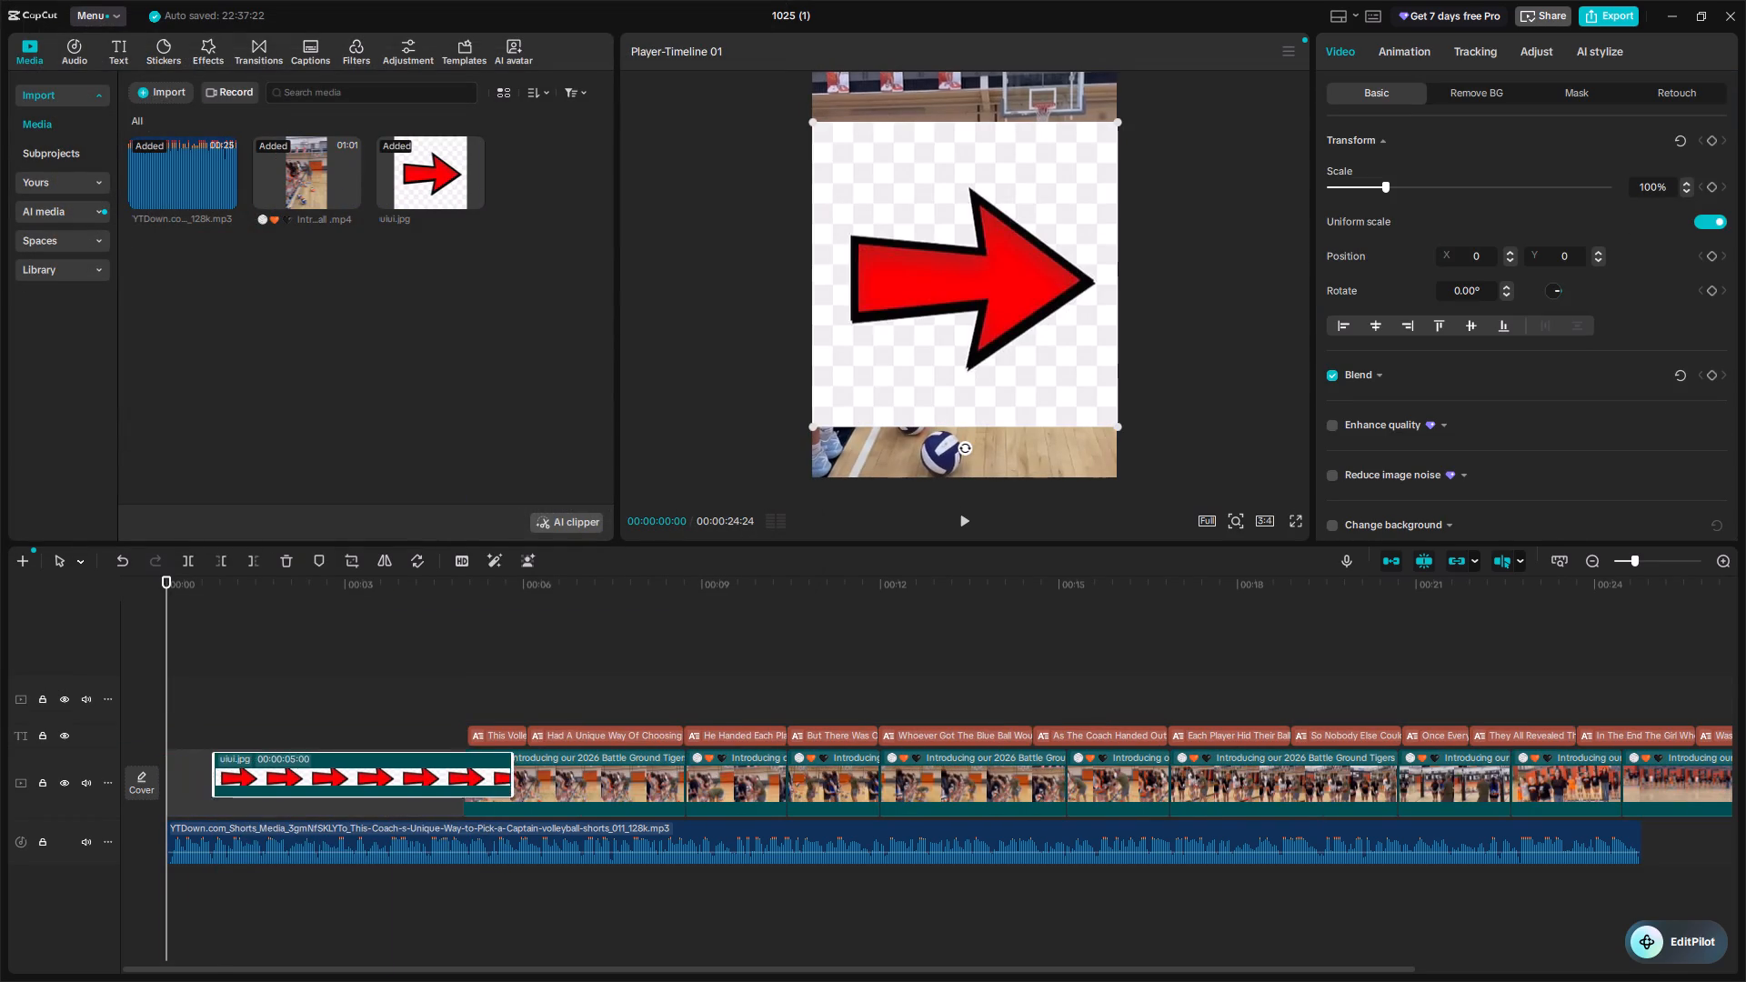
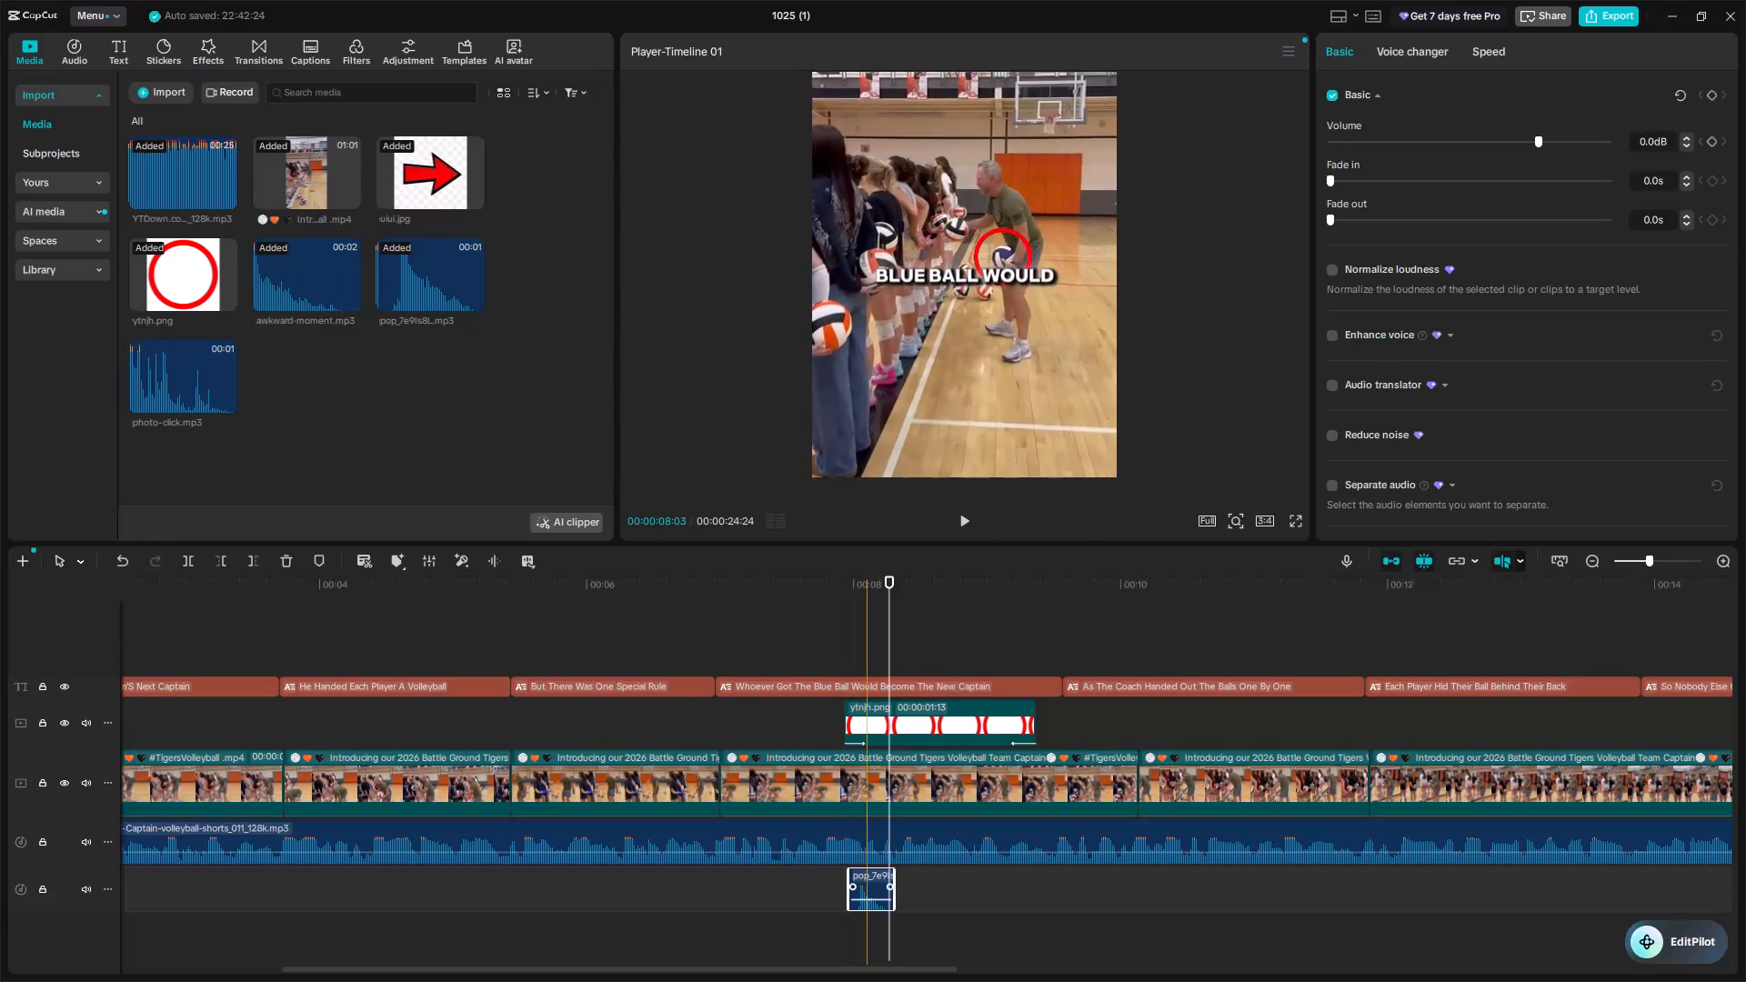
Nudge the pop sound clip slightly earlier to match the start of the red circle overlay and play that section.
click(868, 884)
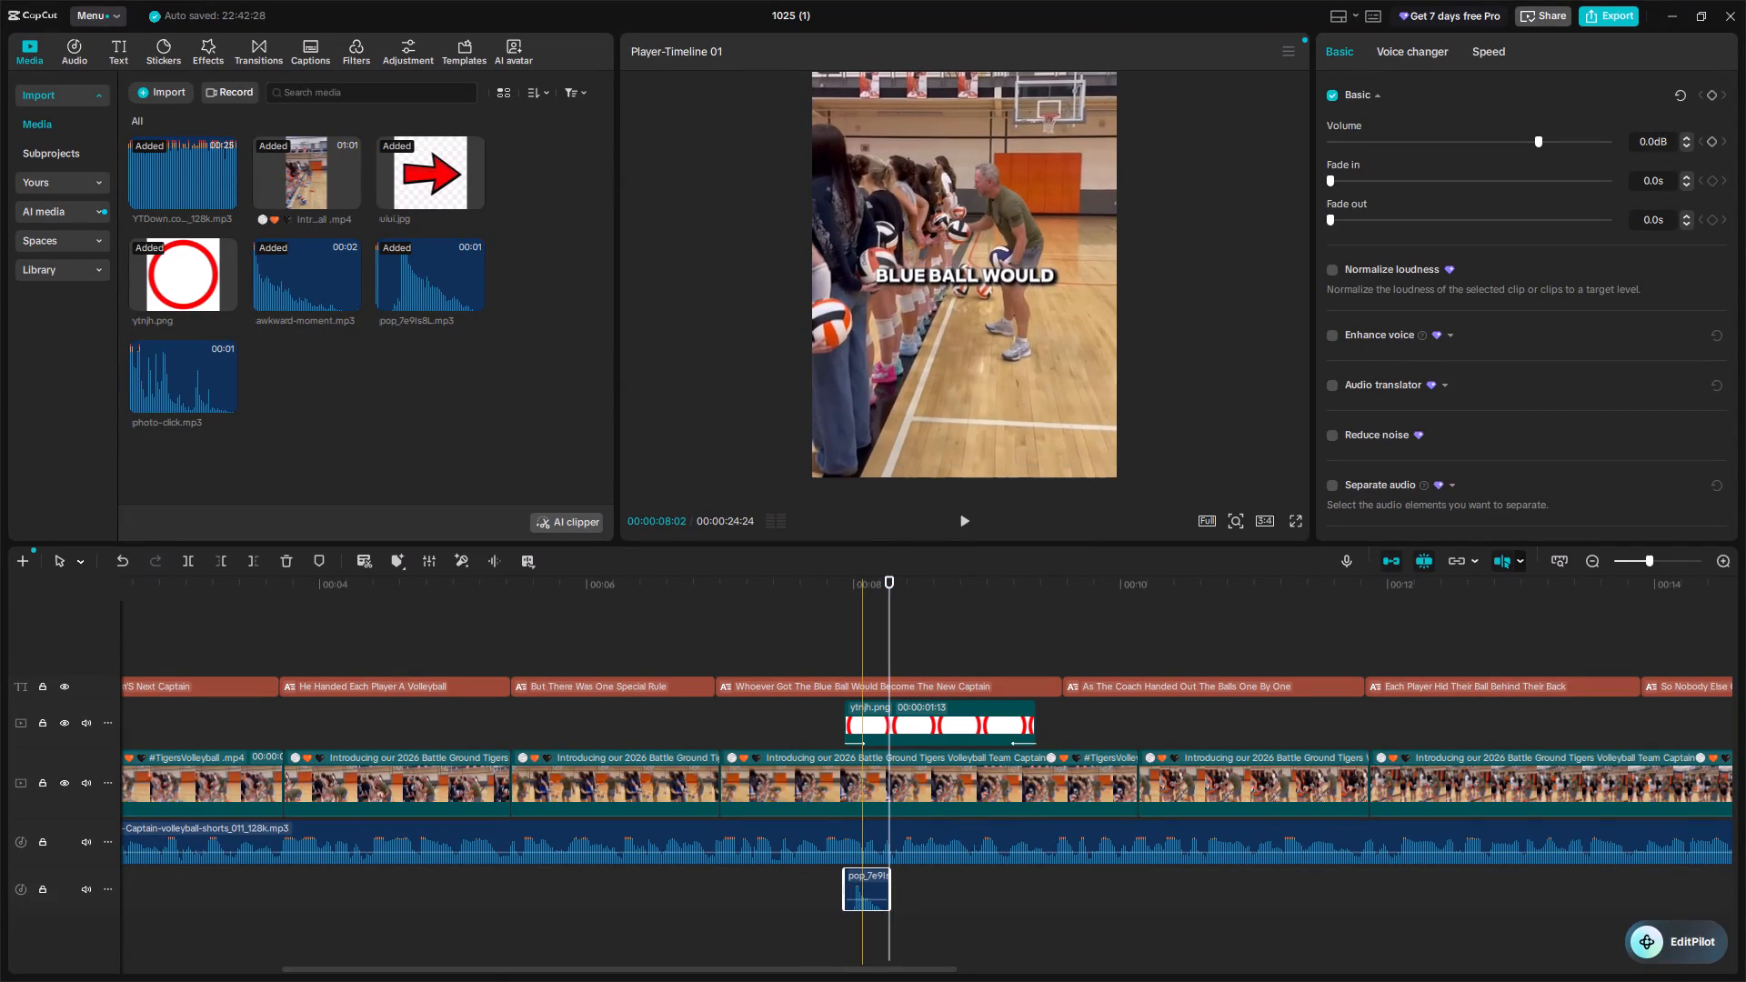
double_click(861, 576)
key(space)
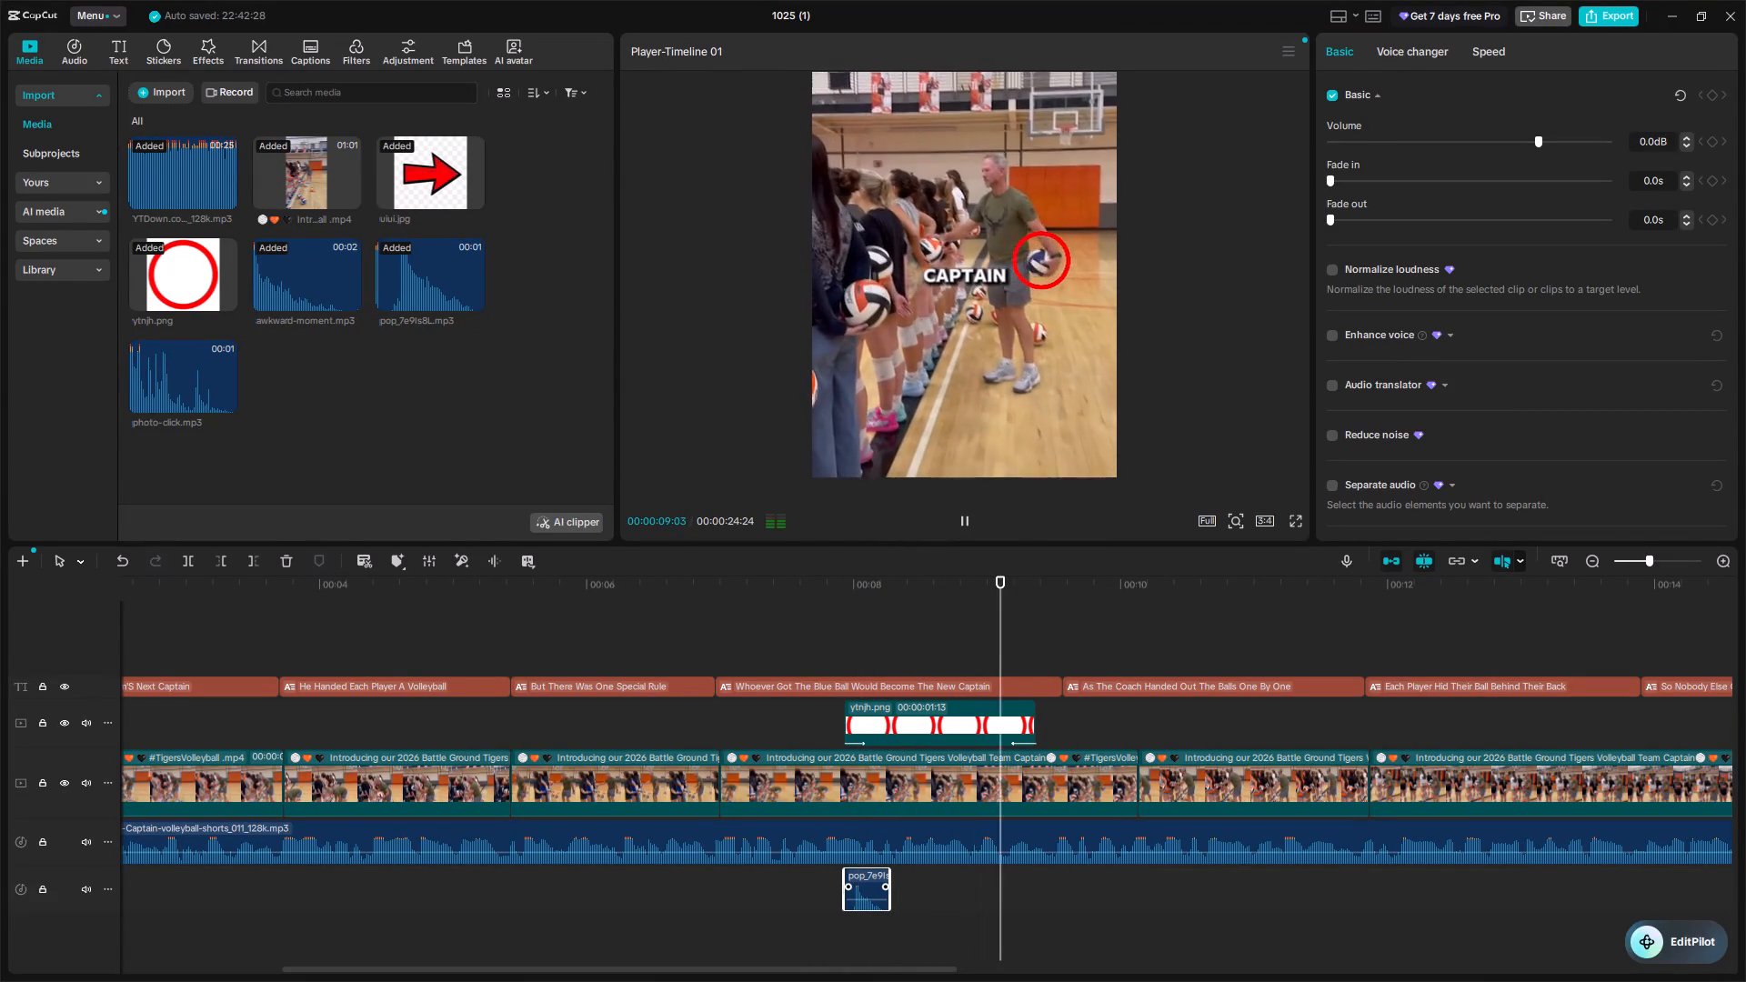
Delete the pop sound effect clip placed under the red circle overlay from the timeline.
drag(870, 885, 564, 906)
ctrl+scroll(564, 906, down, 8)
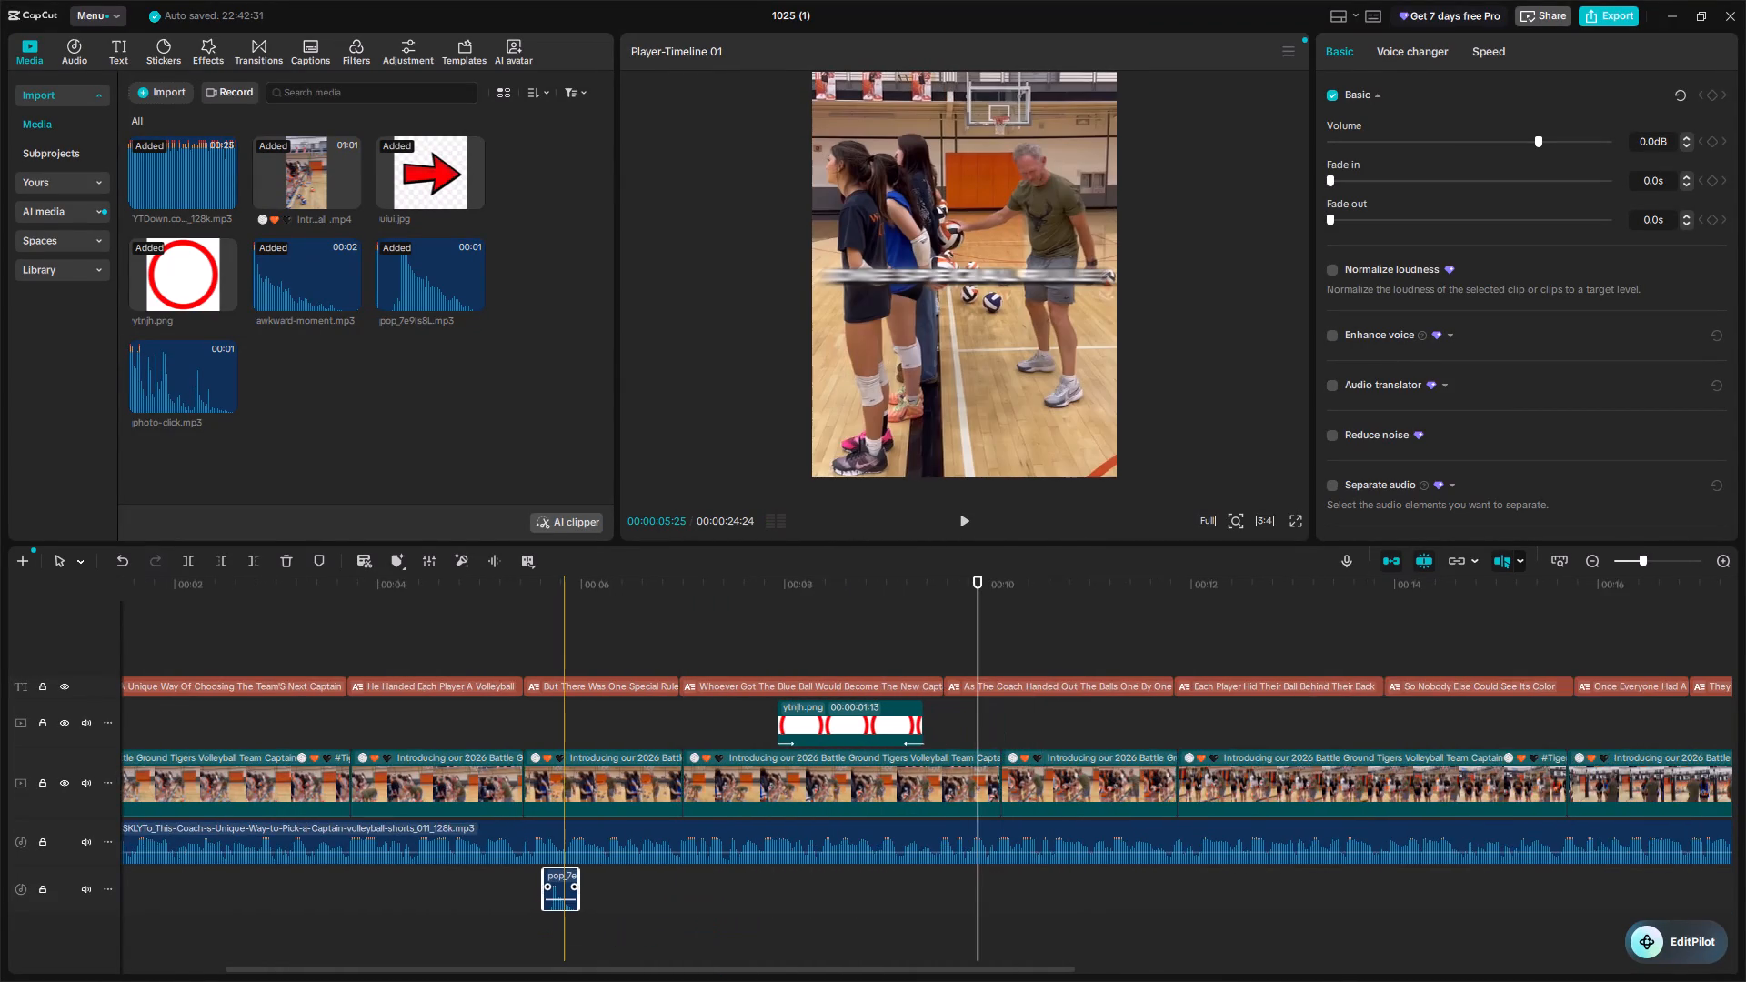
ctrl+scroll(564, 906, down, 3)
click(564, 906)
key(Delete)
Play the video from the start to review the opening with the red arrow and the awkward-moment sound.
click(538, 633)
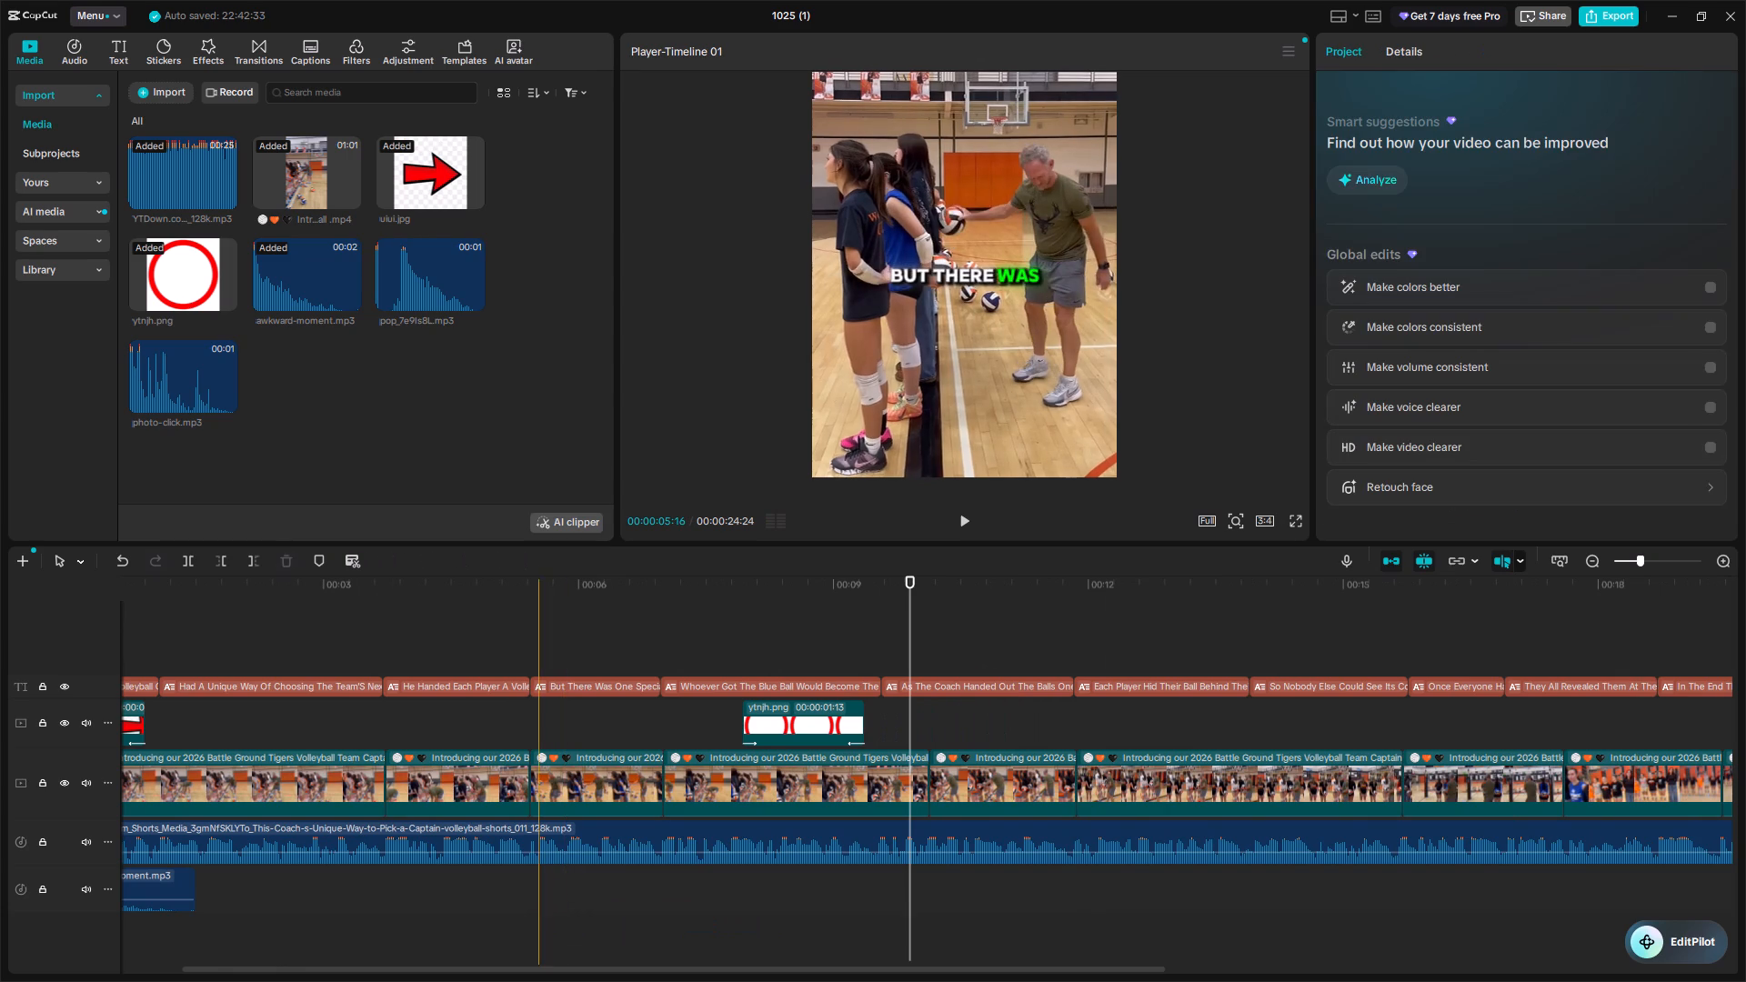
drag(538, 633, 0, 721)
key(space)
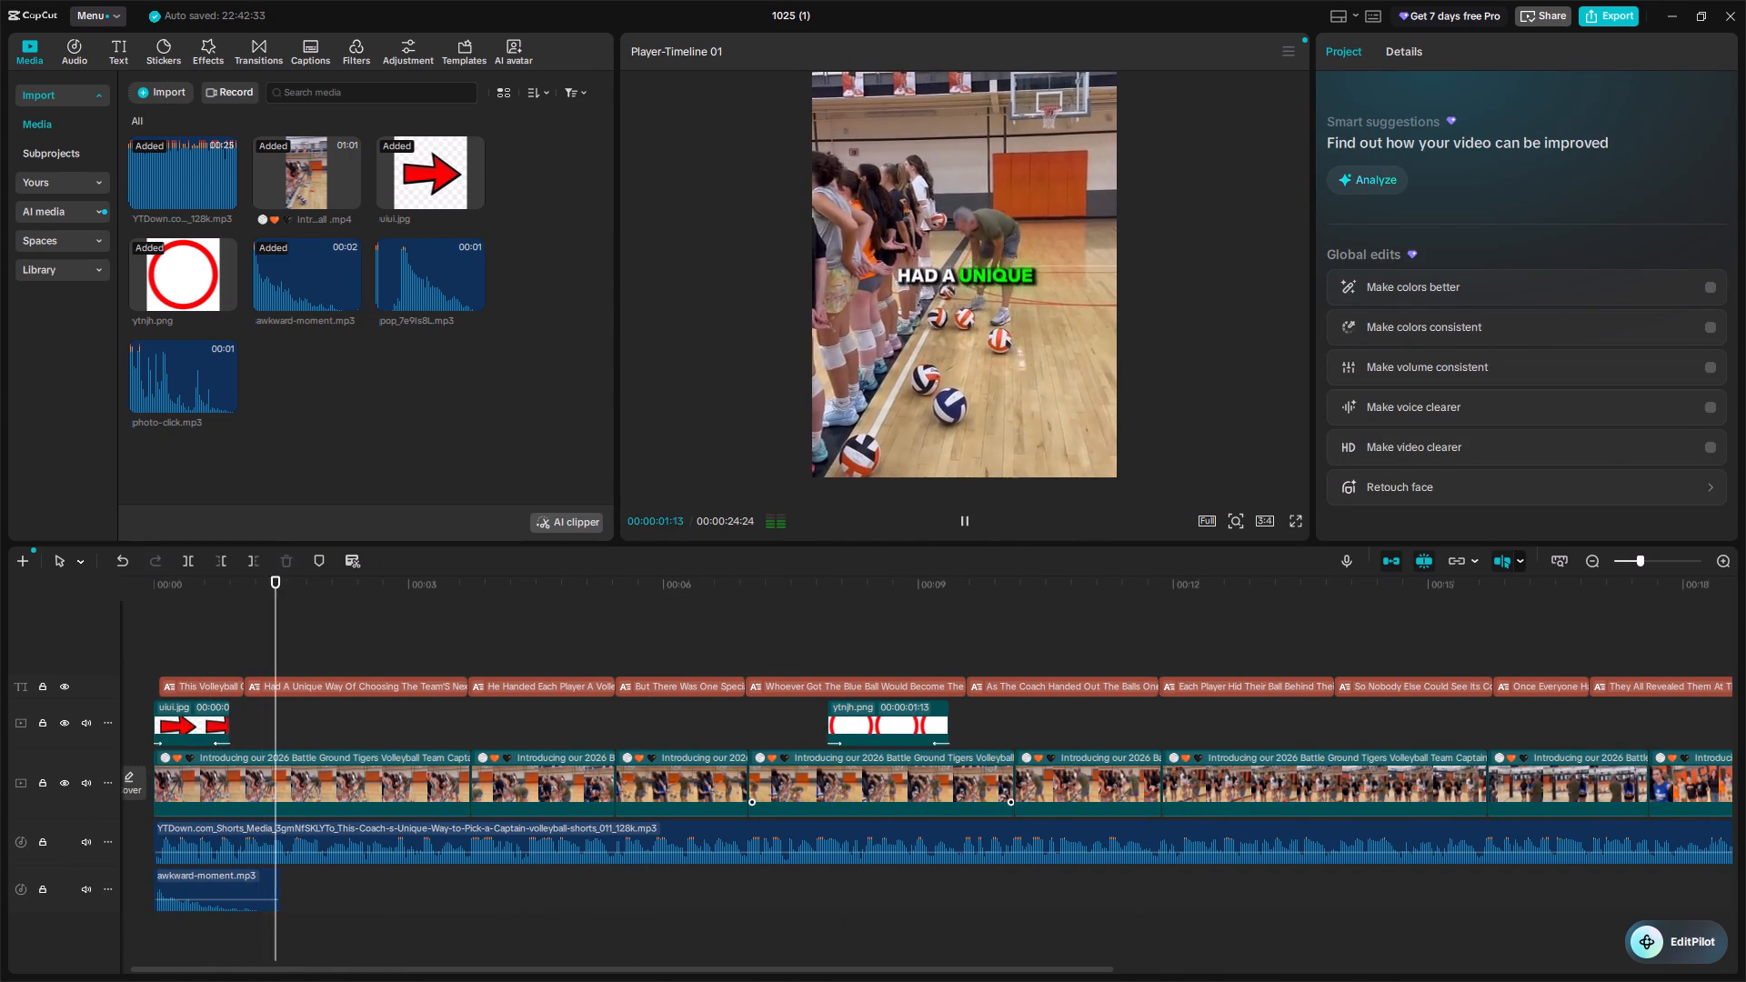
scroll(948, 792, left, 2)
ctrl+scroll(939, 795, down, 4)
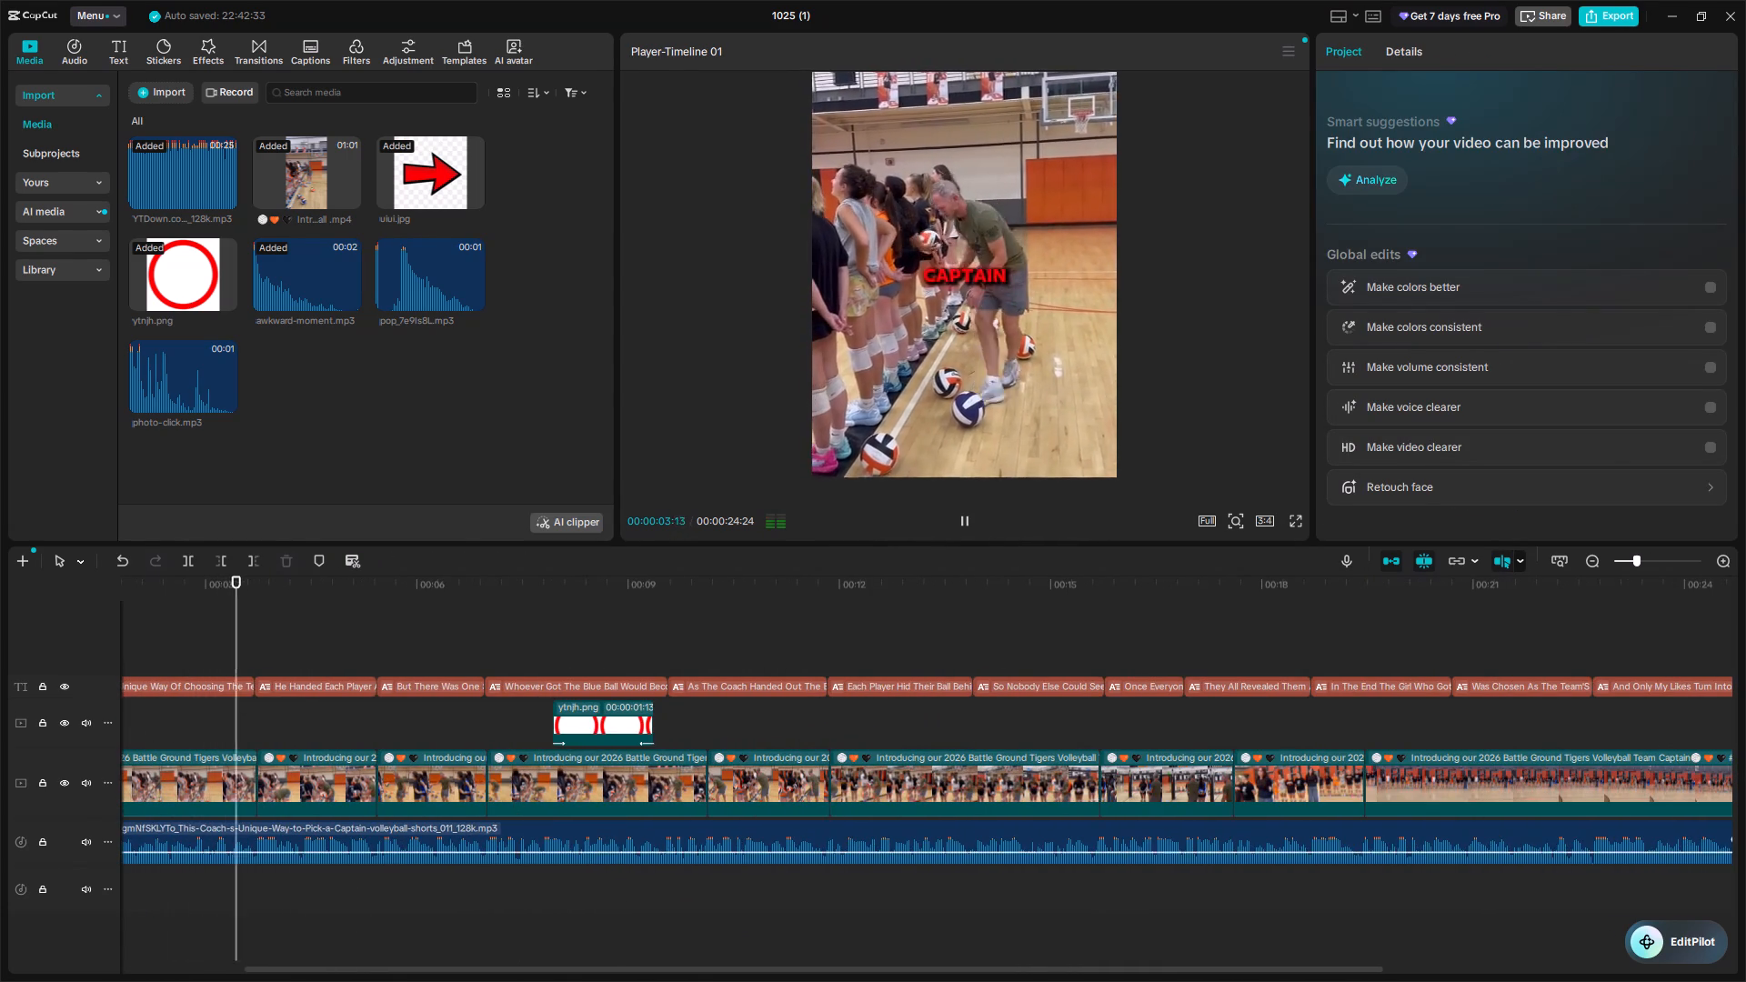
Apply the Crystal Clear voice filter to the main voiceover audio clip.
click(807, 853)
click(1412, 55)
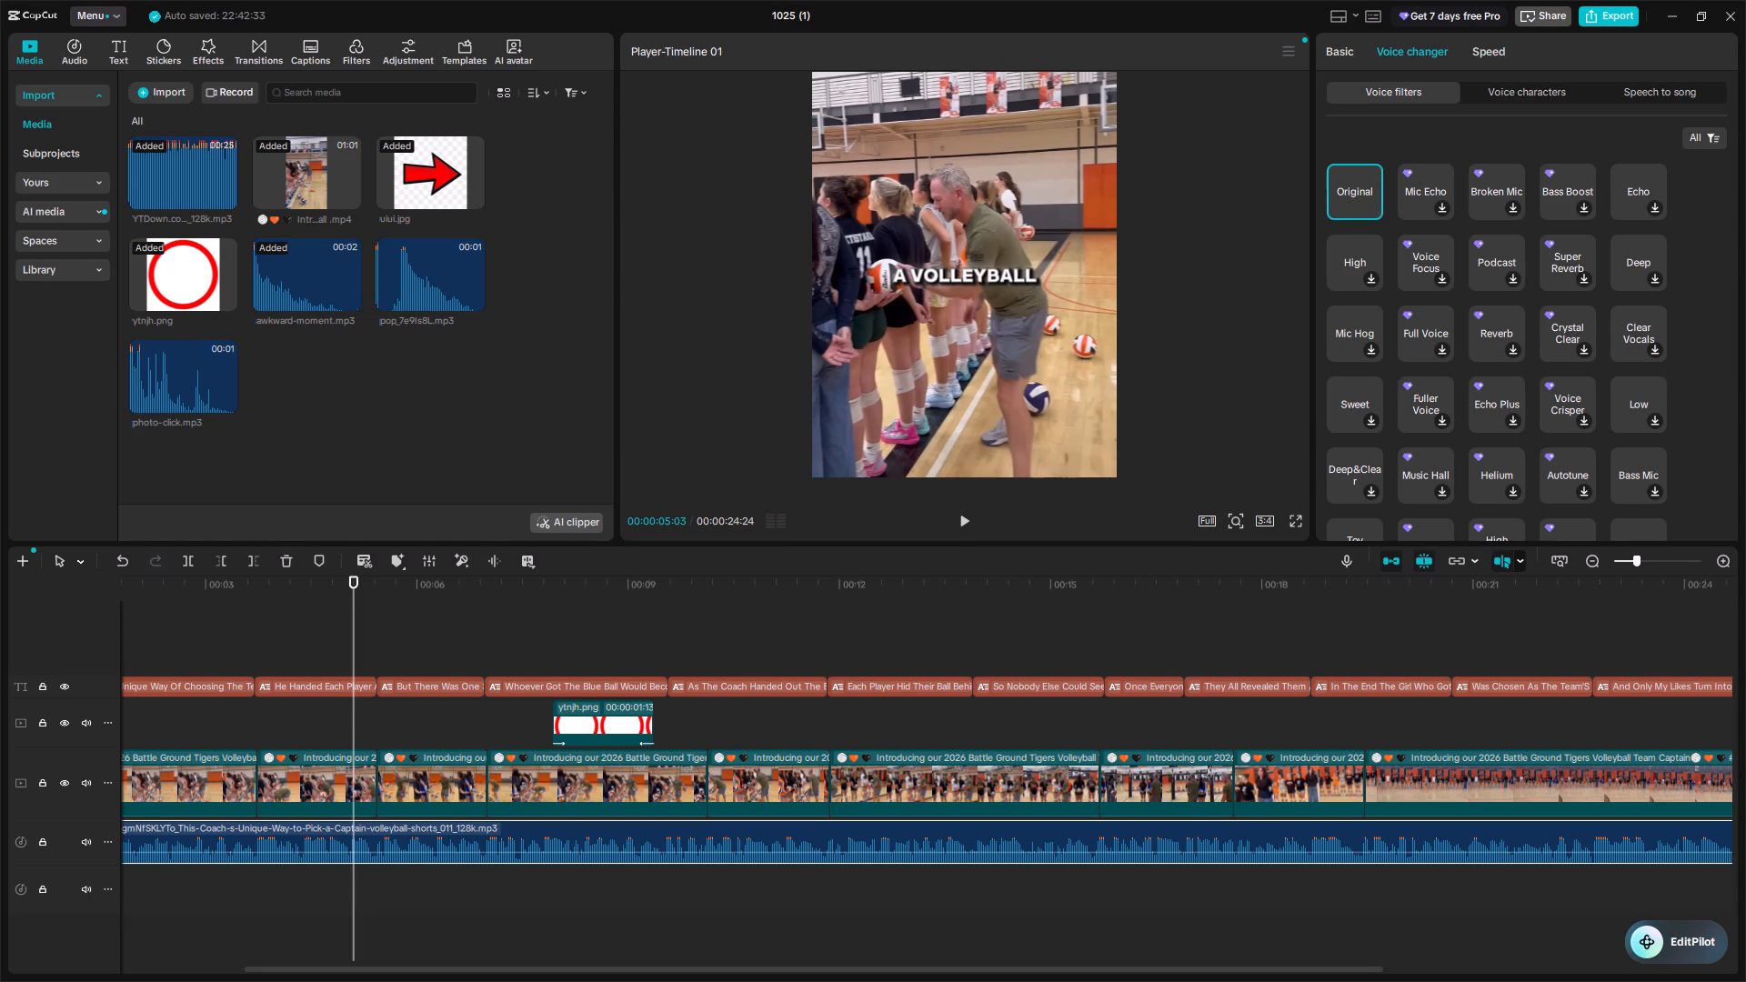
click(1570, 352)
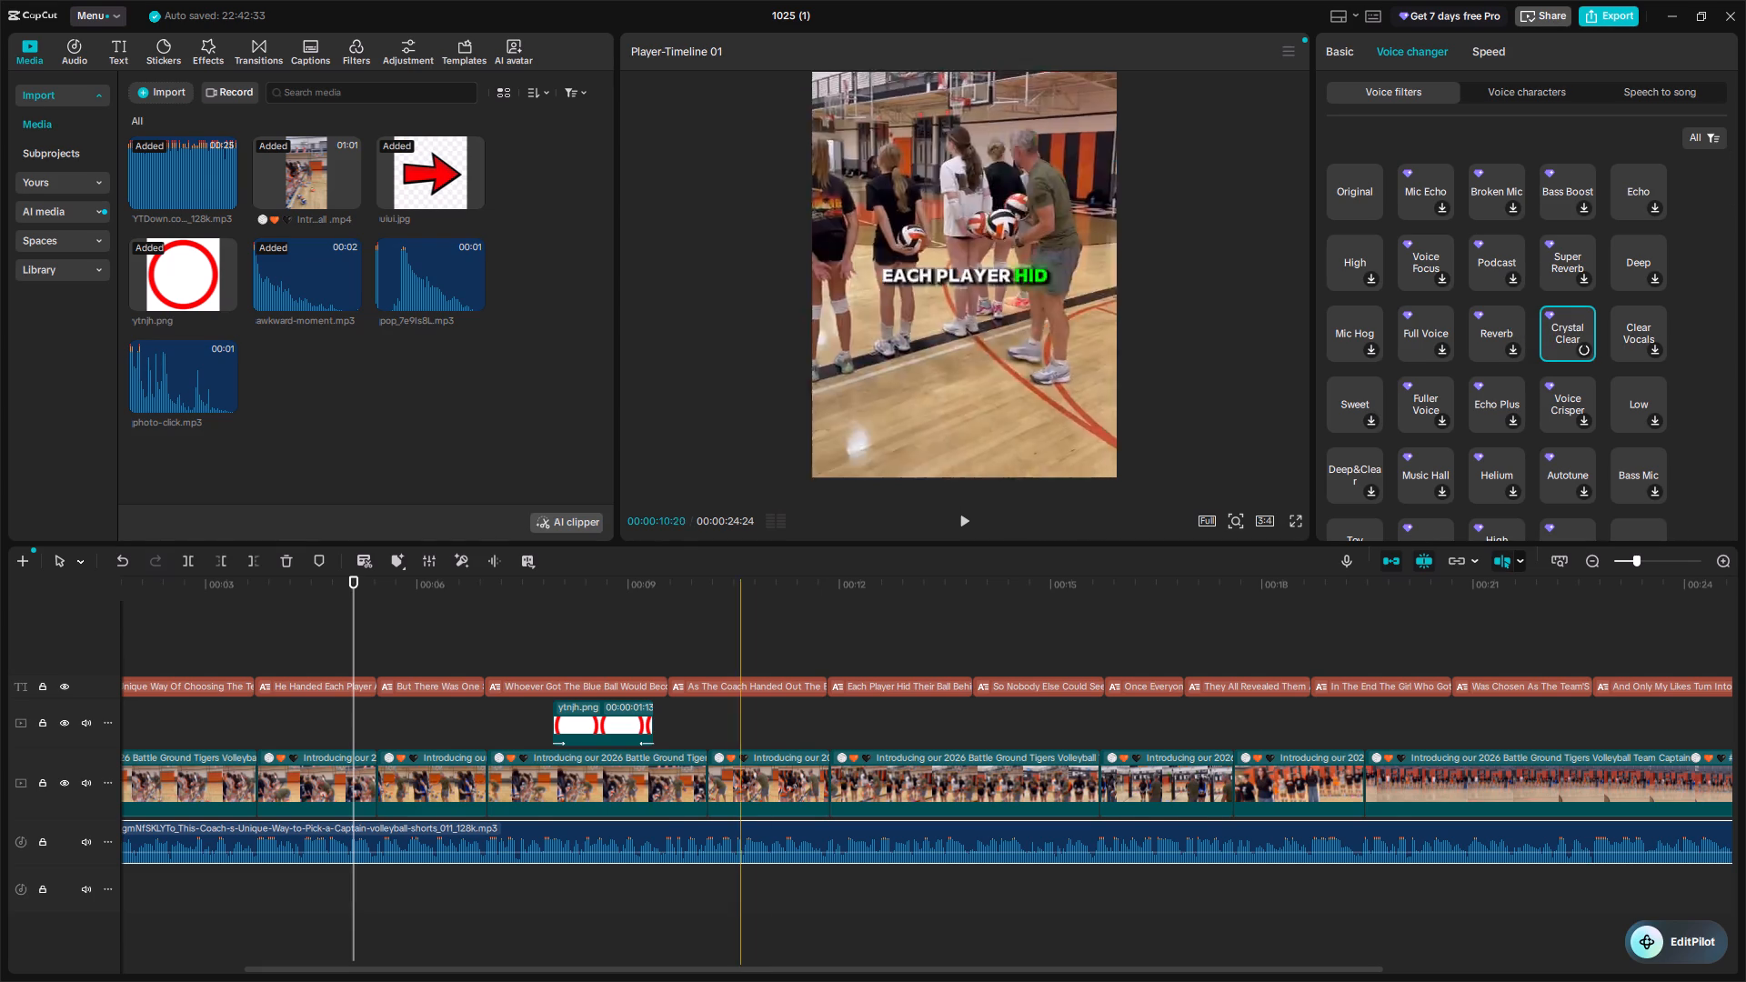
scroll(740, 762, right, 7)
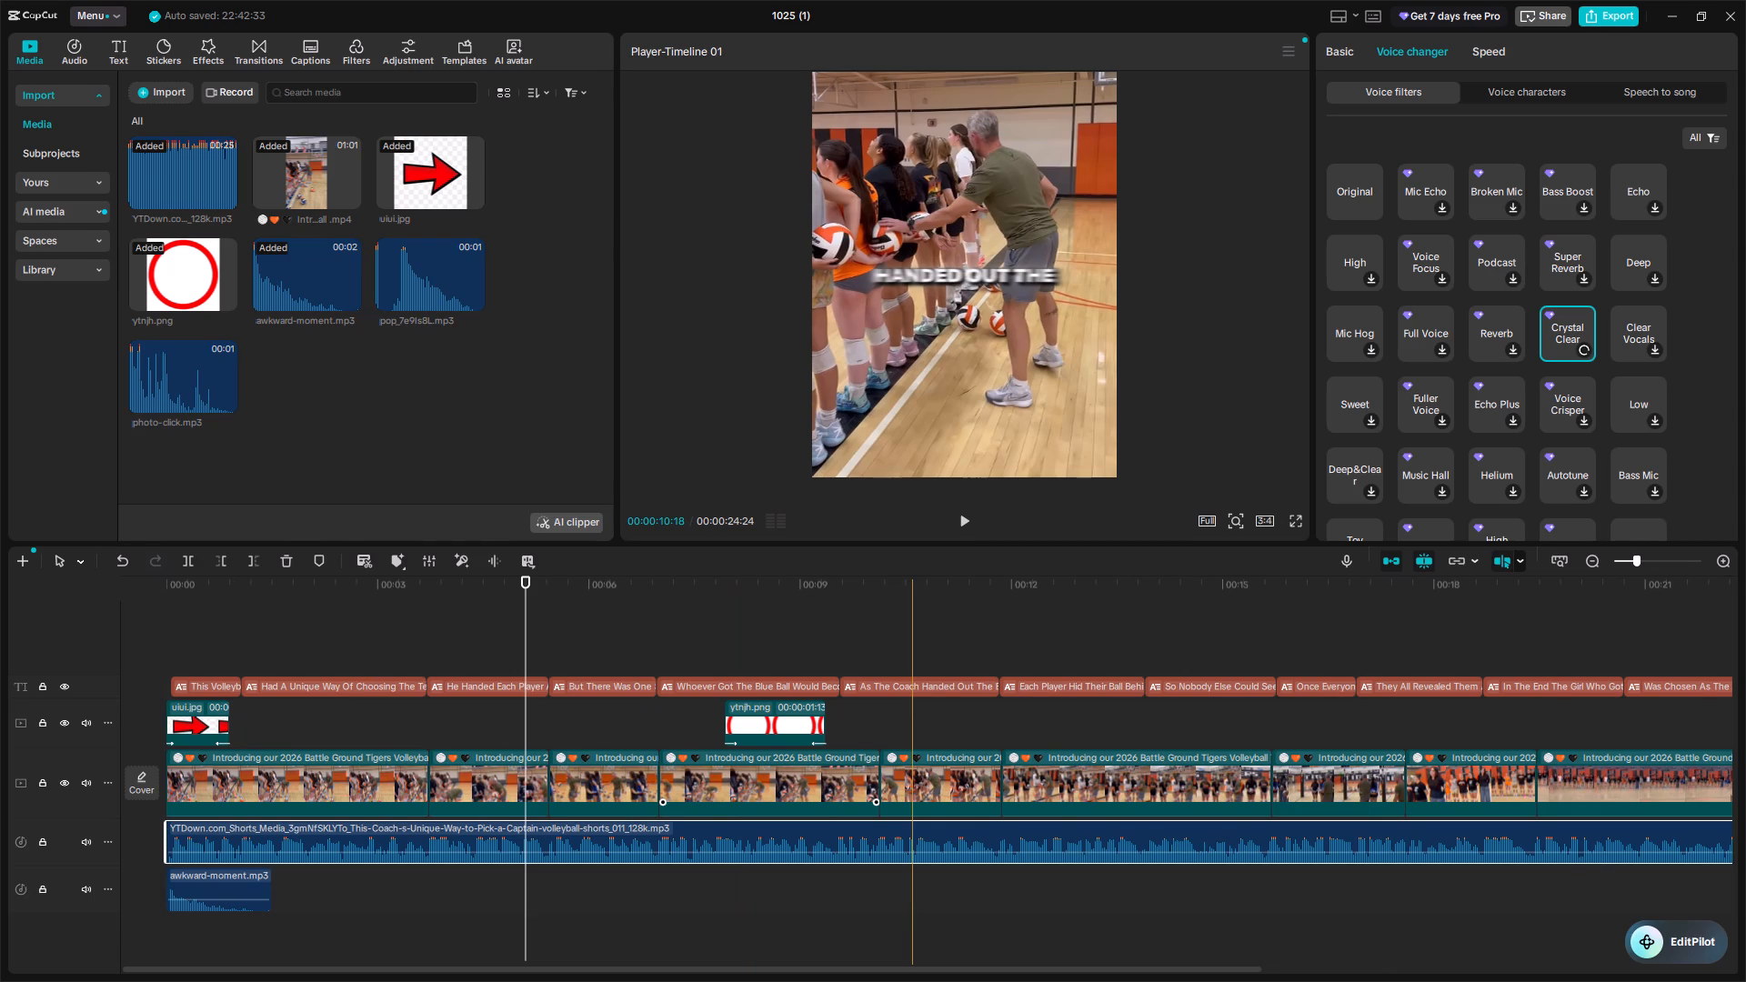
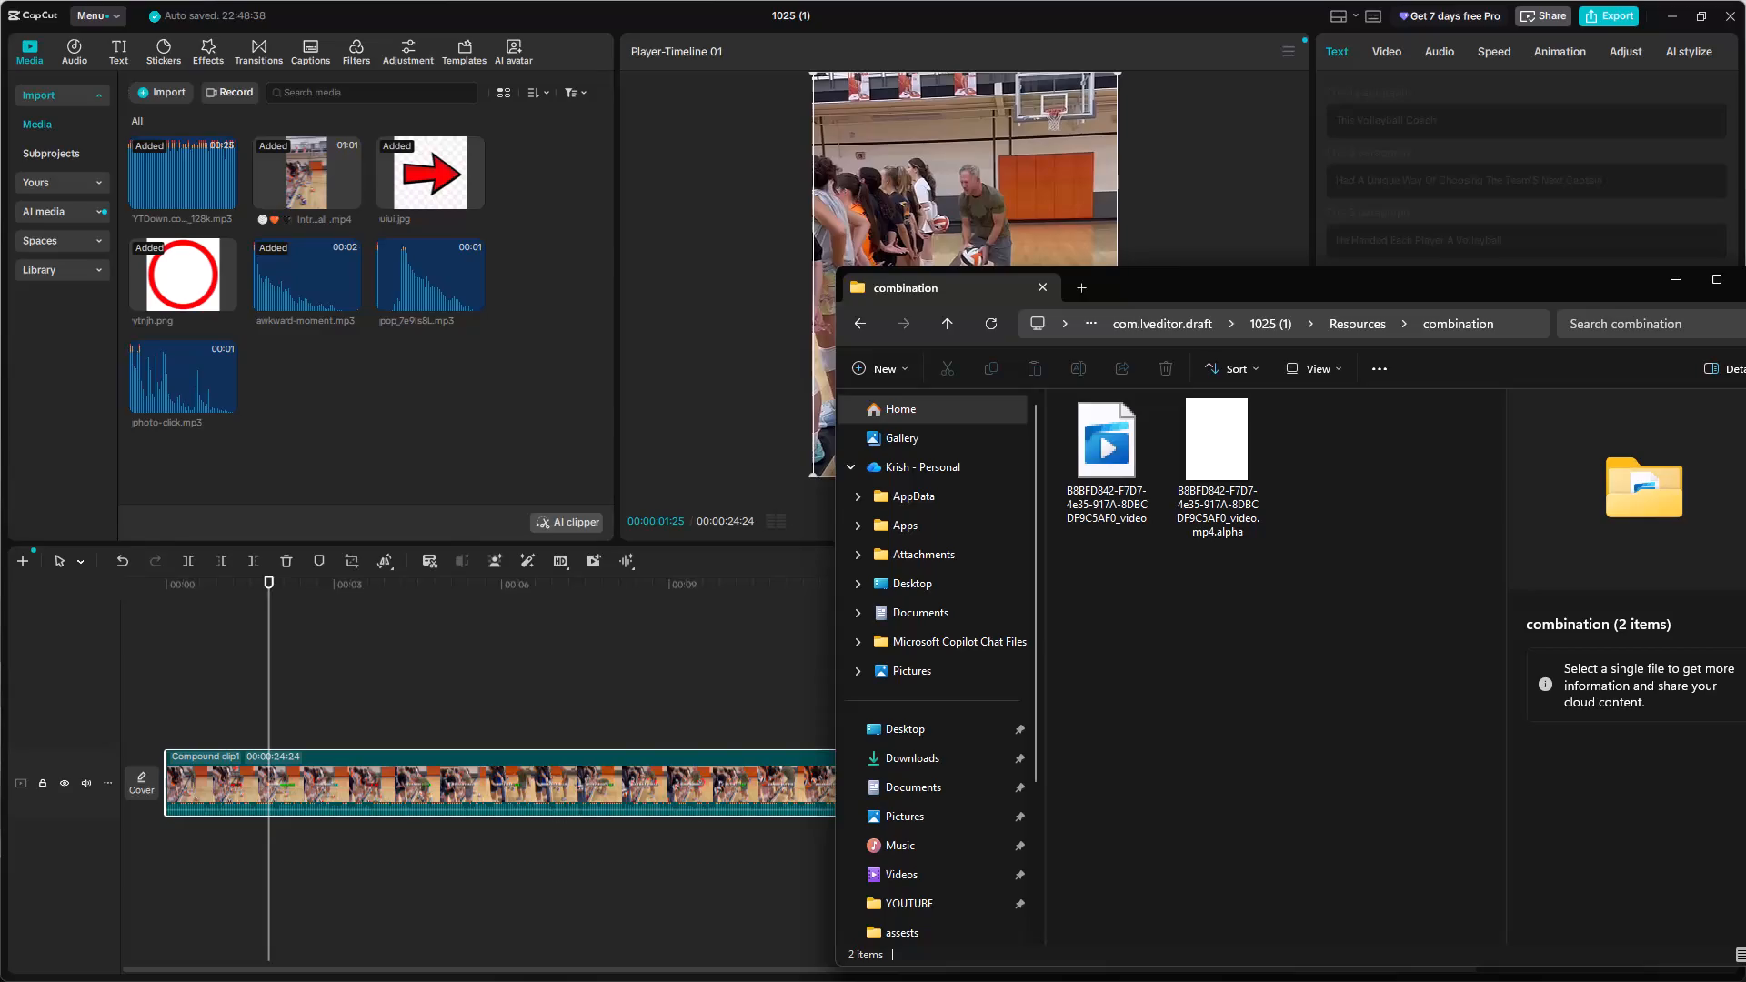
Close the project and restart CapCut until its project list loads, and reopen project 1025 (1).
click(1725, 16)
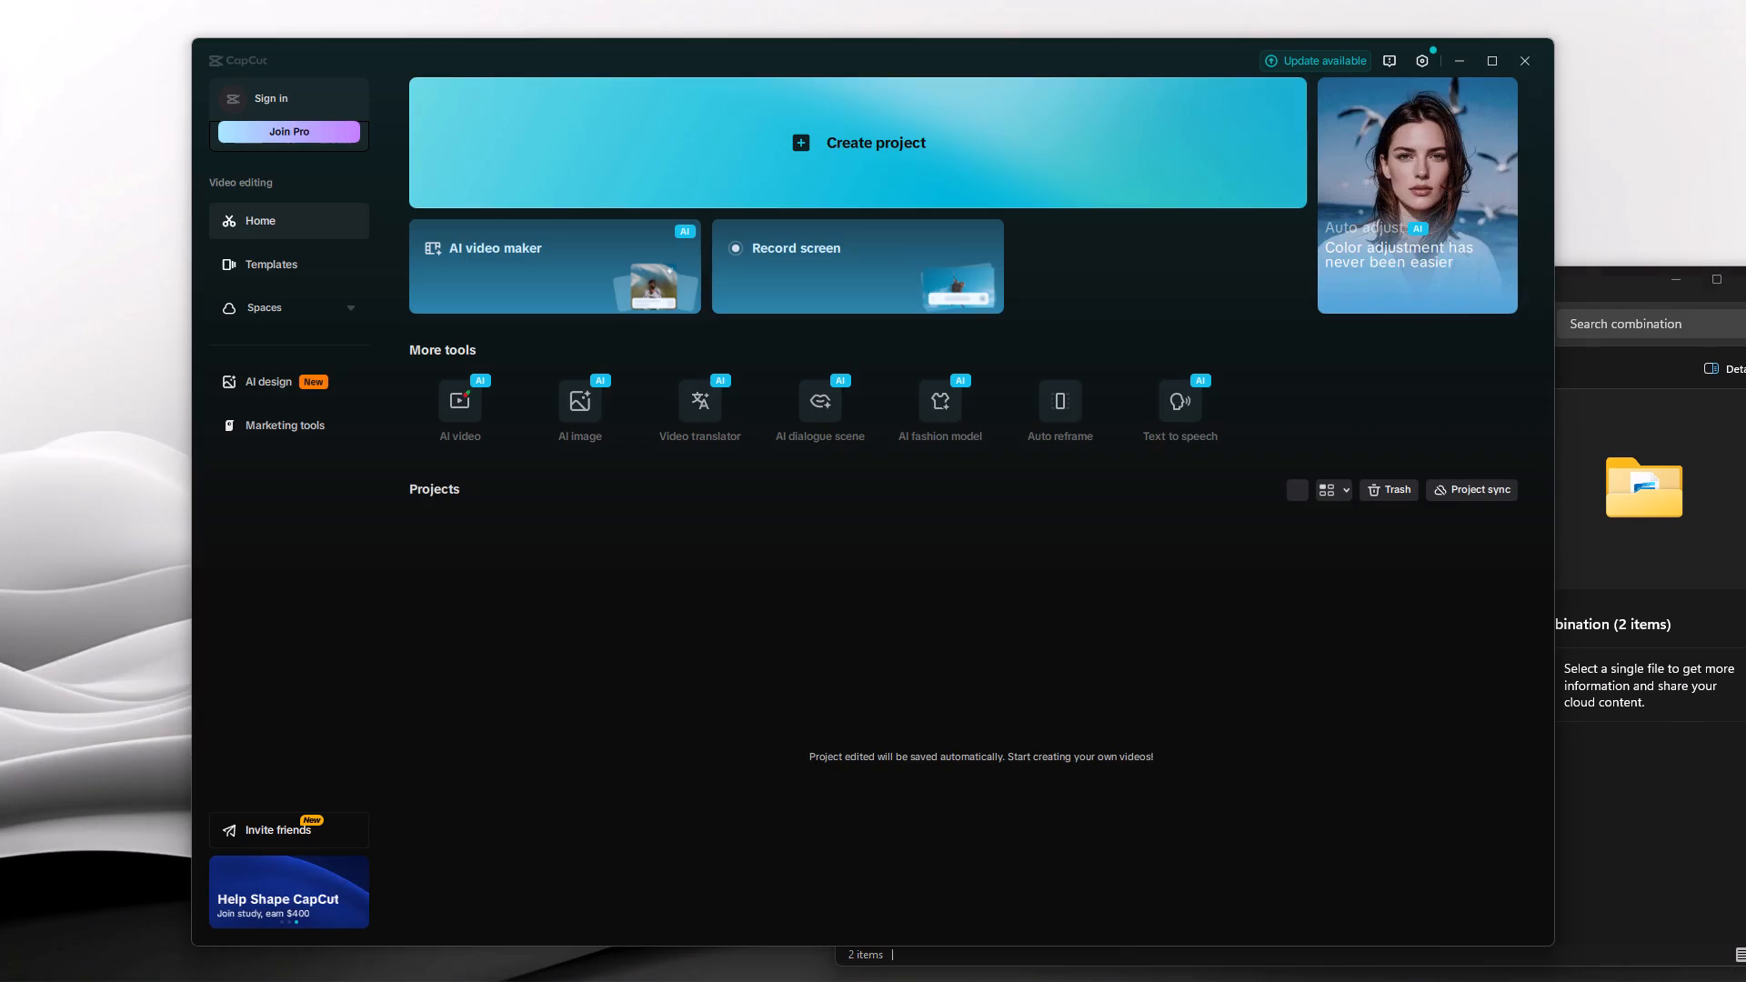
click(1523, 62)
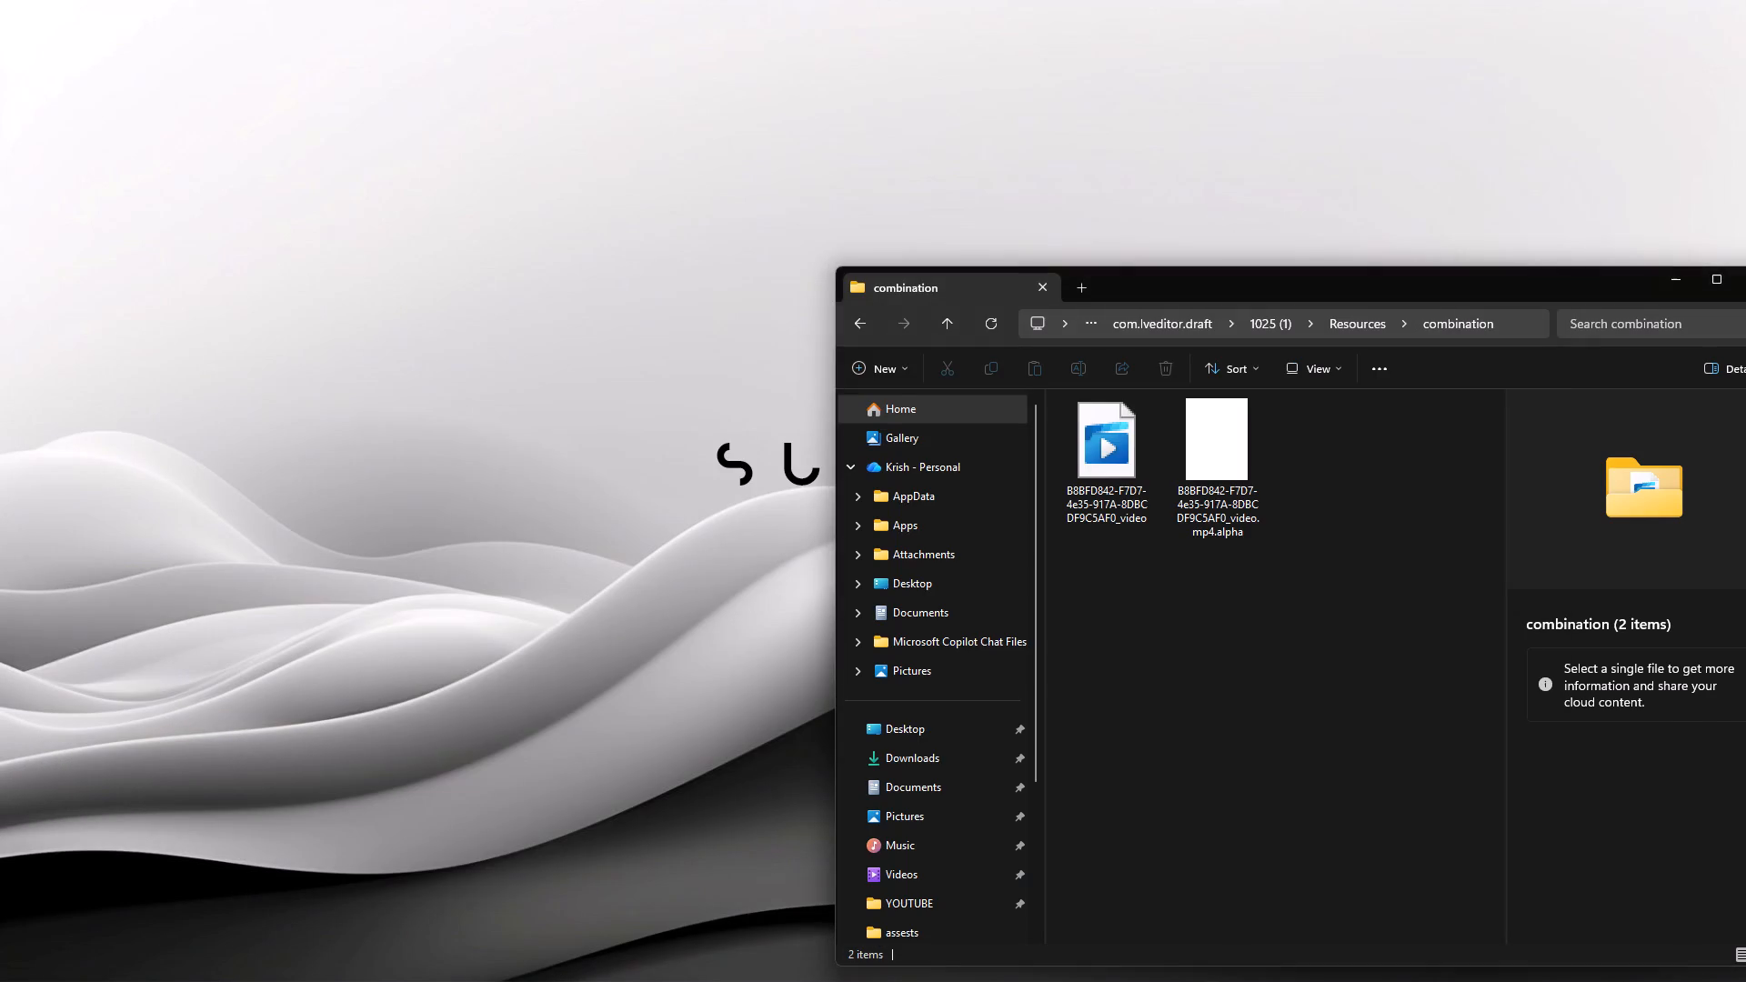
text(ca)
key(Return)
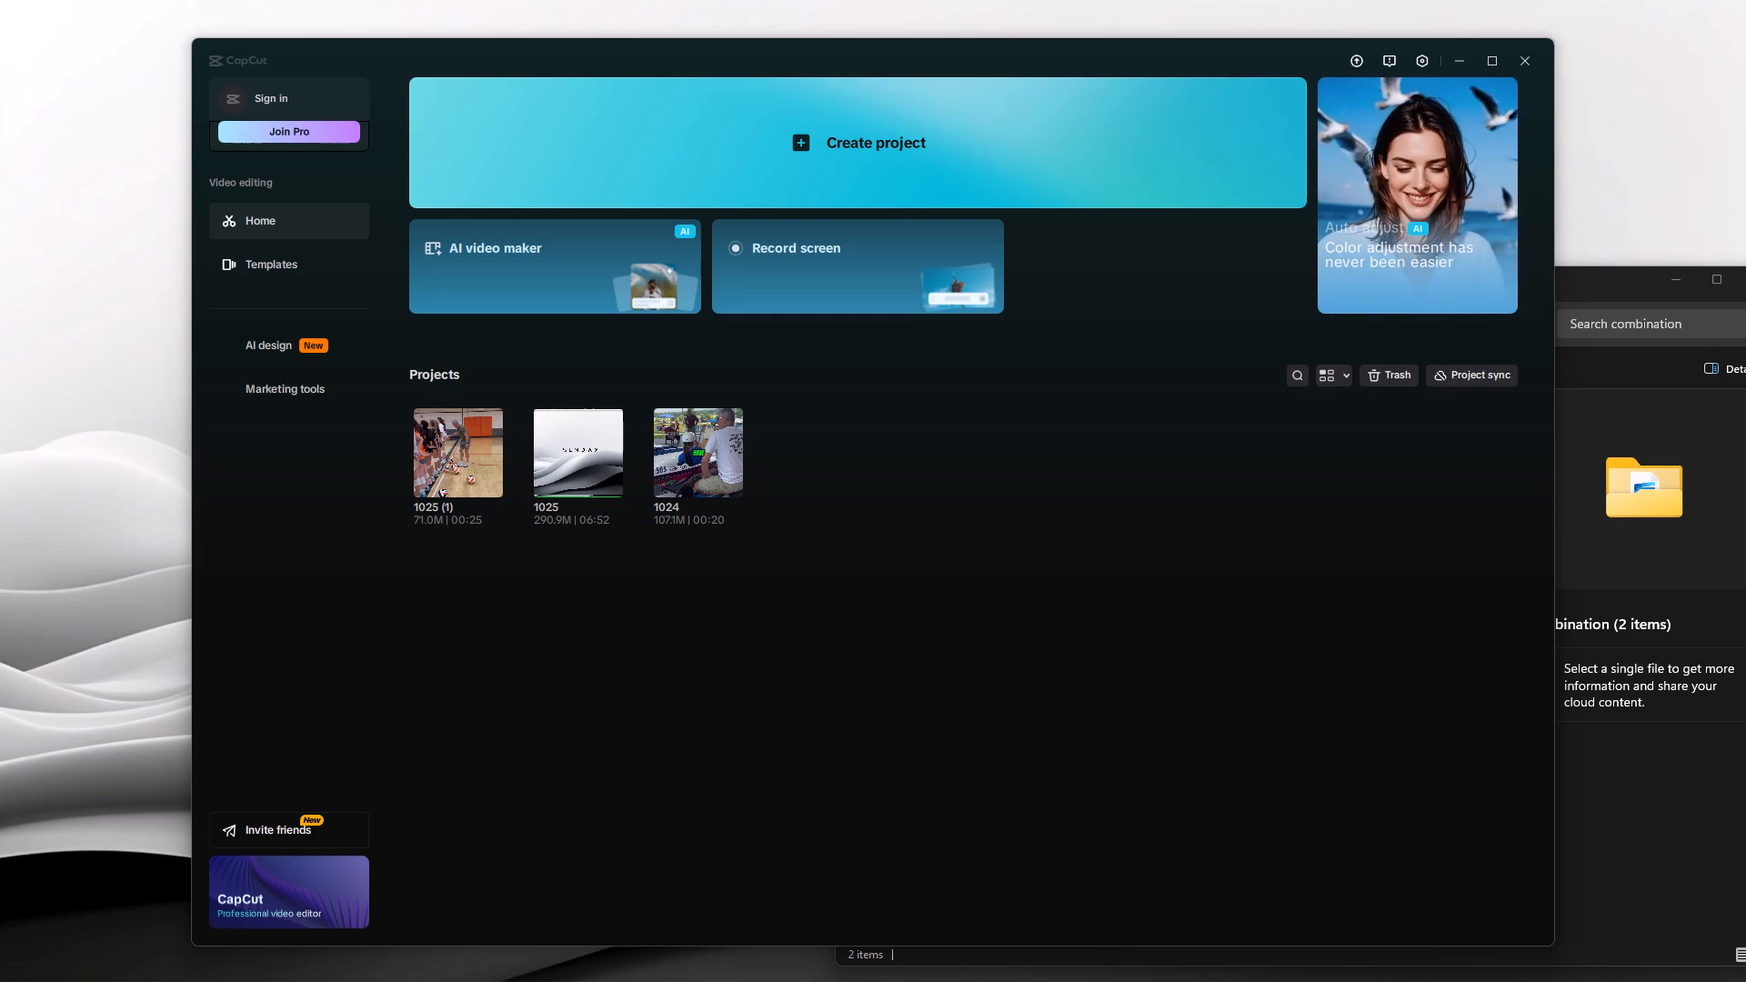
click(1534, 60)
text(ca)
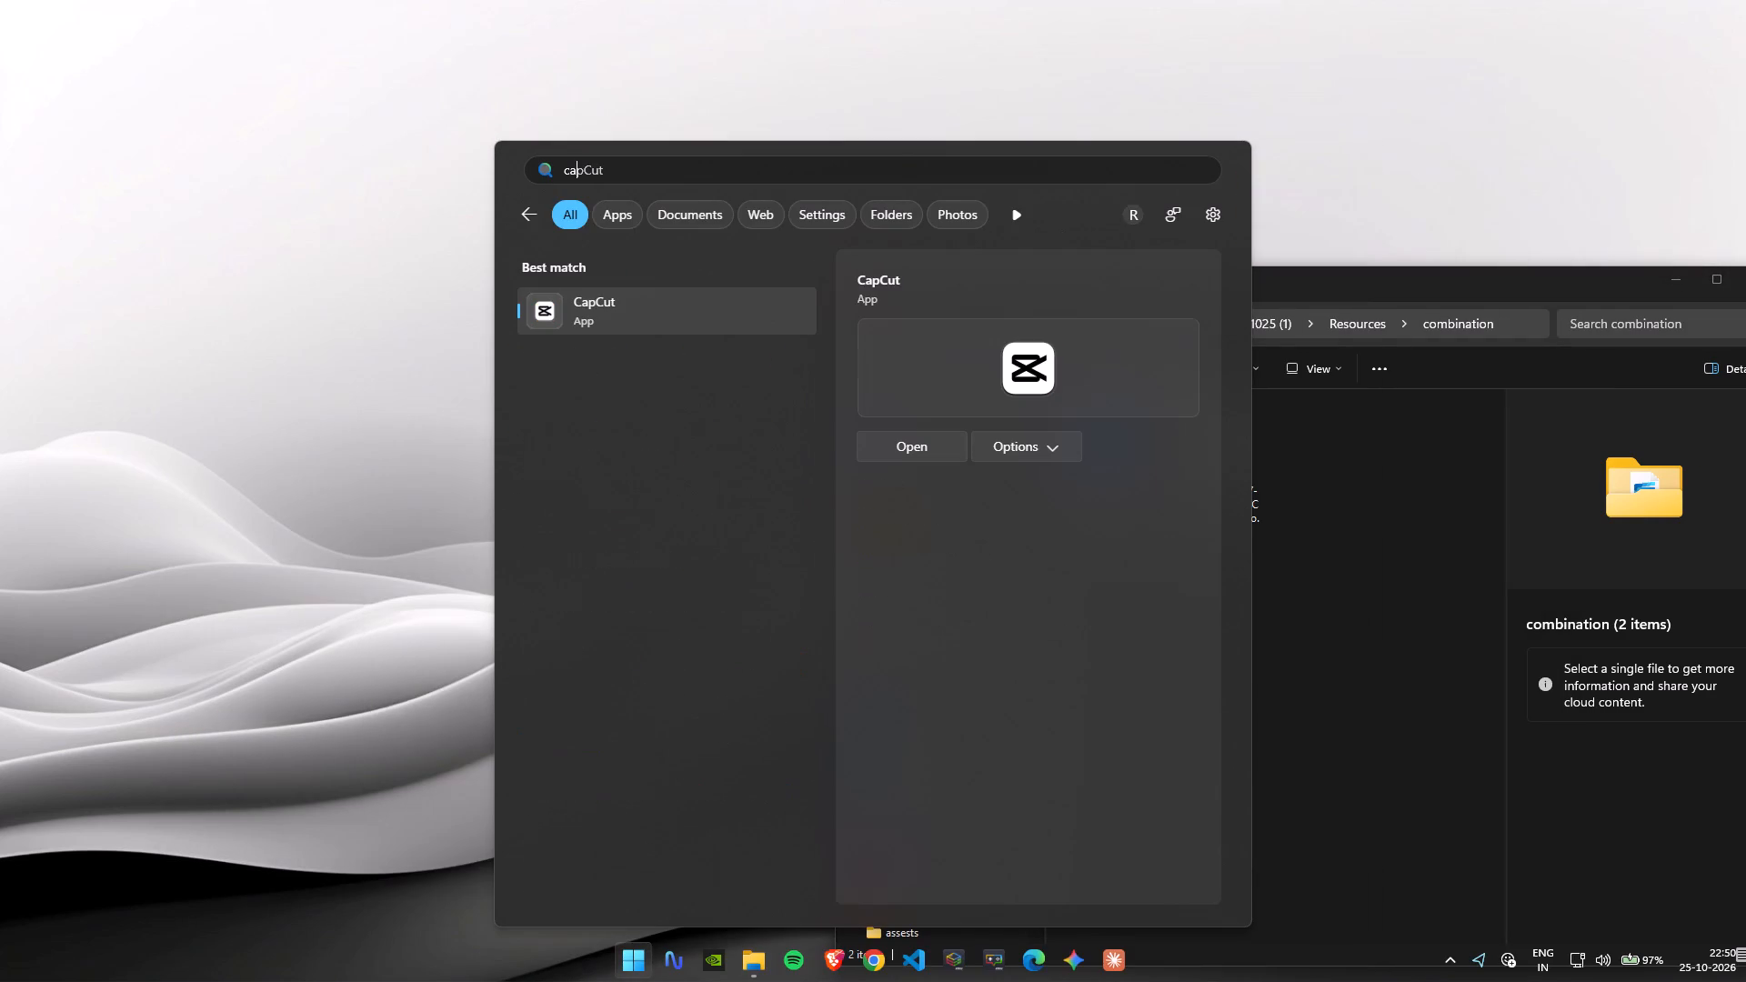
key(Return)
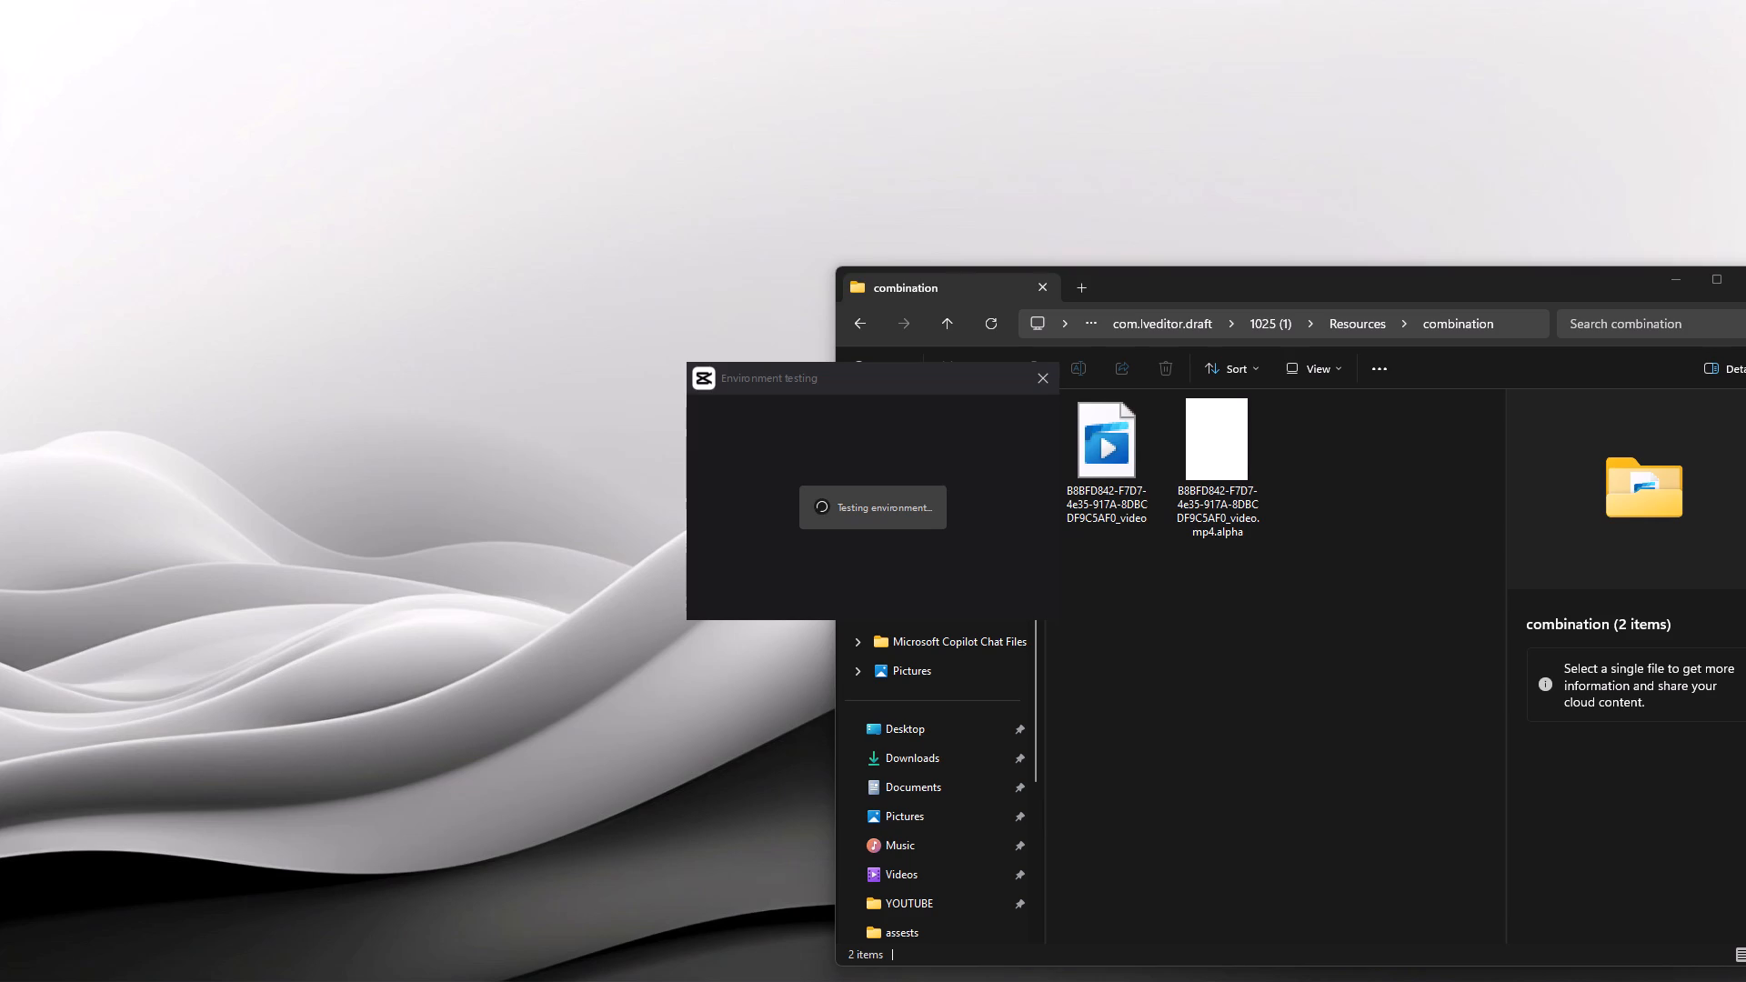
click(1048, 380)
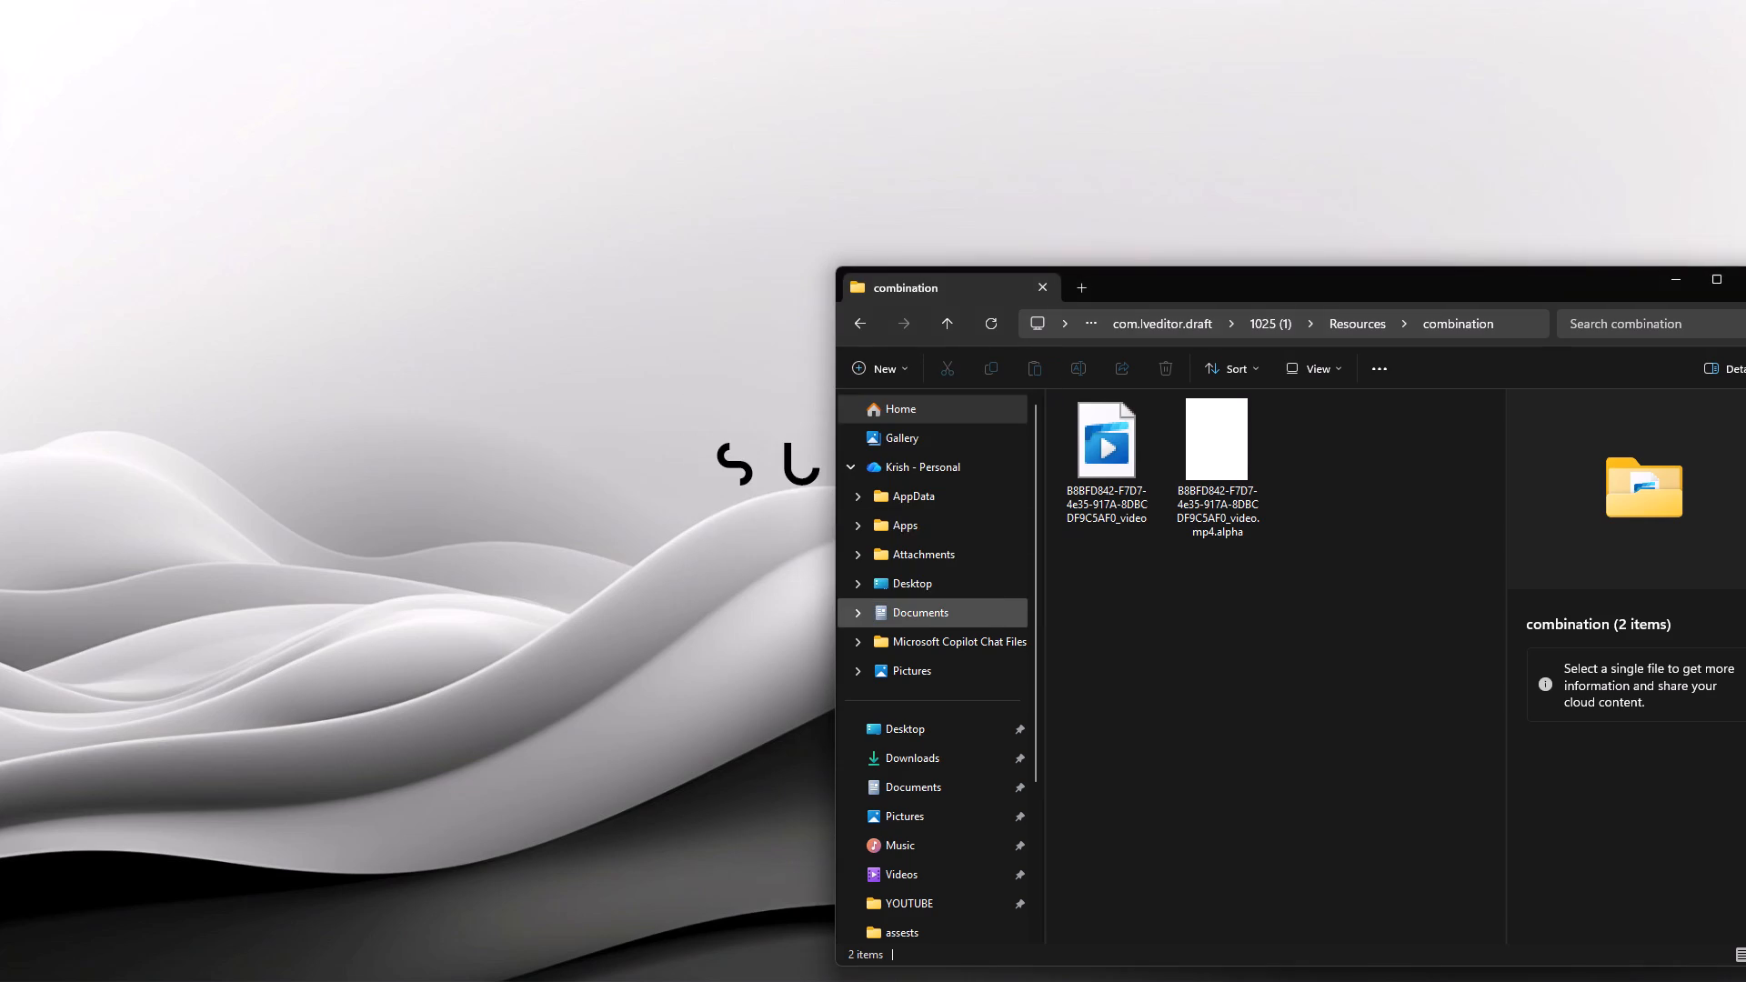
text(ca)
key(Return)
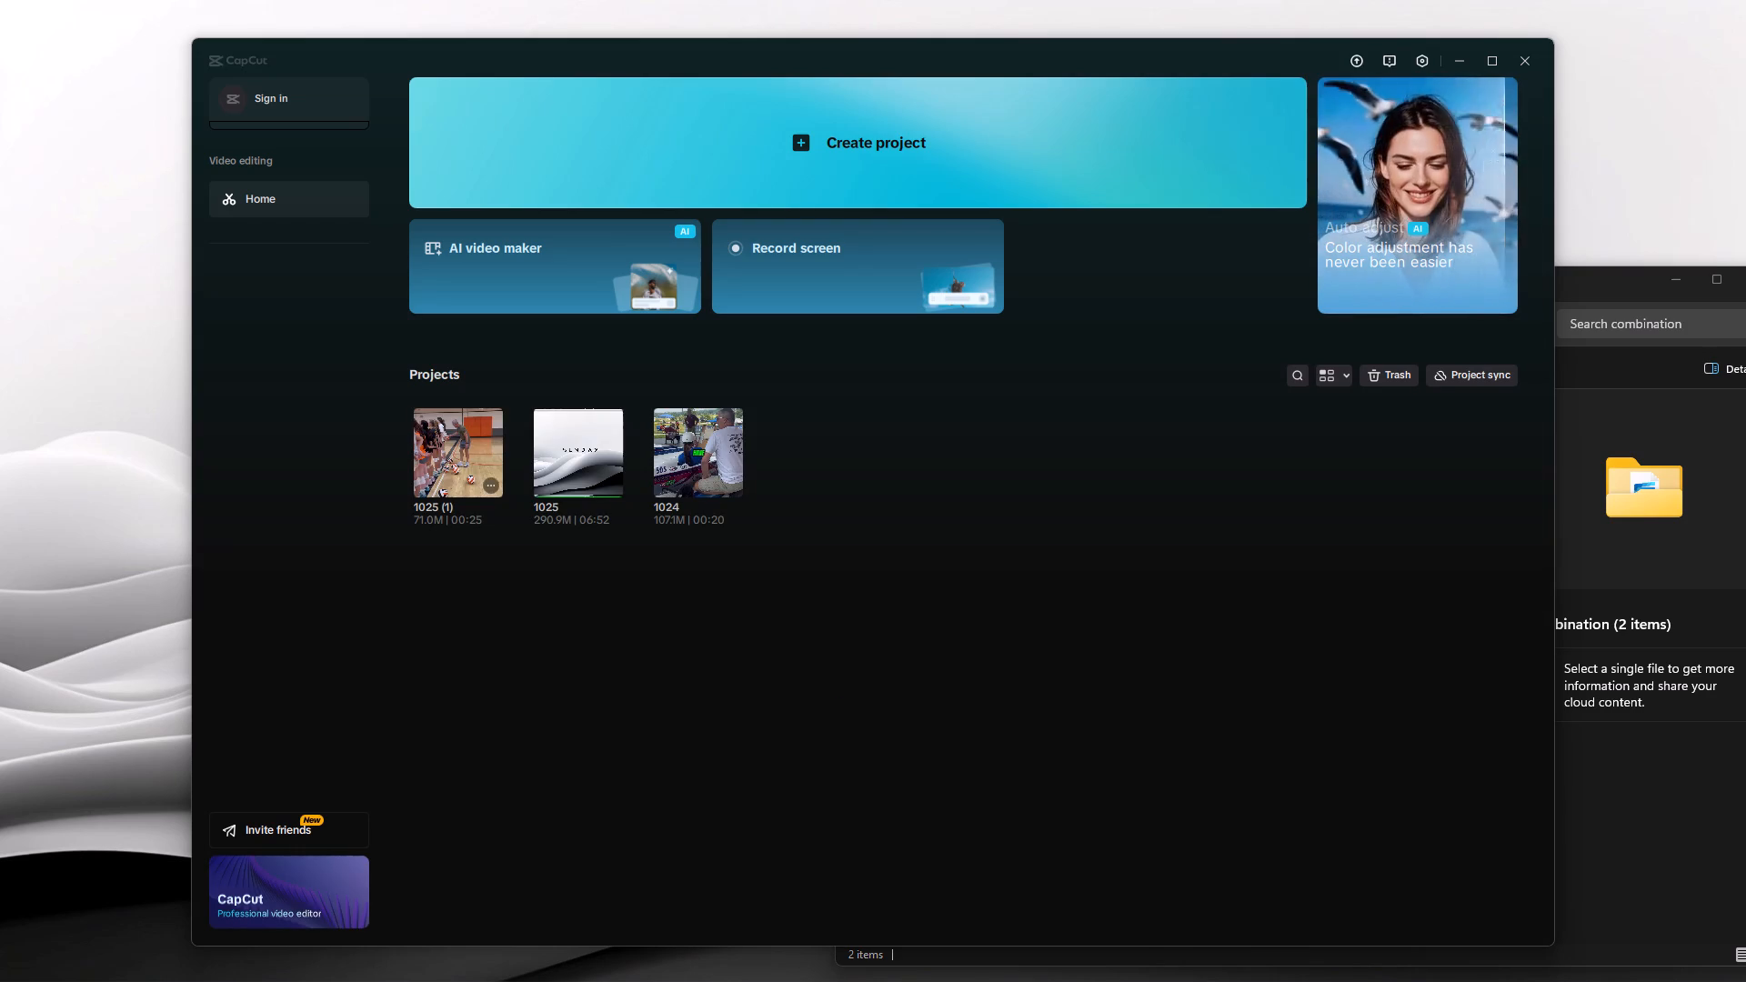
click(447, 473)
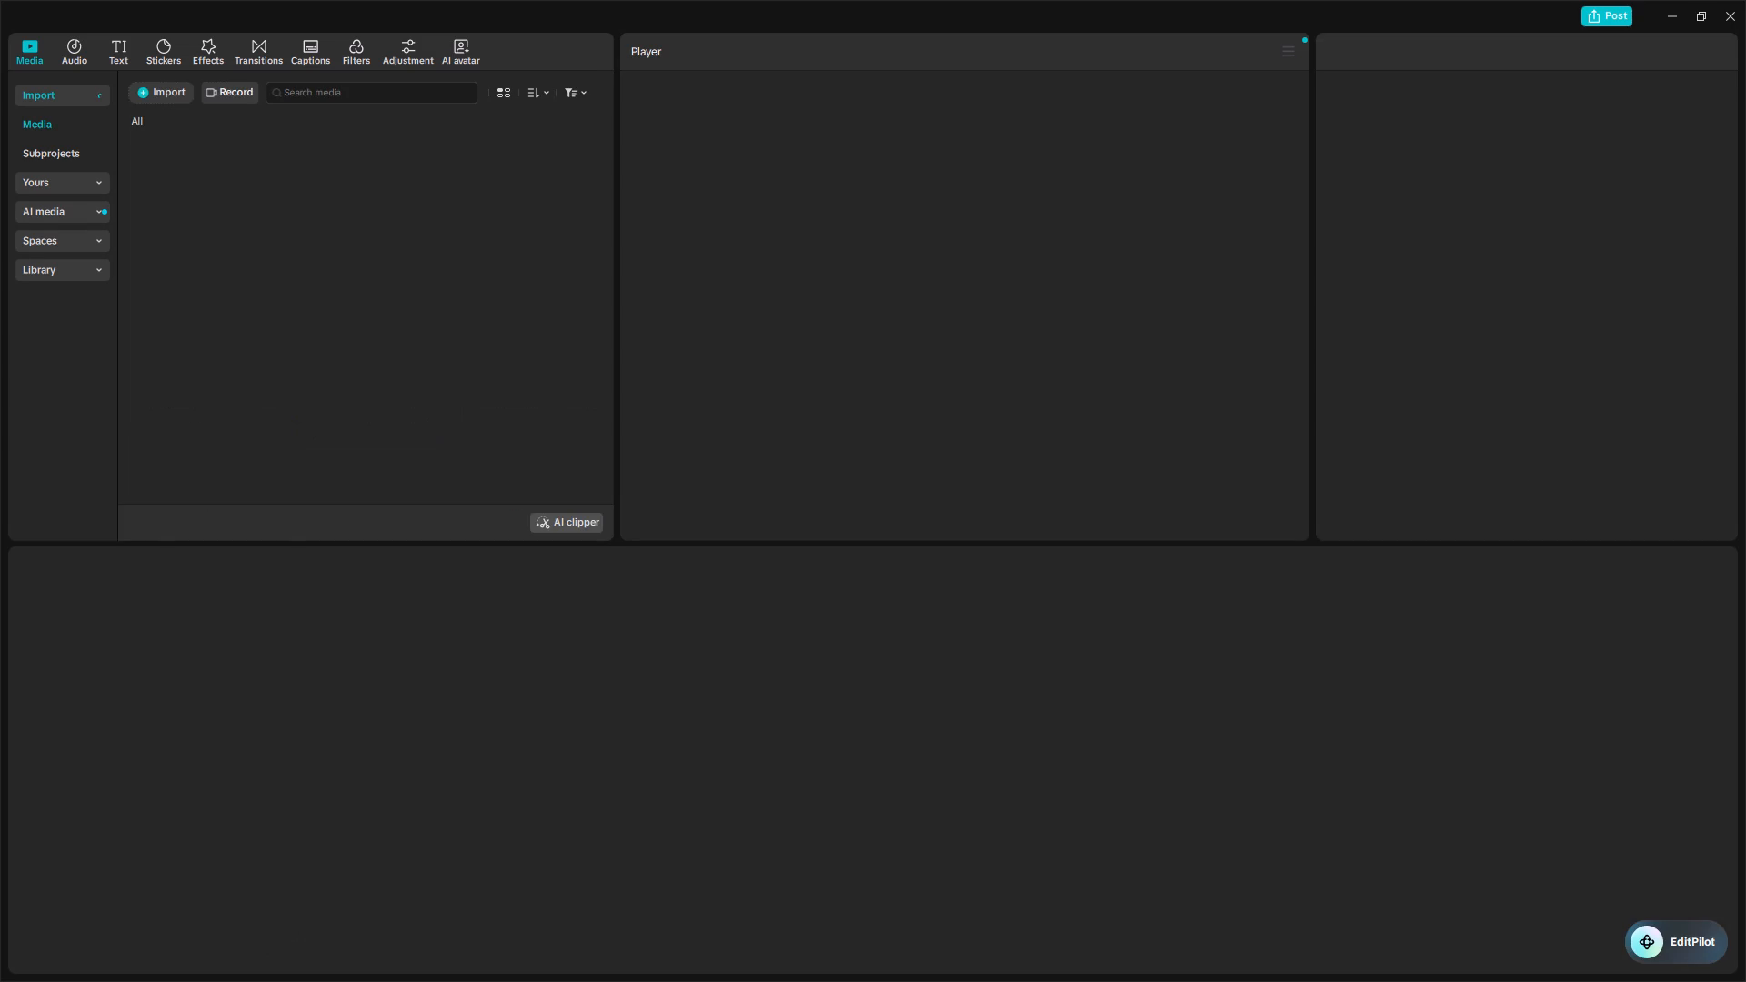
Add the rendered video file from the combination folder to the start of the main track and delete the compound clip after it.
key(alt+Tab)
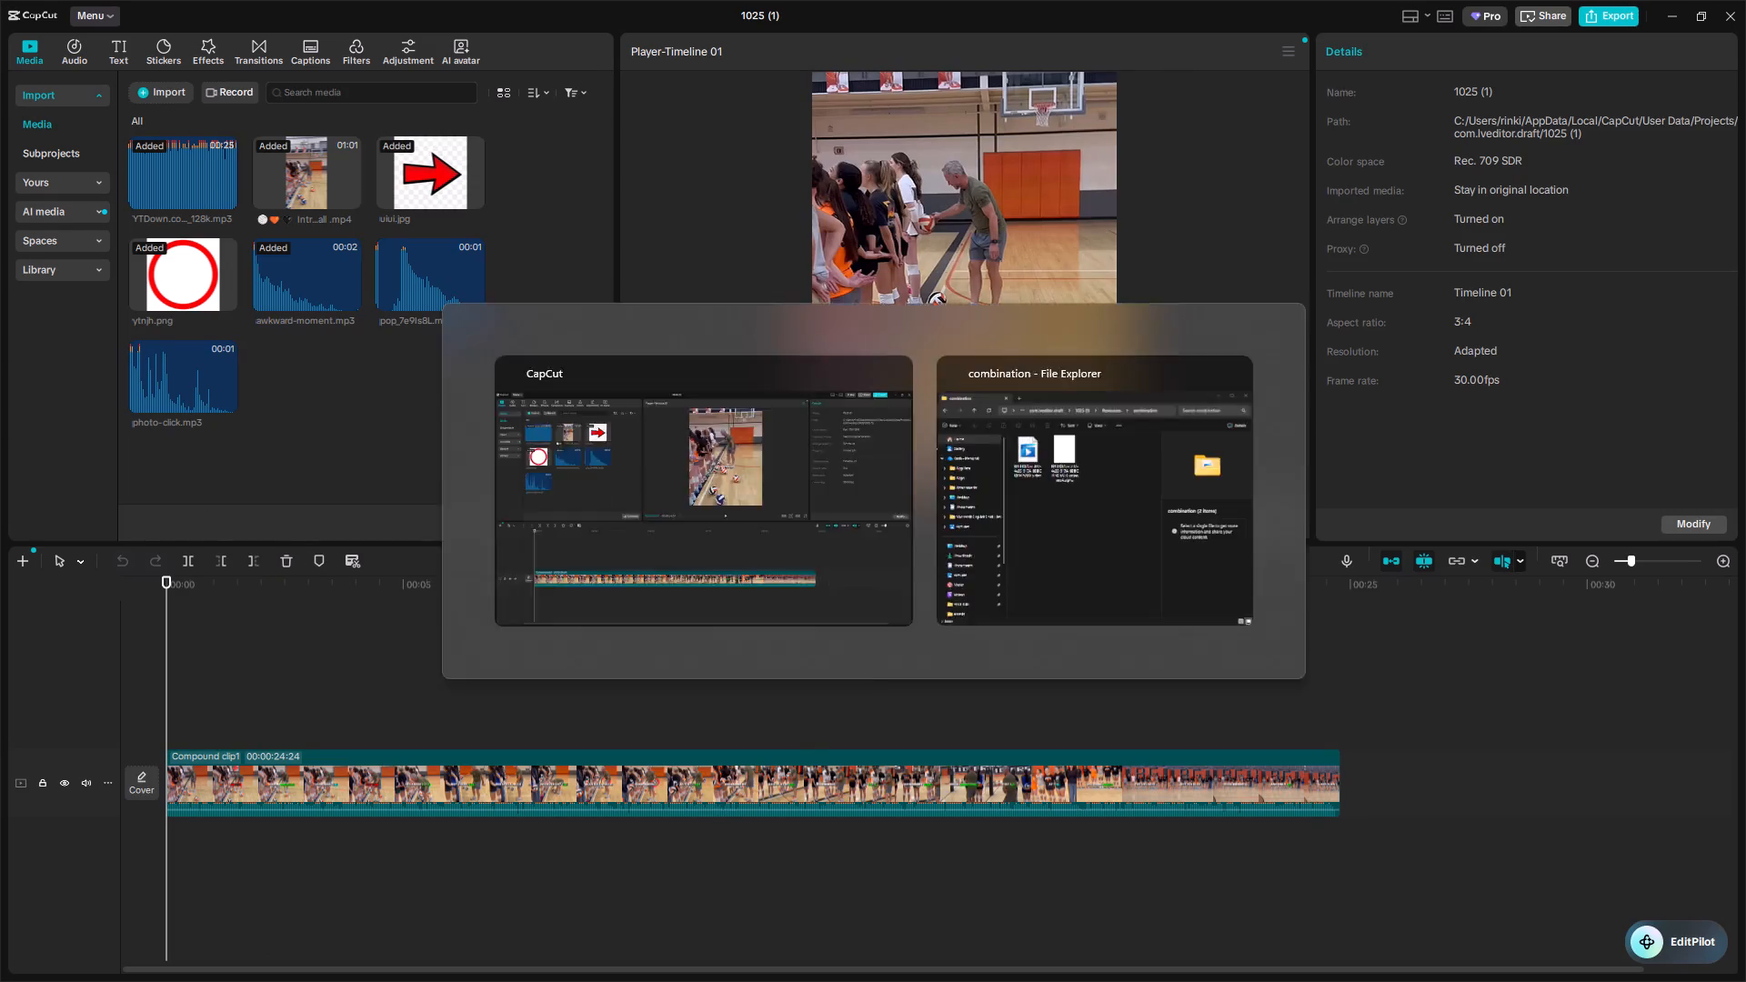
drag(1108, 450, 323, 715)
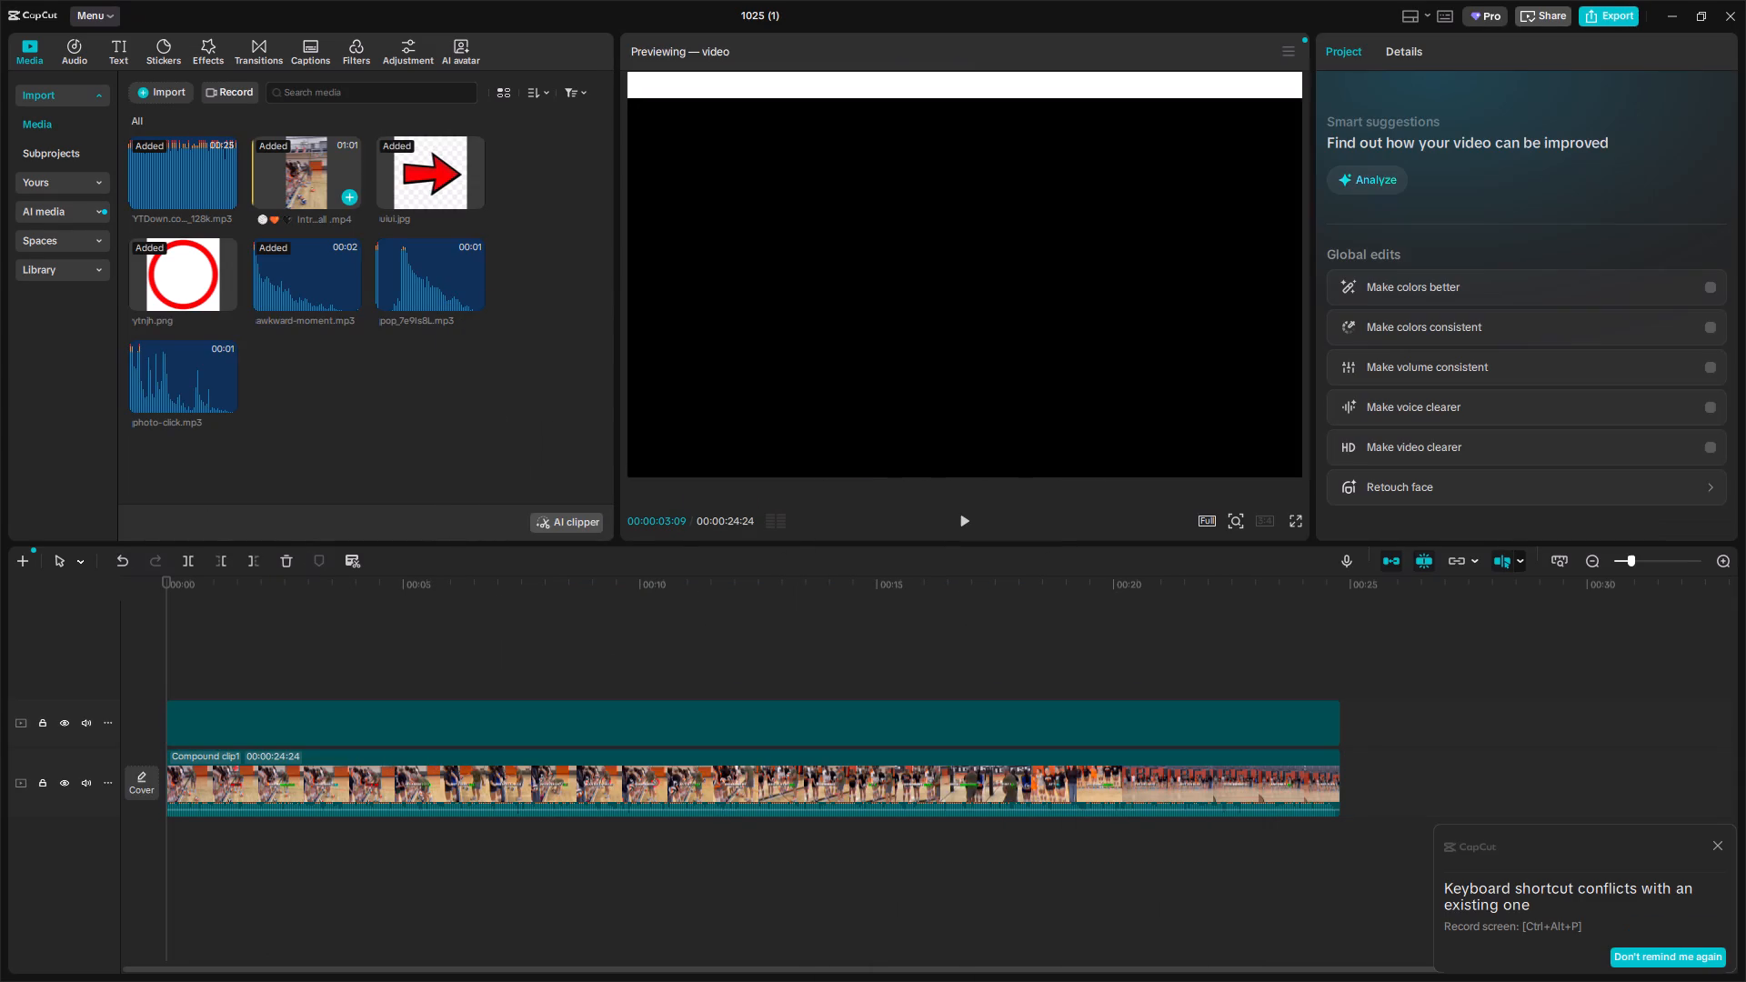
drag(389, 723, 380, 803)
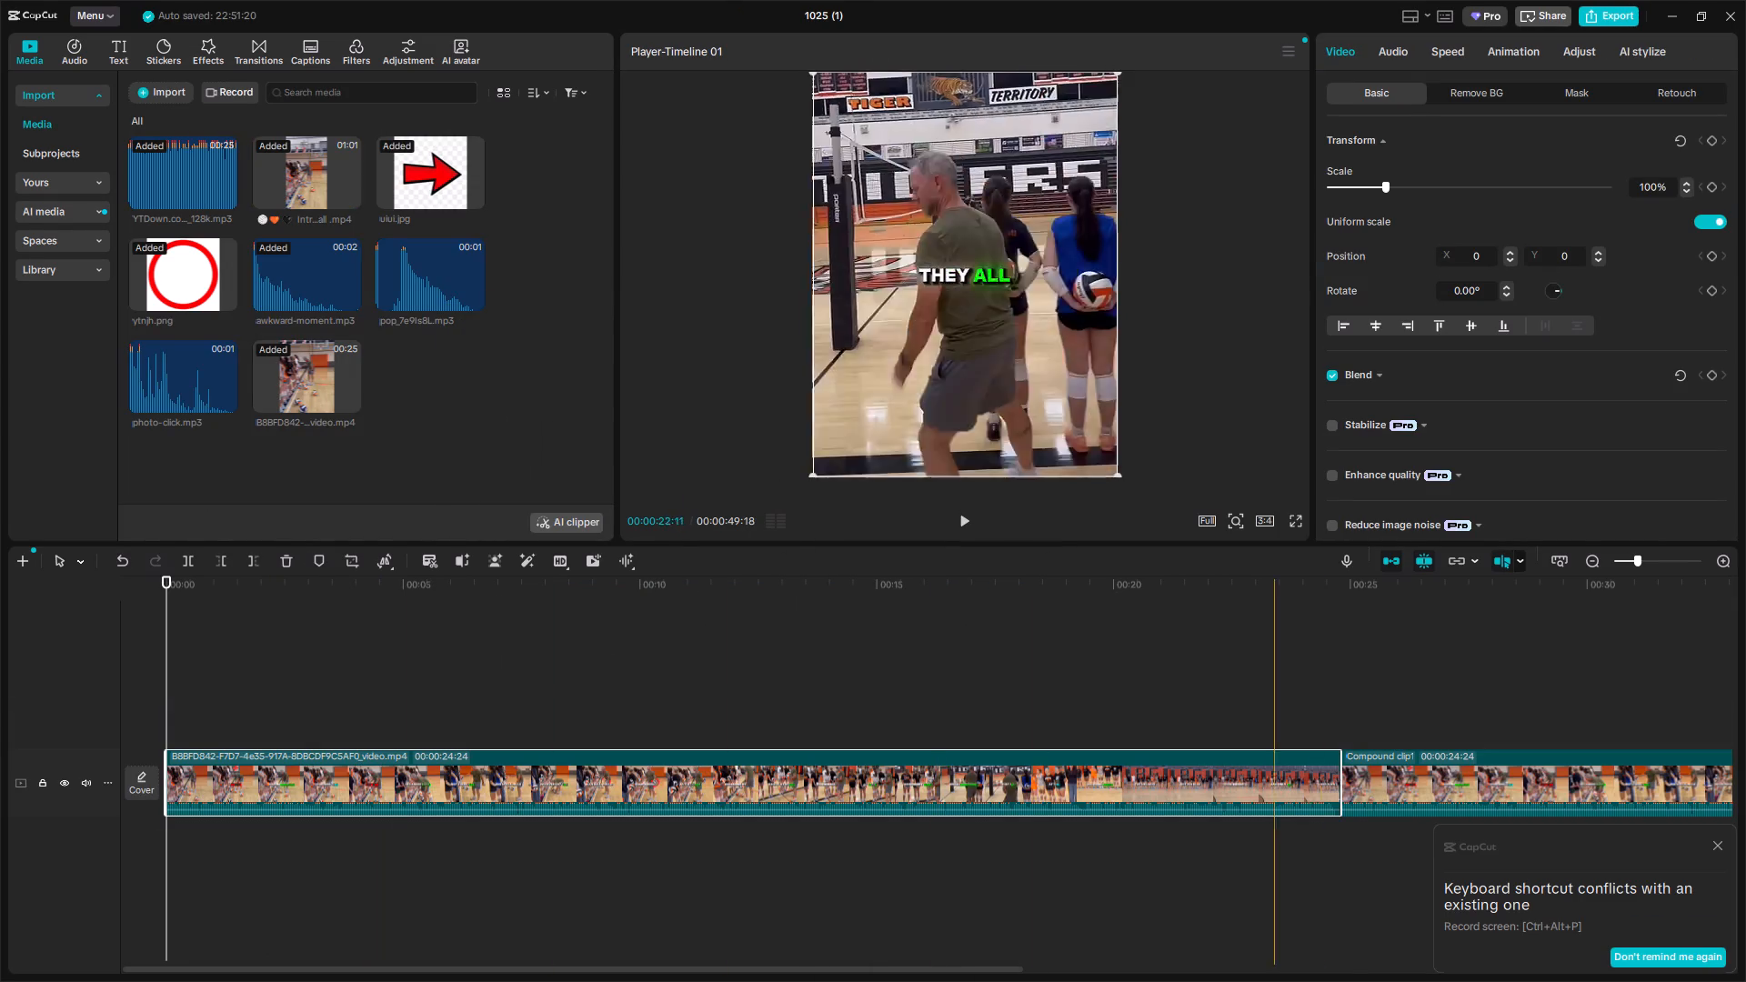
click(1352, 802)
key(Delete)
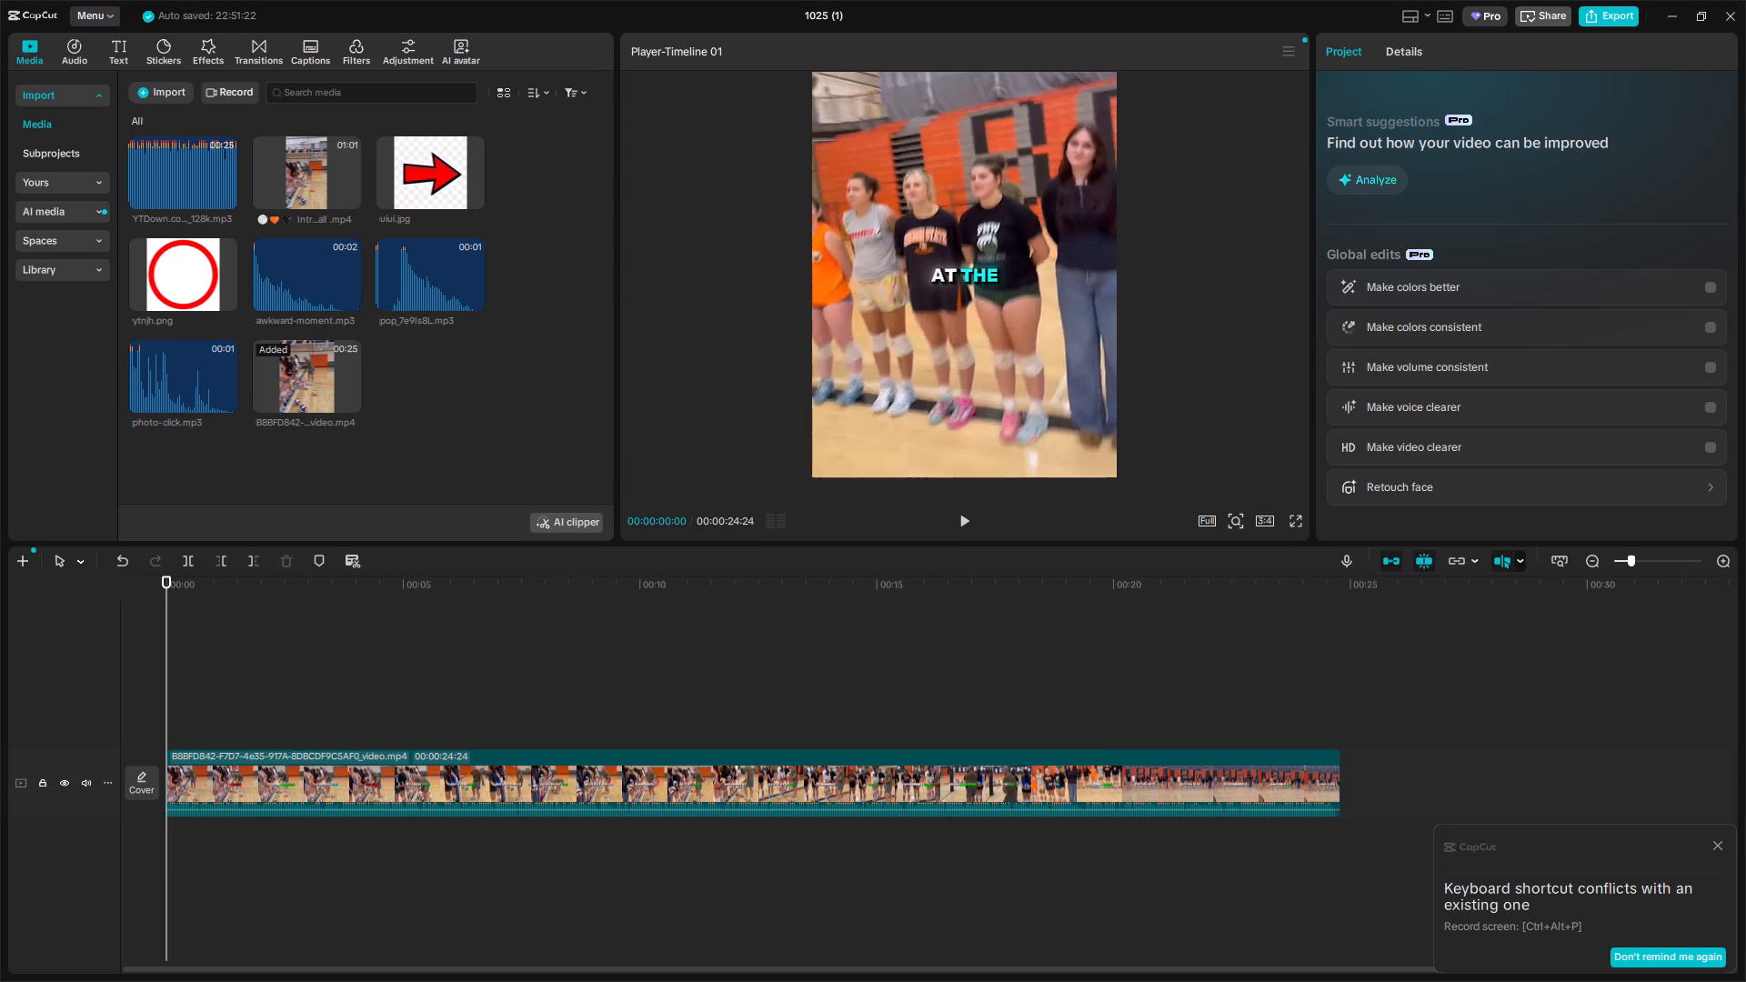
Export the timeline as 1025 (1)(1).mp4 at 1080P, H.264 and 30fps, and dismiss the sharing options.
click(1615, 20)
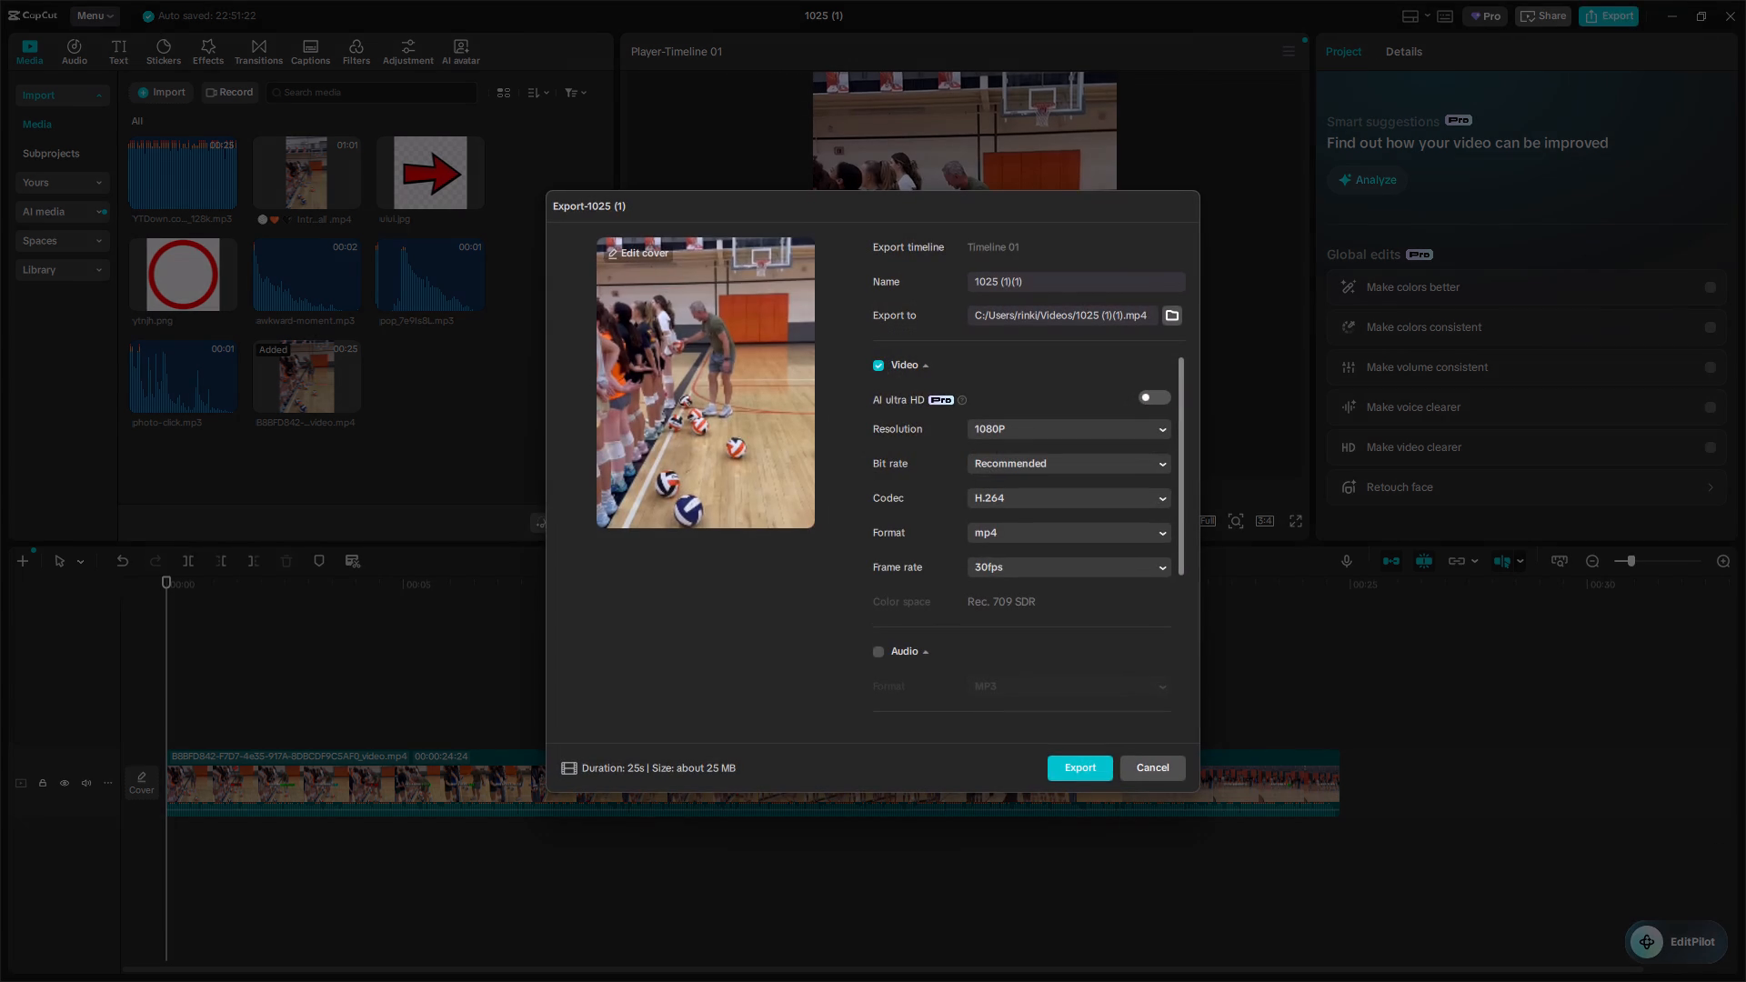
click(1069, 766)
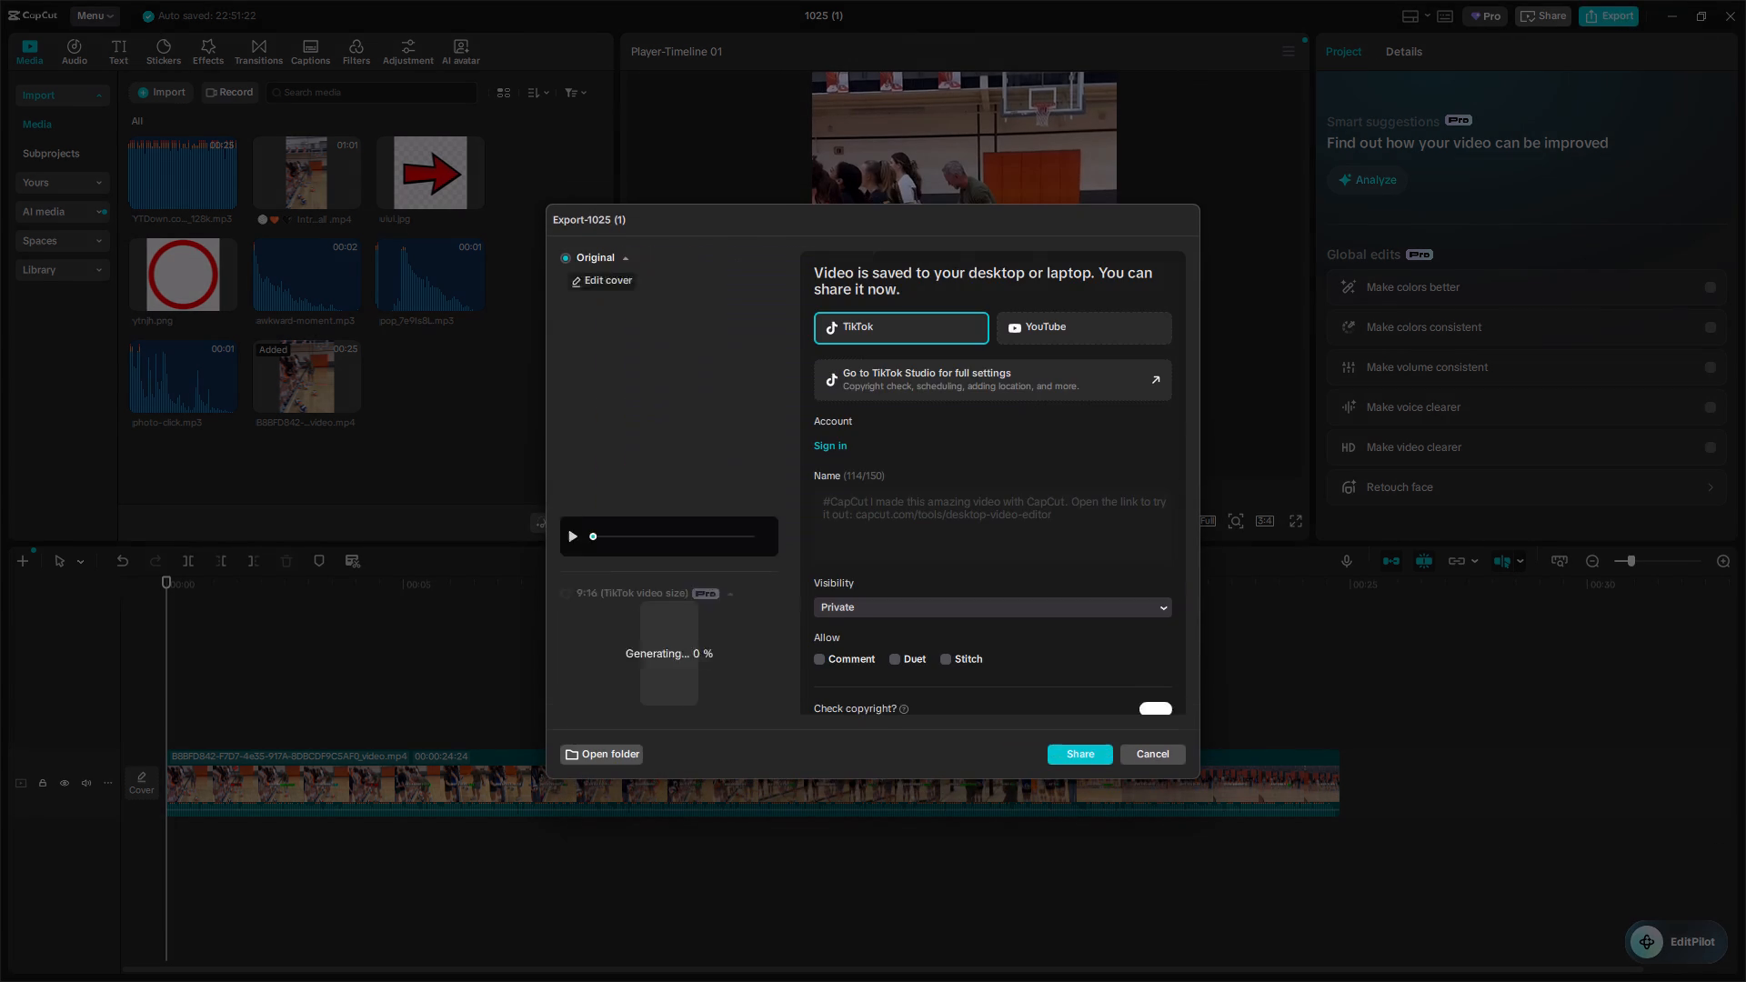
click(1148, 761)
Undo the timeline edits back to the original compound clip.
key(ctrl+z)
key(ctrl+z)
key(ctrl+z)
key(ctrl+z)
key(ctrl+z)
key(ctrl+z)
key(ctrl+z)
key(ctrl+z)
key(ctrl+z)
key(ctrl+z)
key(ctrl+z)
key(ctrl+z)
key(ctrl+z)
key(ctrl+z)
key(ctrl+z)
key(ctrl+z)
key(ctrl+z)
key(ctrl+z)
key(ctrl+z)
key(ctrl+z)
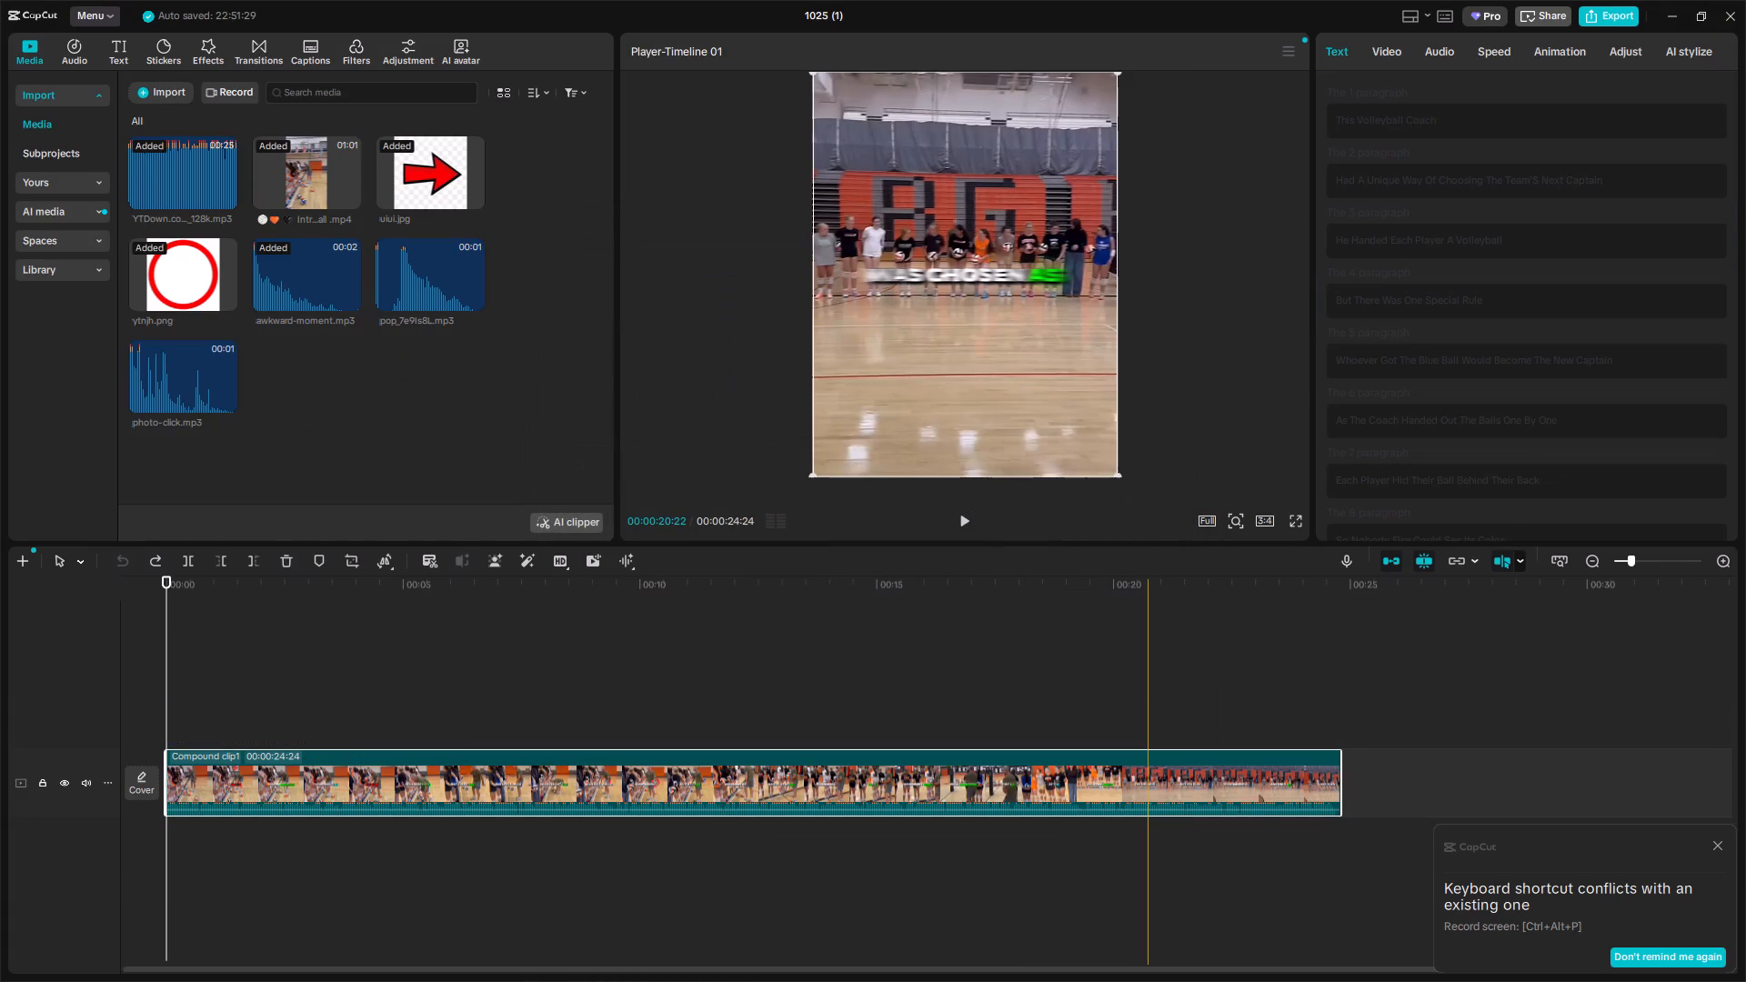
Close the project, the CapCut home window and the combination folder window.
click(1732, 18)
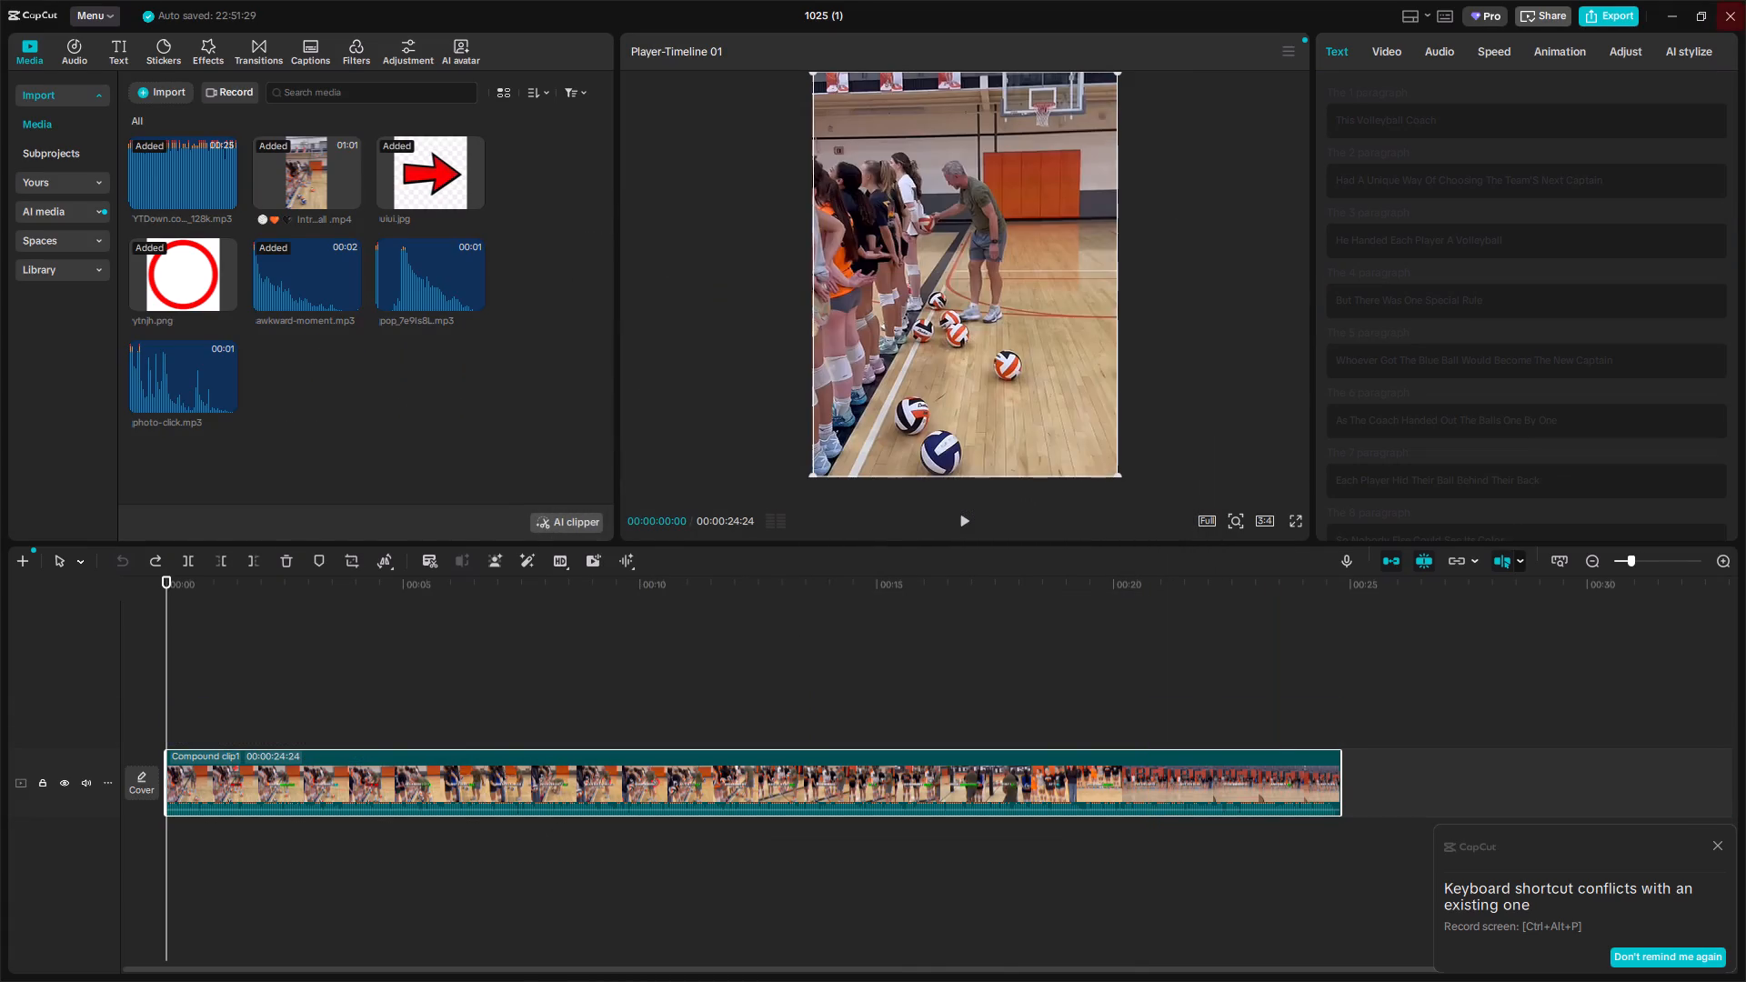
click(1516, 71)
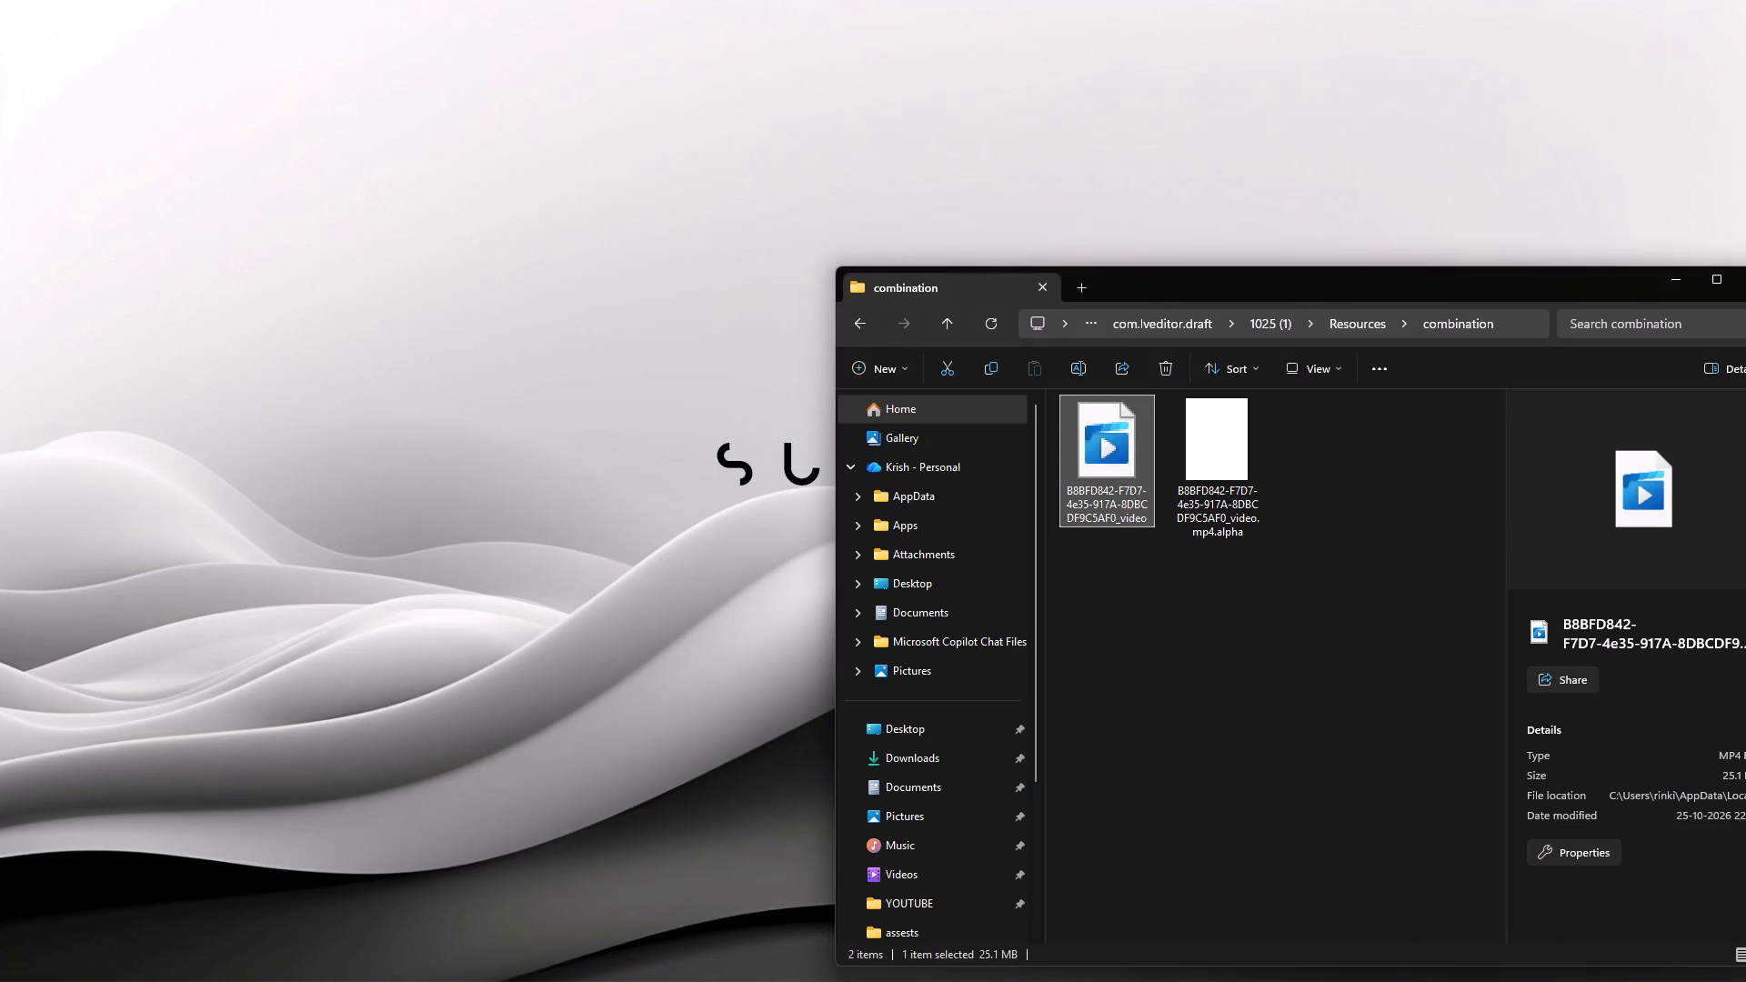
drag(1538, 276, 829, 190)
click(1058, 203)
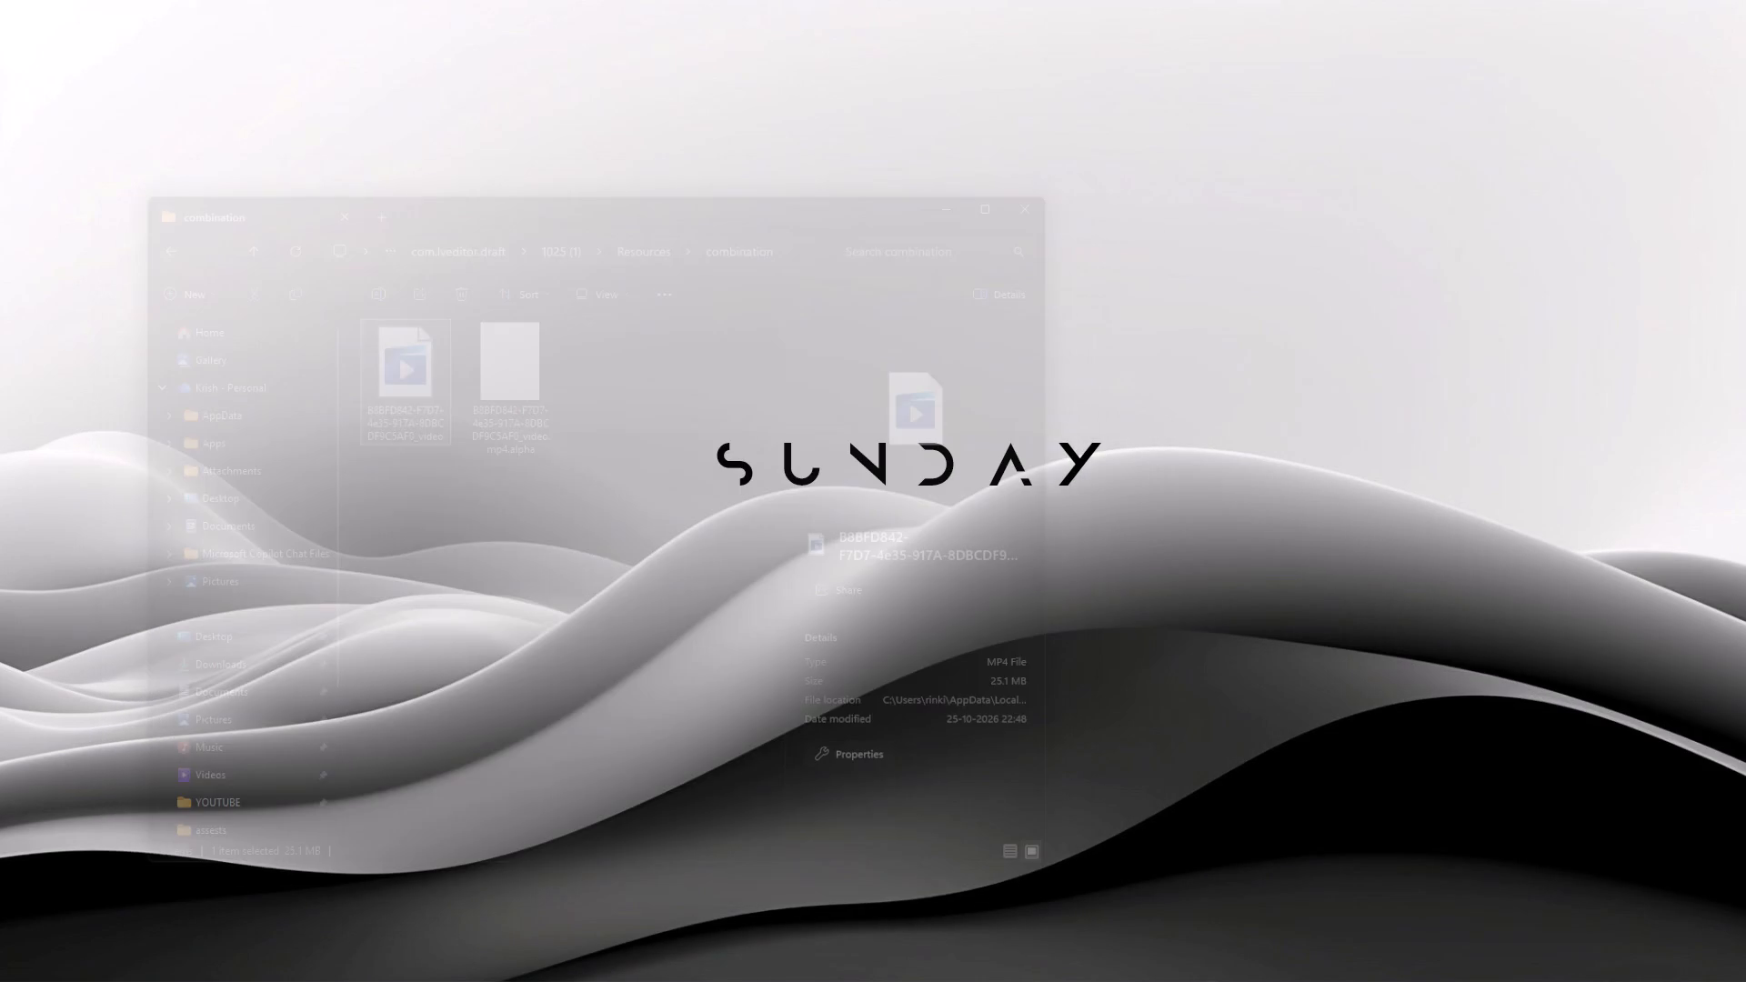
Open Chrome with the NeikoClipz(Long) profile, show its browsing history and restore the window to a smaller size.
click(867, 960)
click(958, 557)
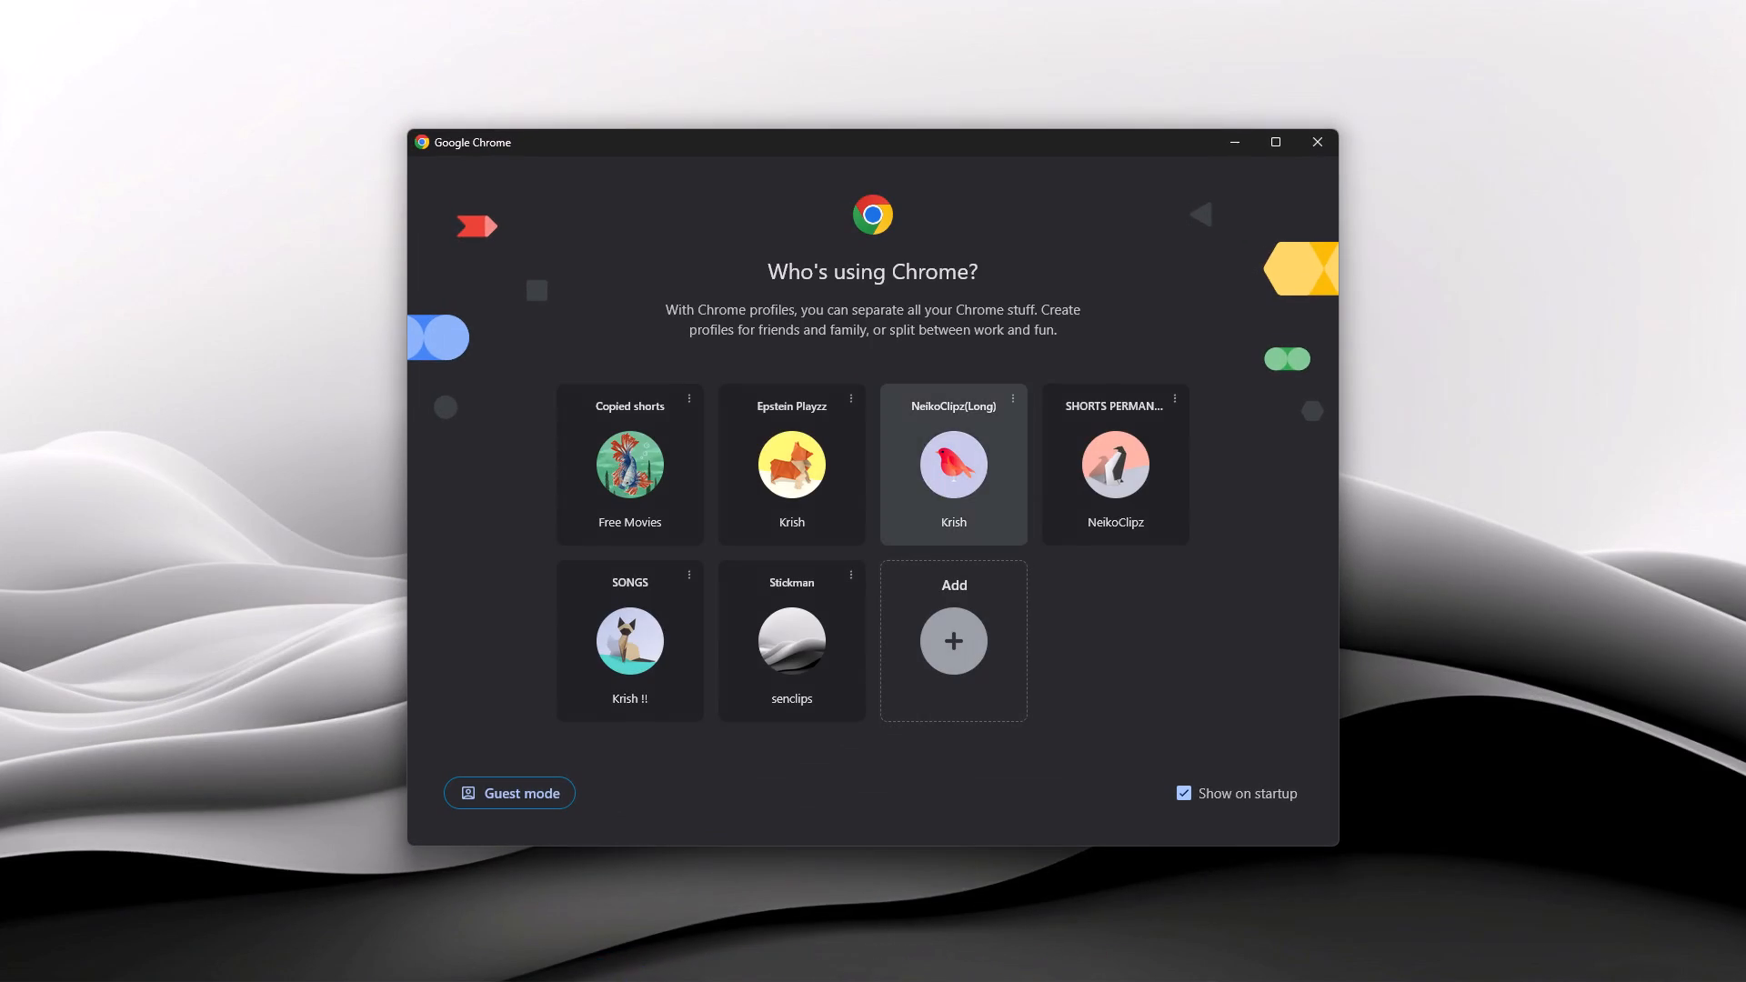
click(974, 492)
key(ctrl+h)
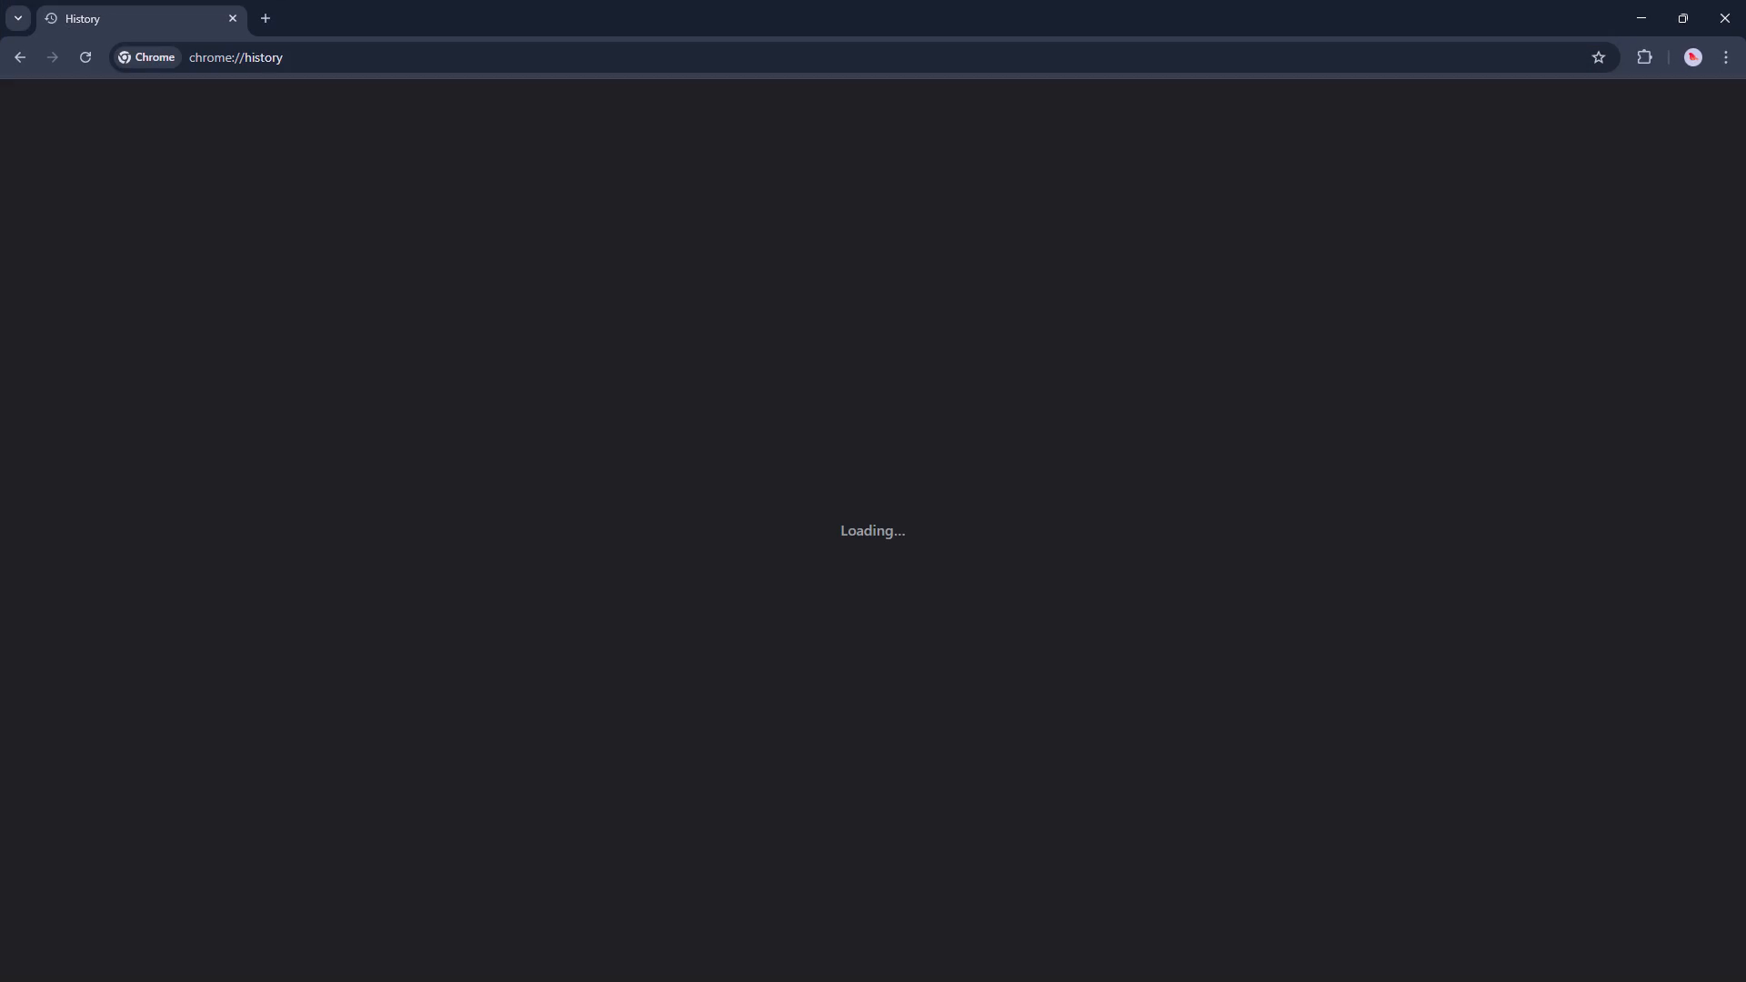
drag(1098, 0, 1348, 315)
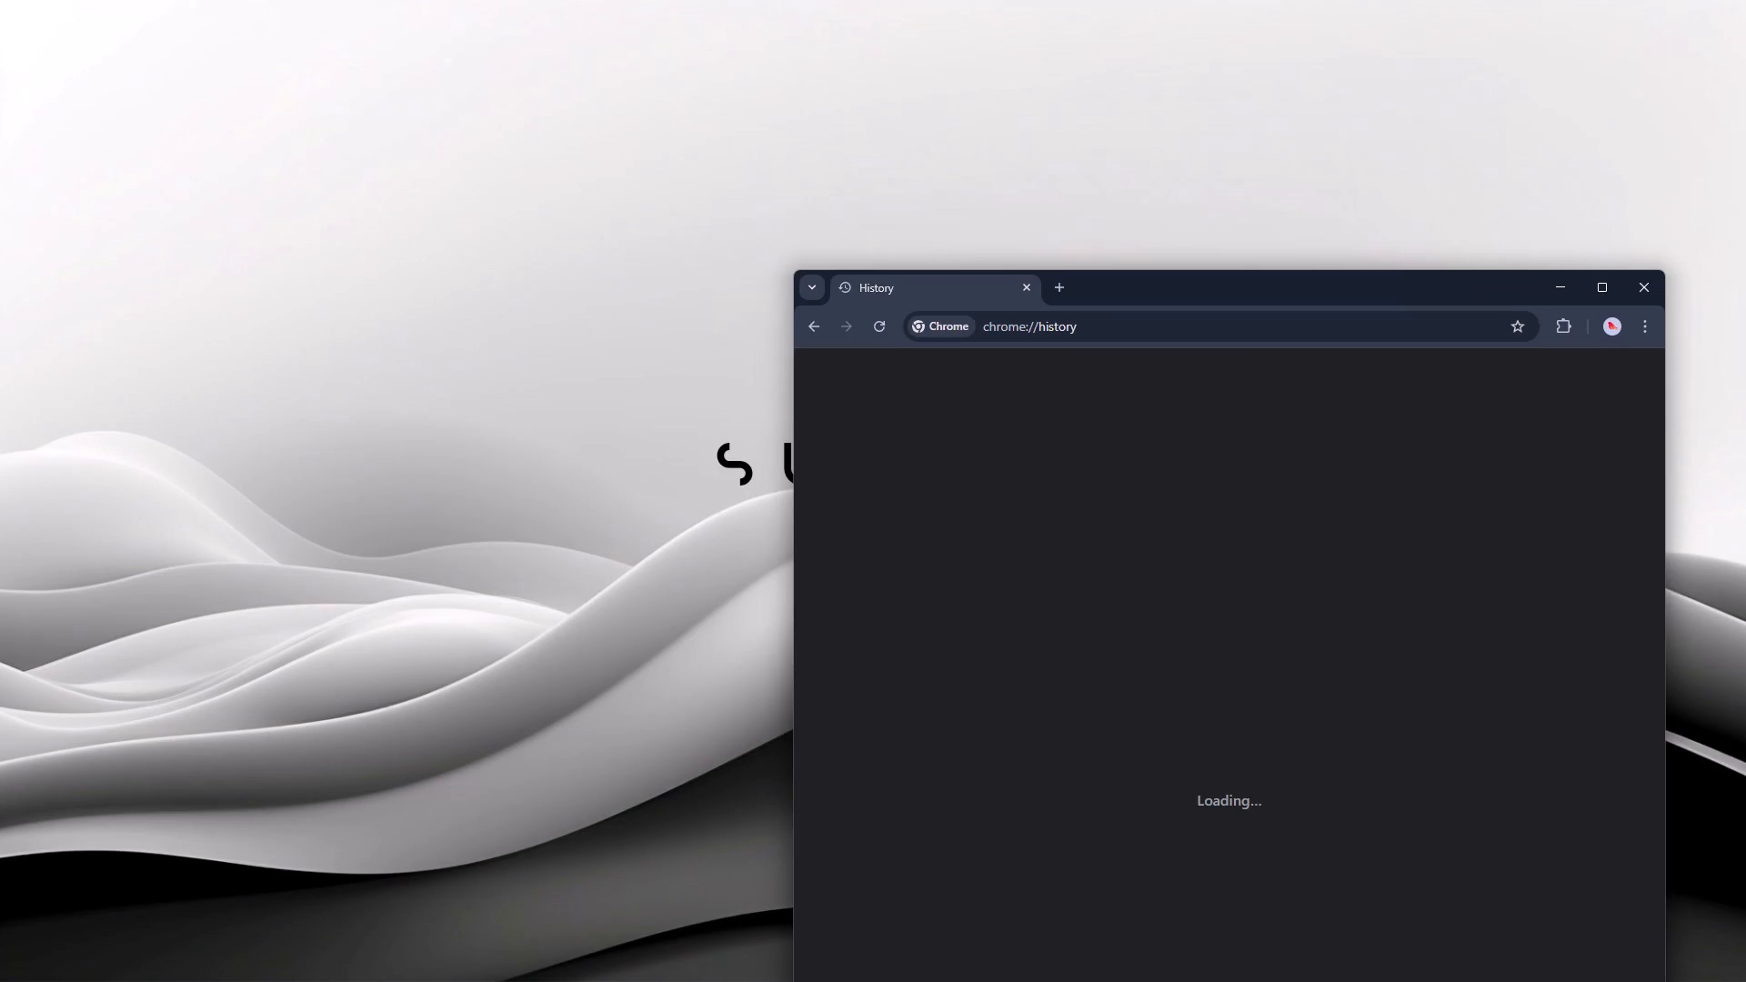
Open a second Chrome window with the NeikoClipz shorts profile, load YouTube Studio from its shortcuts and maximise the window.
click(860, 956)
click(1071, 464)
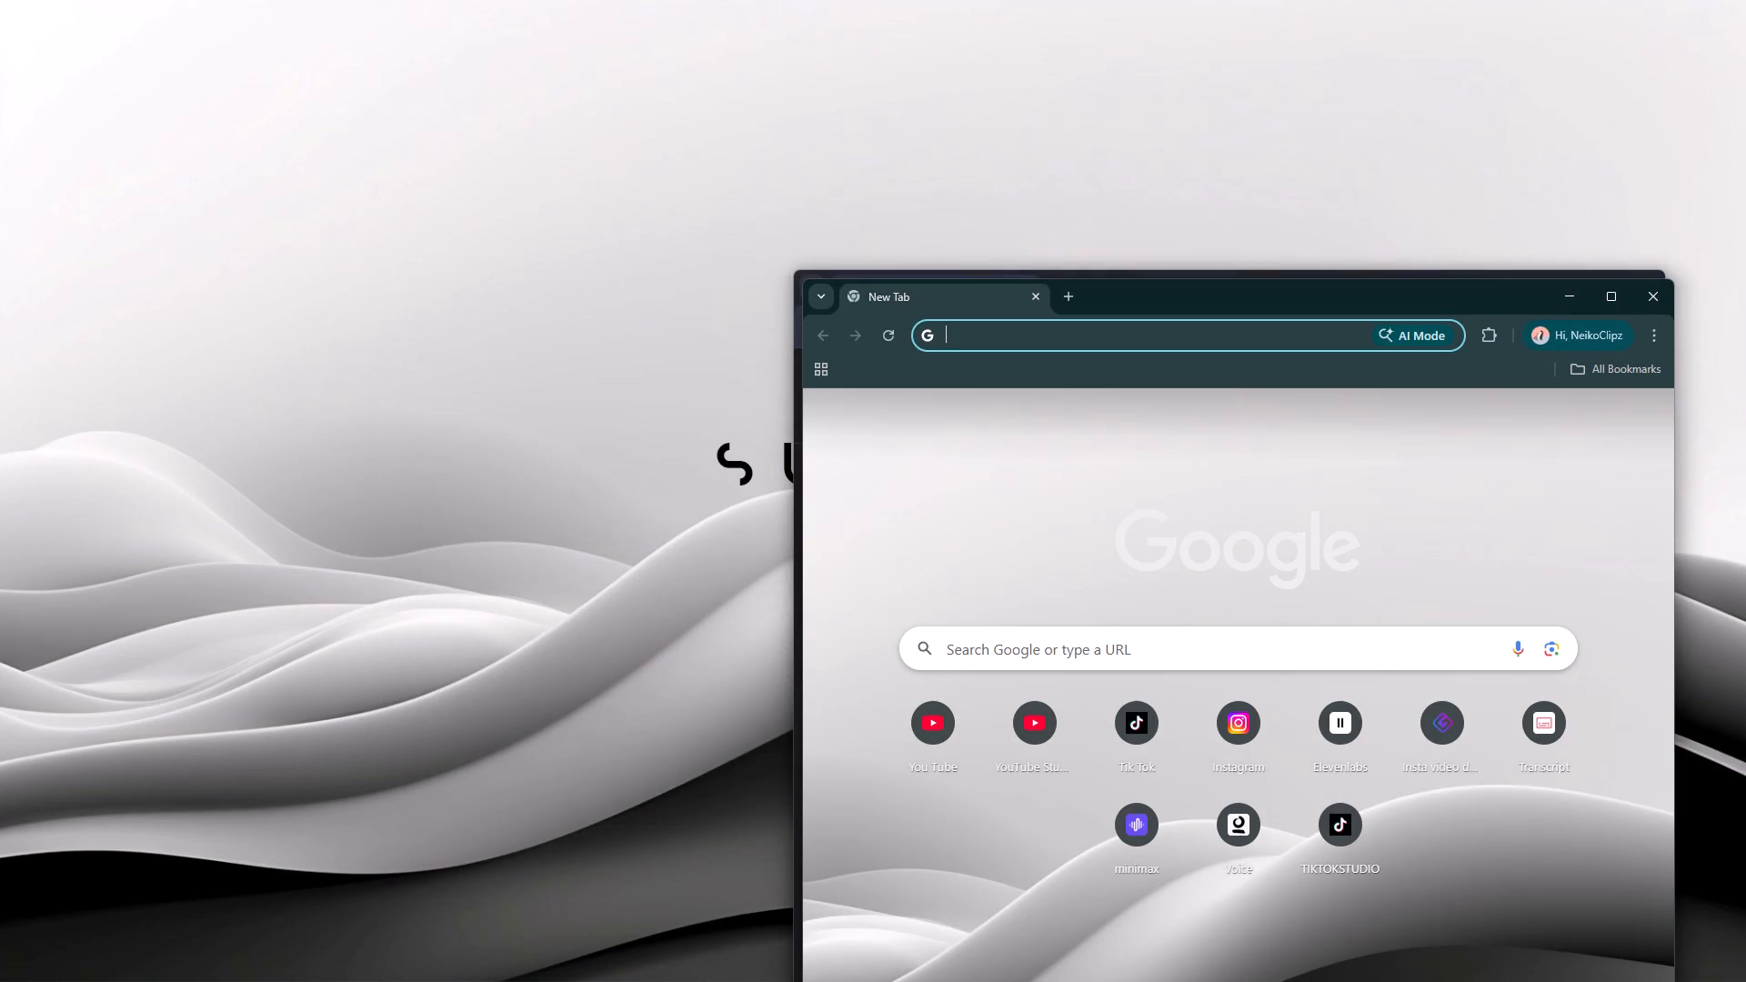
click(1032, 698)
click(1611, 297)
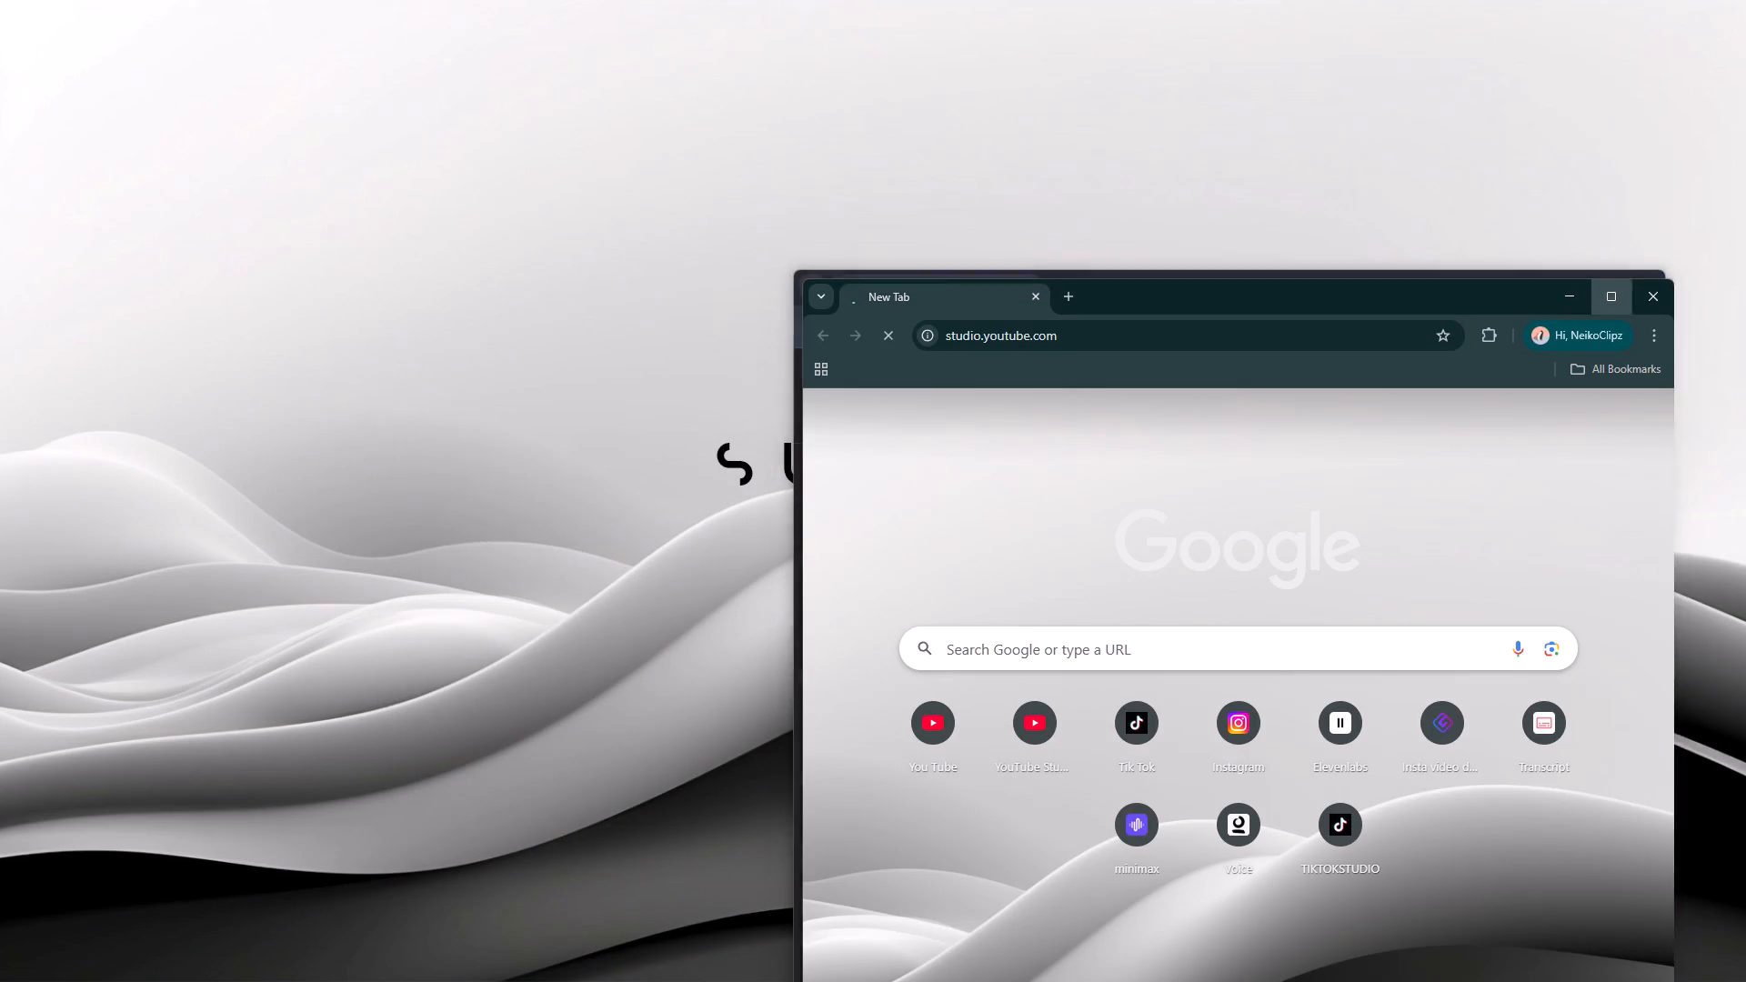
Disconnect the Hotspot Shield VPN and close its window.
key(alt+Tab)
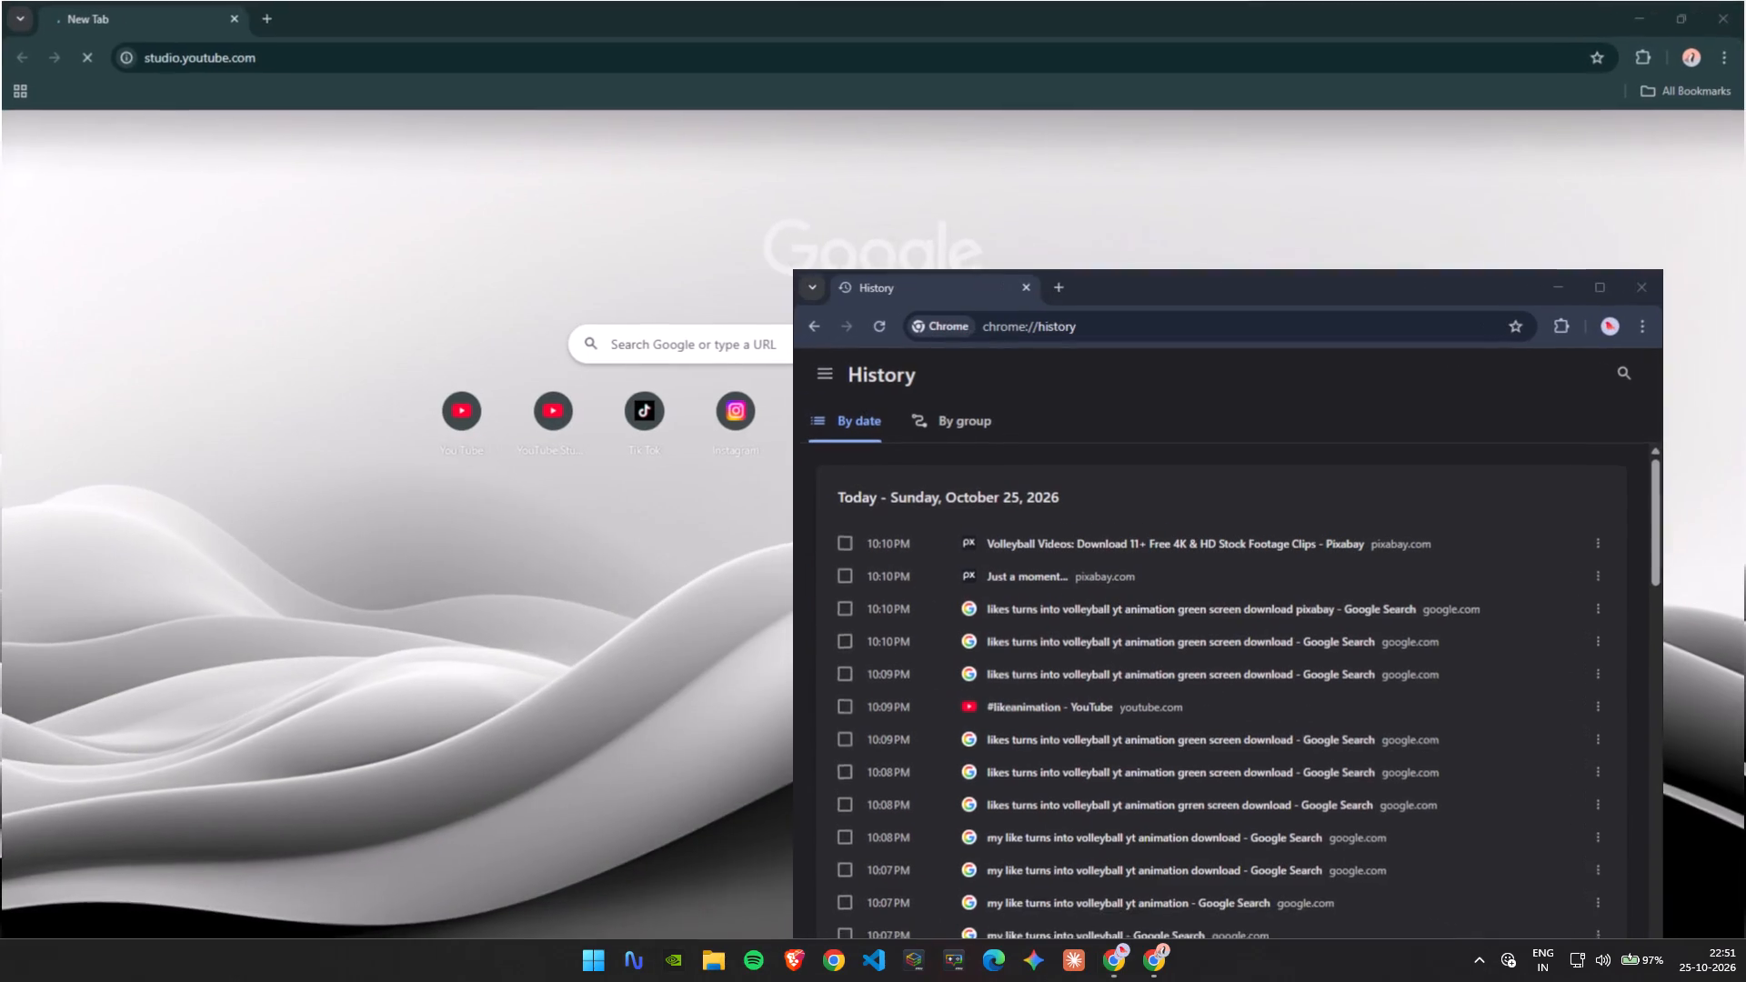
click(1485, 953)
click(1473, 870)
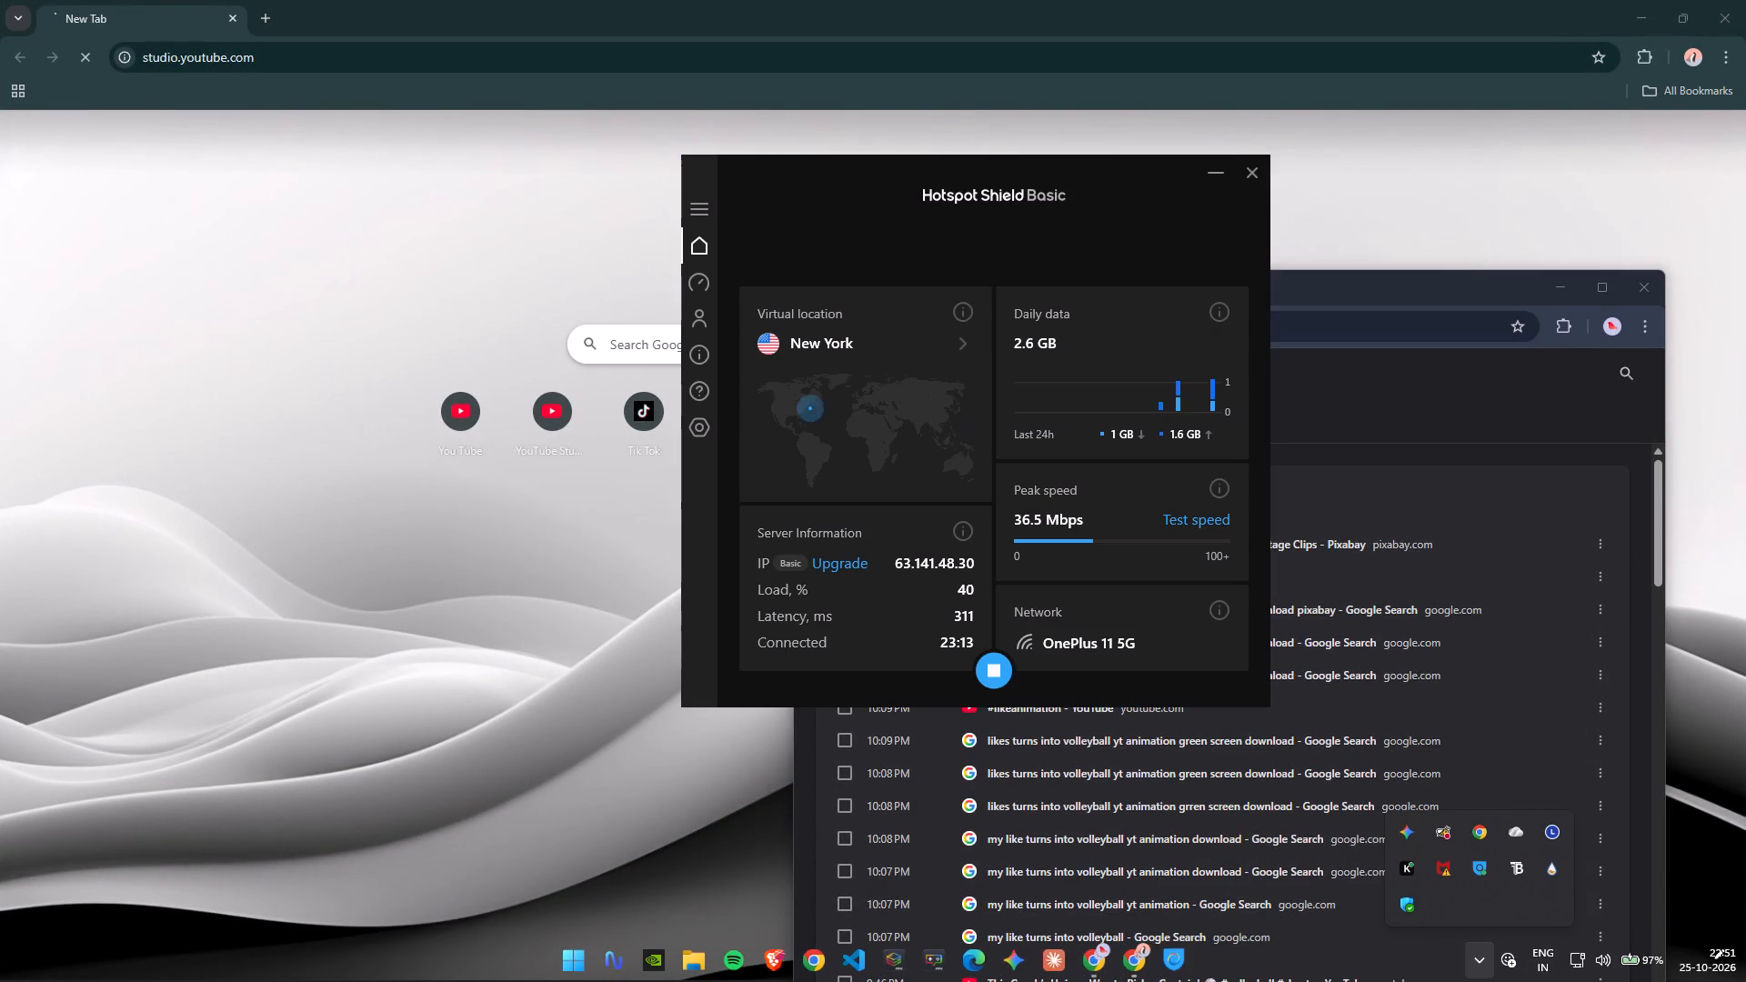
click(996, 660)
click(1265, 173)
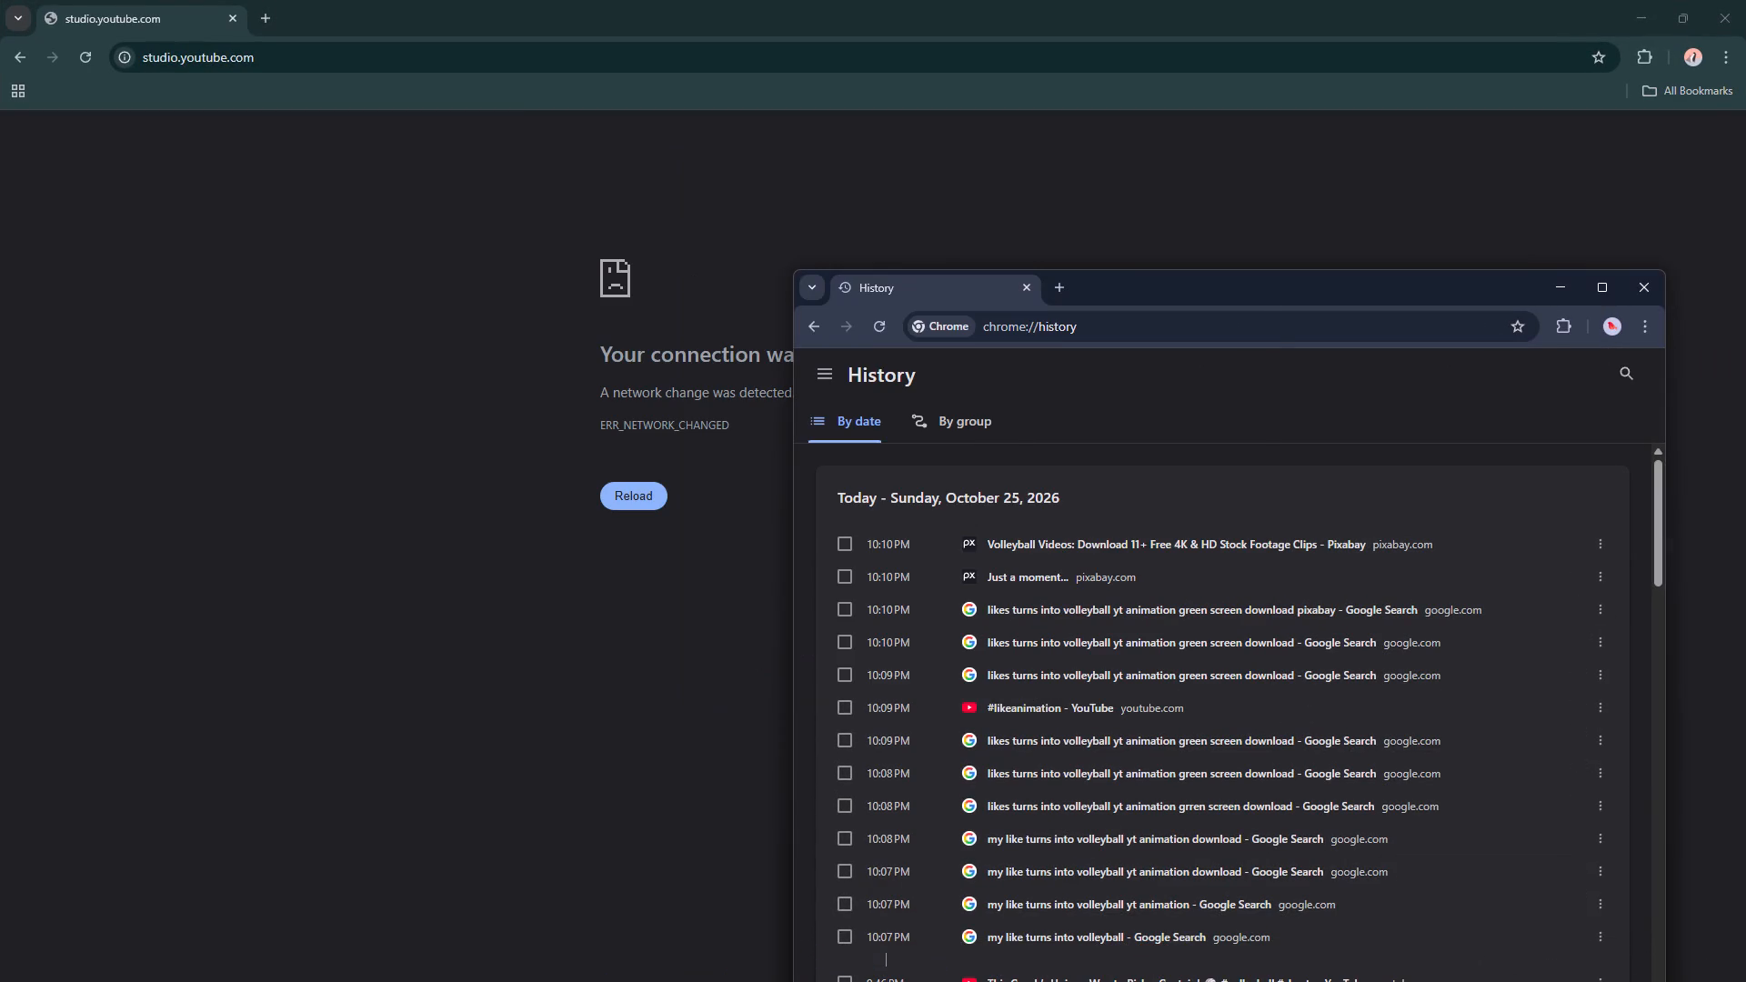
Reload YouTube Studio in the shorts profile's window and show the Shorts list of the channel content.
click(625, 501)
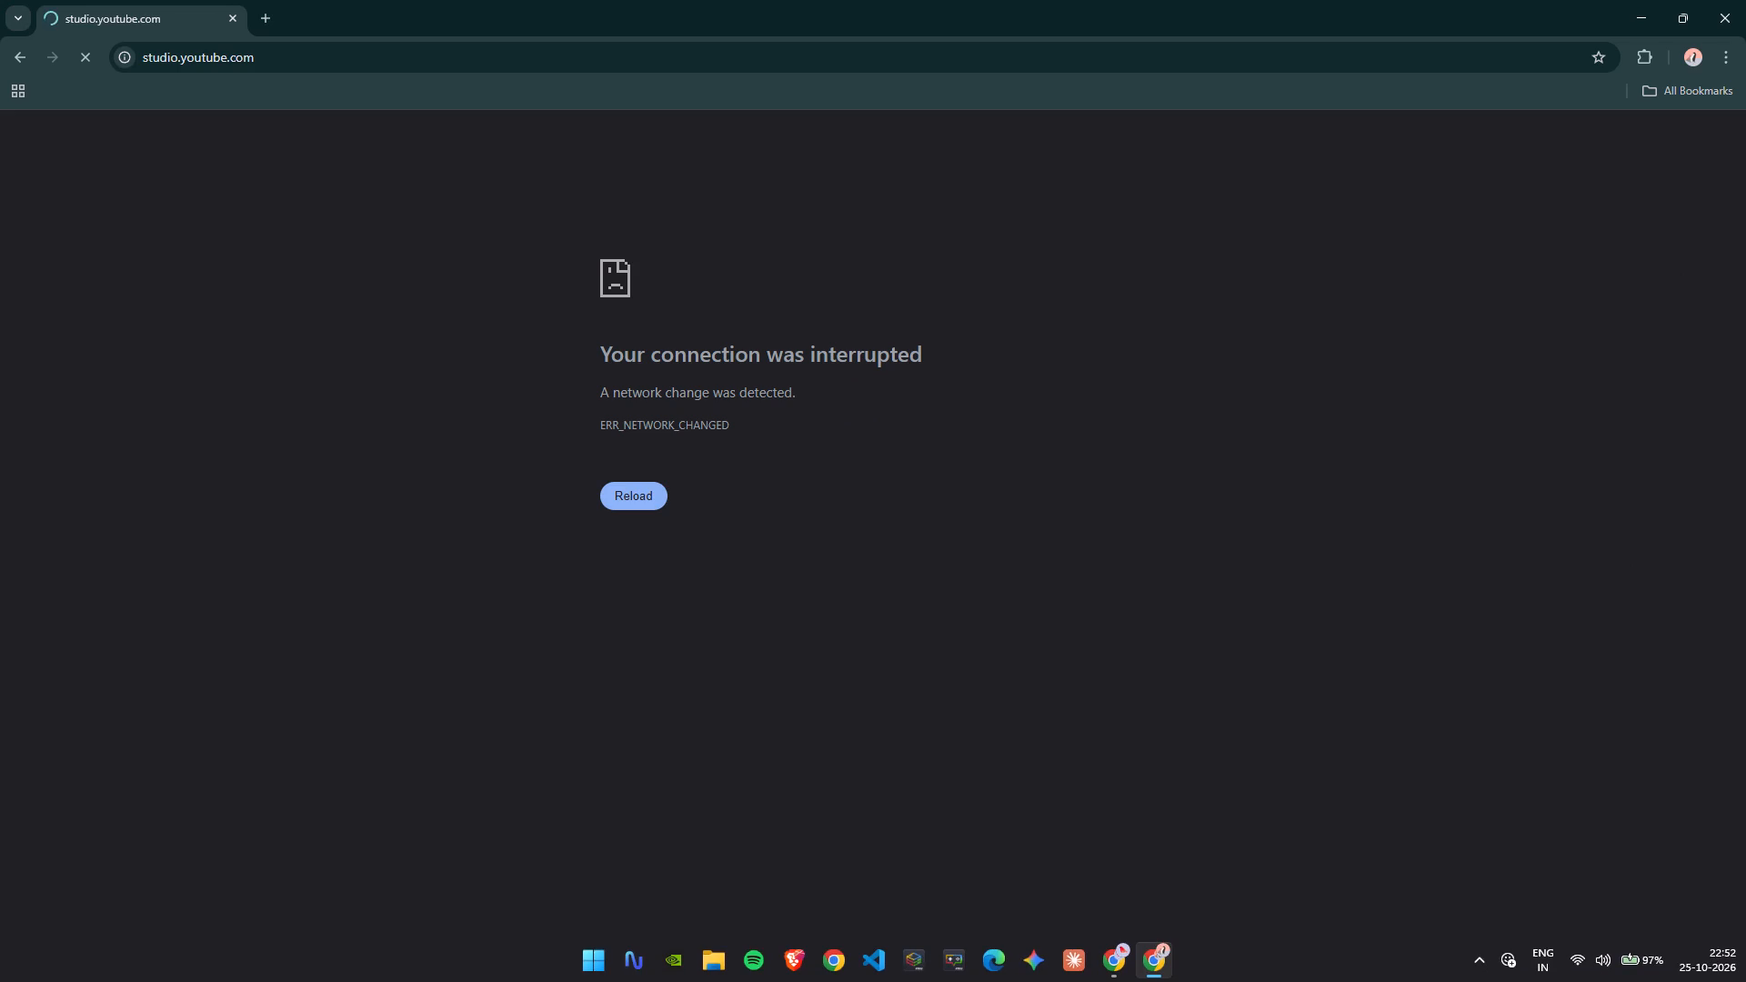
click(646, 490)
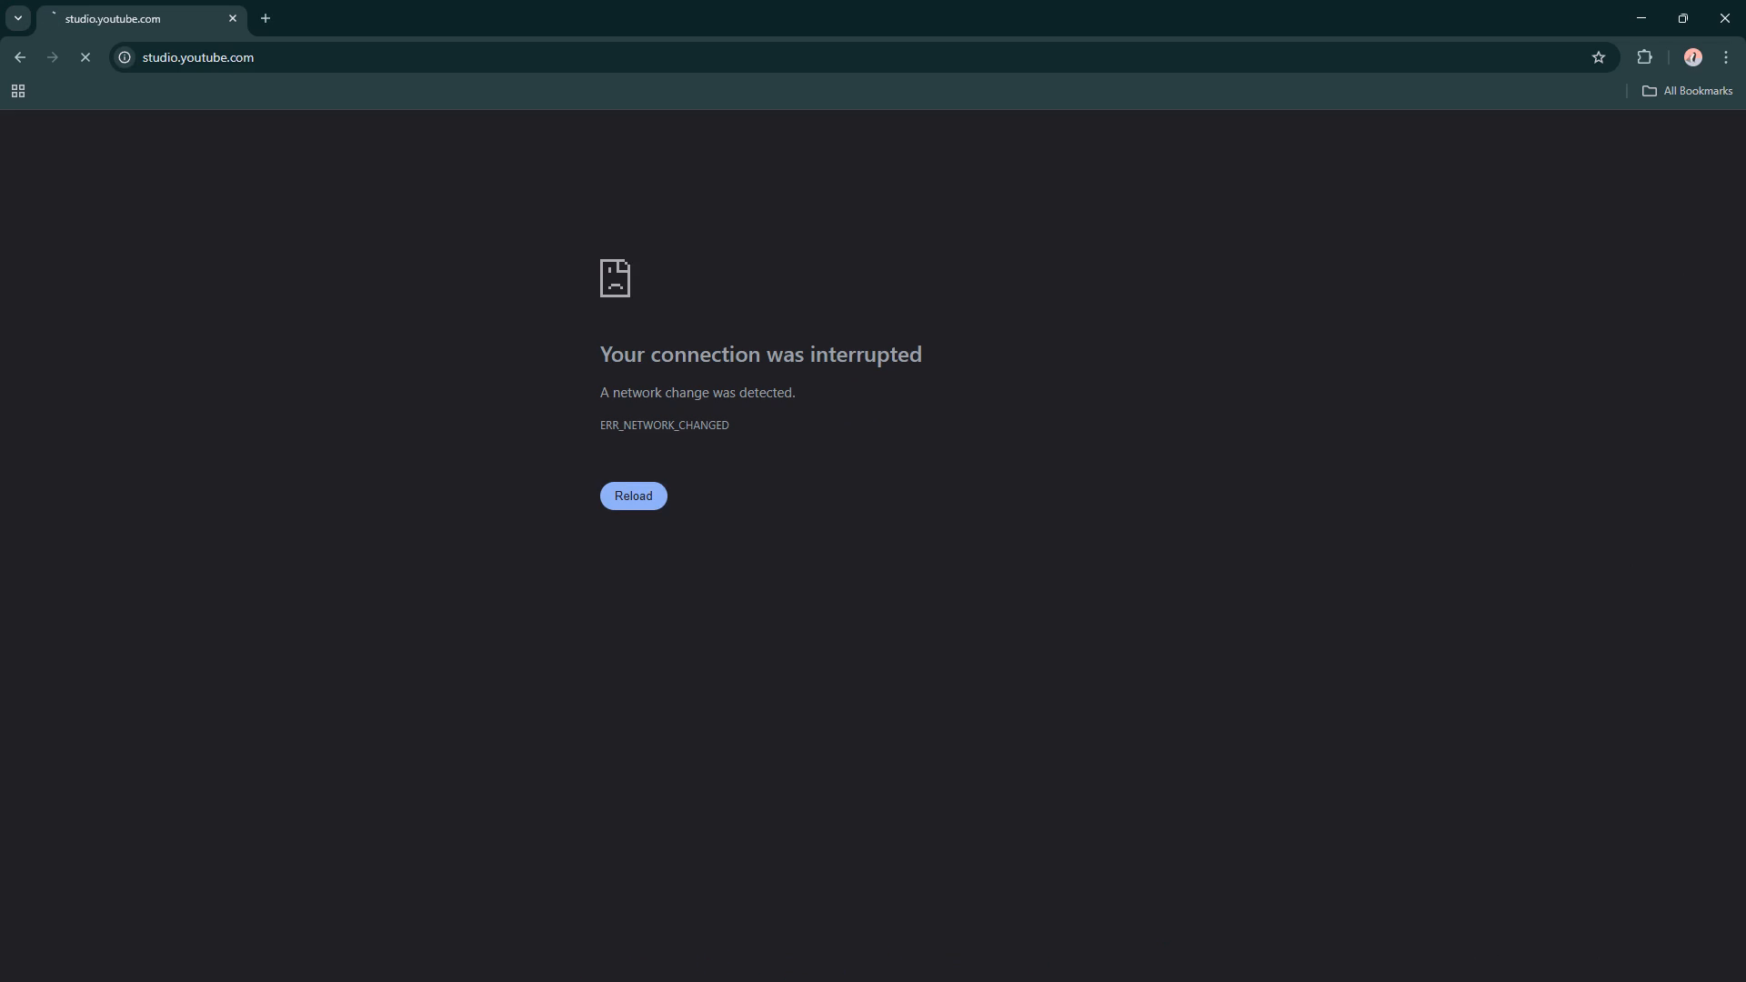
click(628, 506)
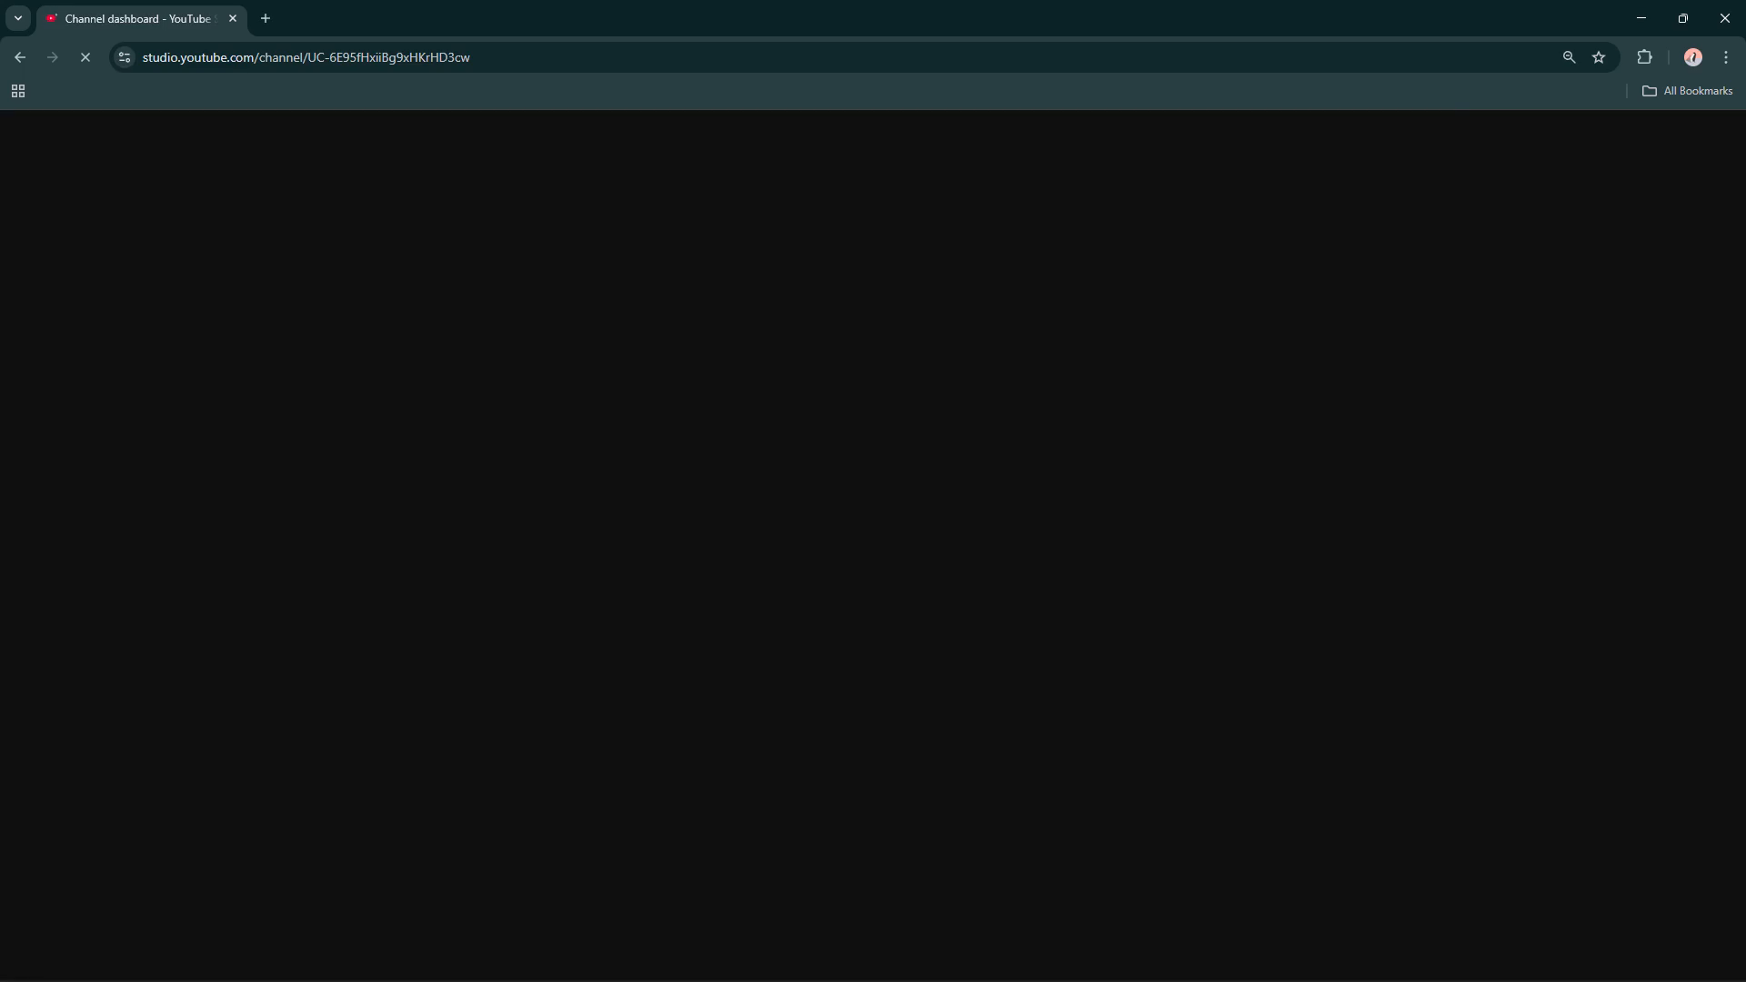
click(135, 392)
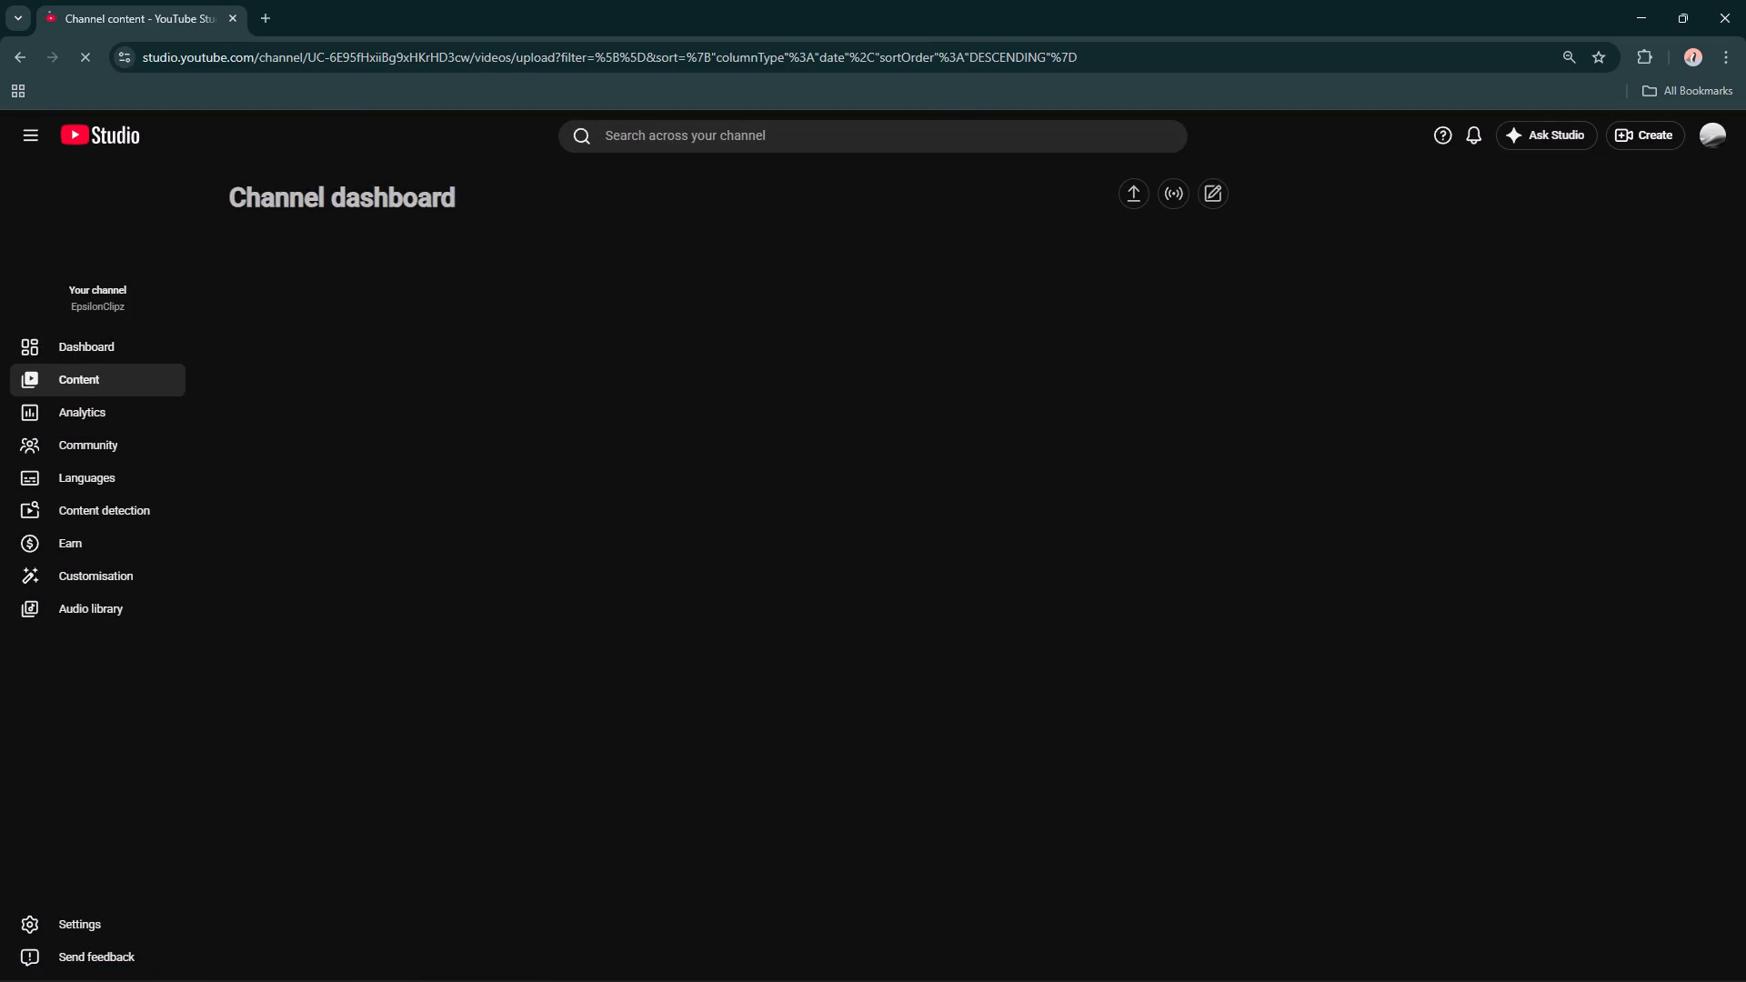
click(338, 252)
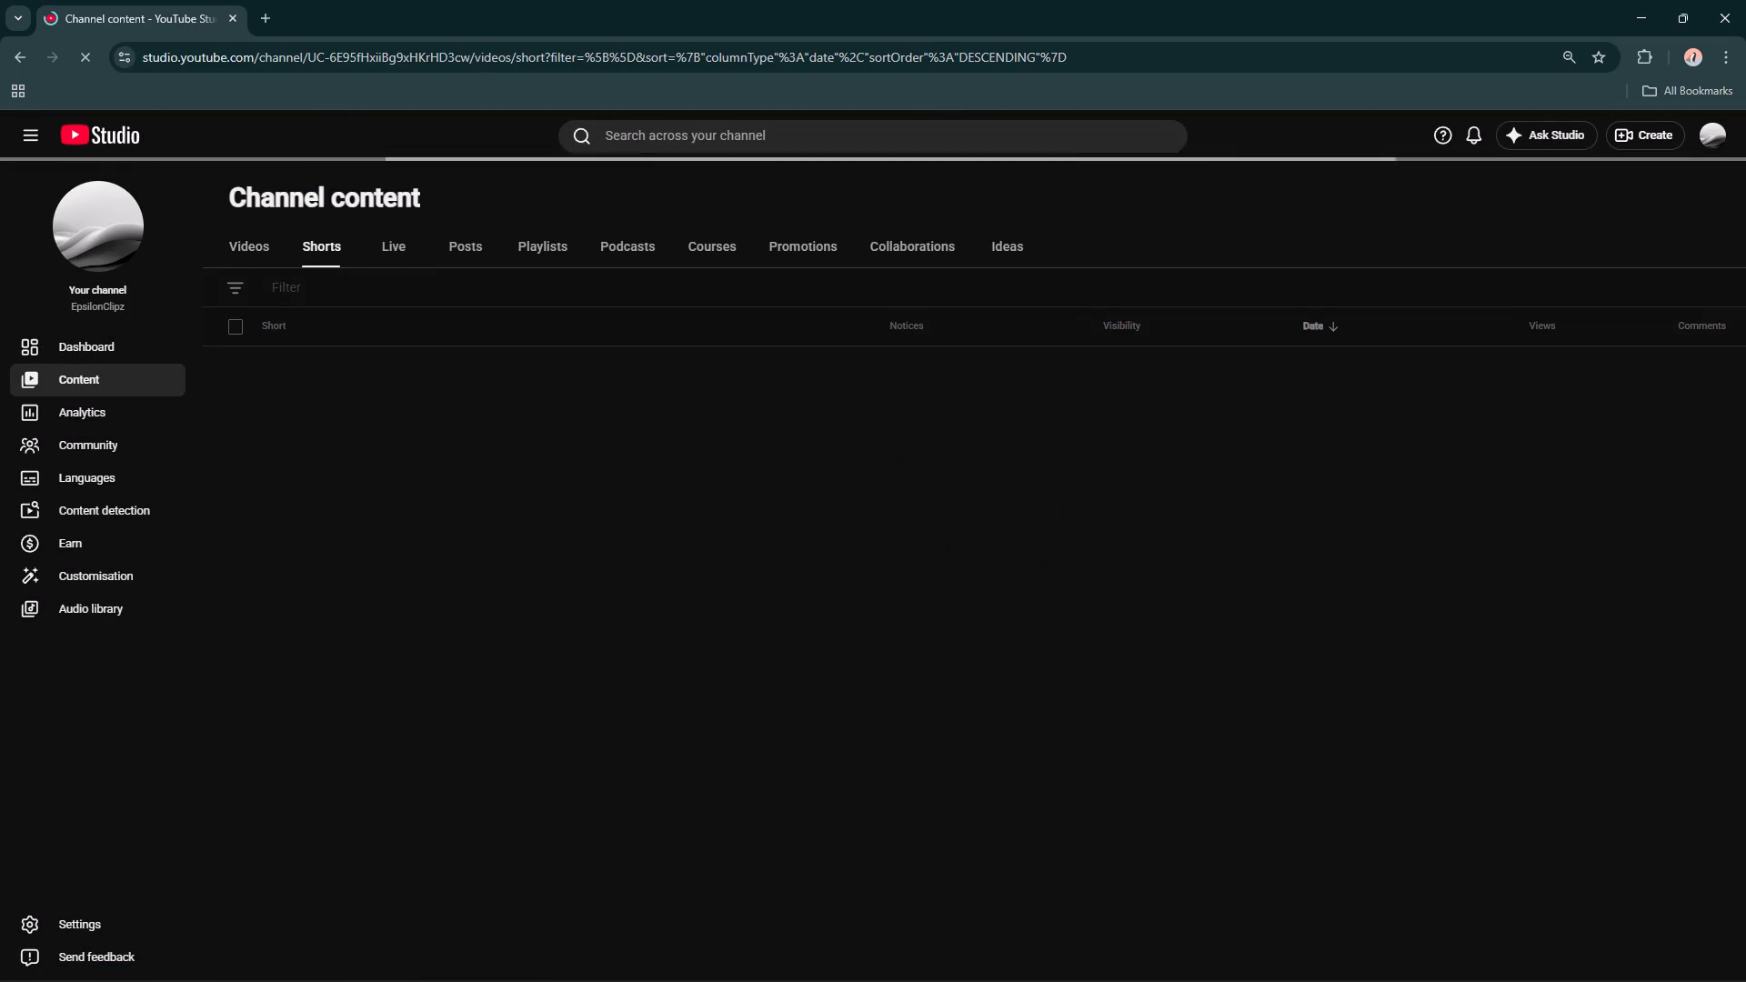
Open the short "This Coach's Unique Way to Pick a Captain!" from the browsing history in the other Chrome window.
key(alt+Tab)
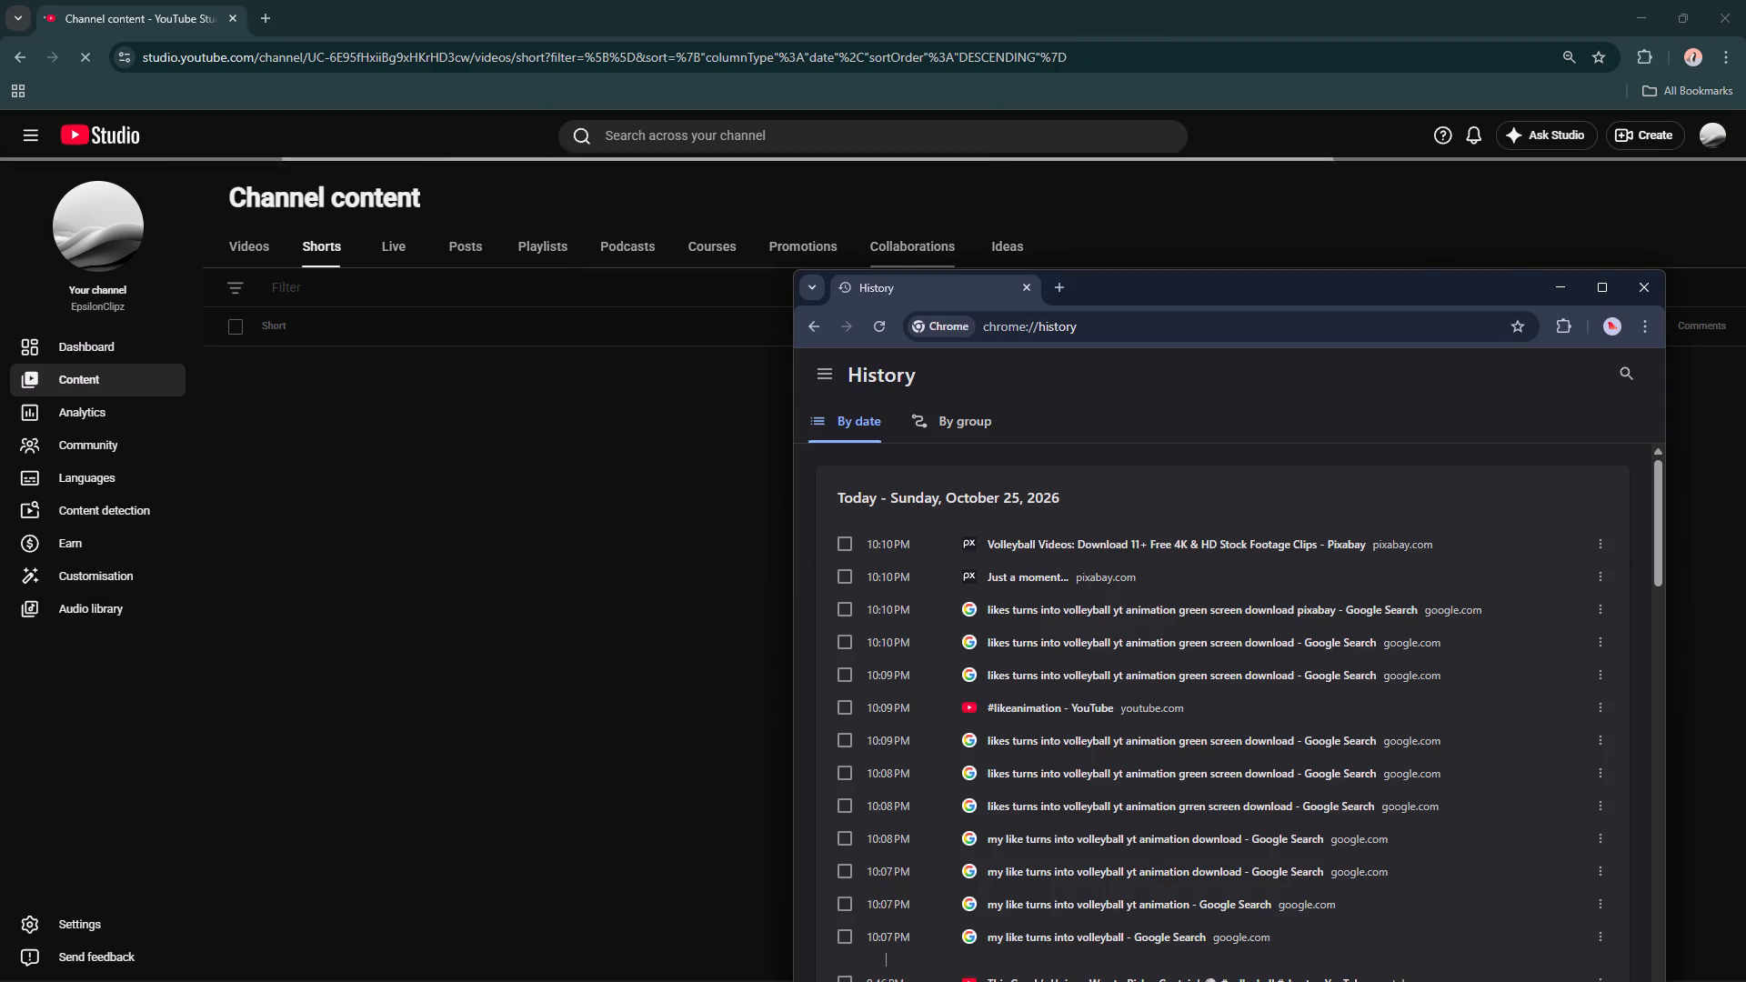
scroll(1078, 715, down, 3)
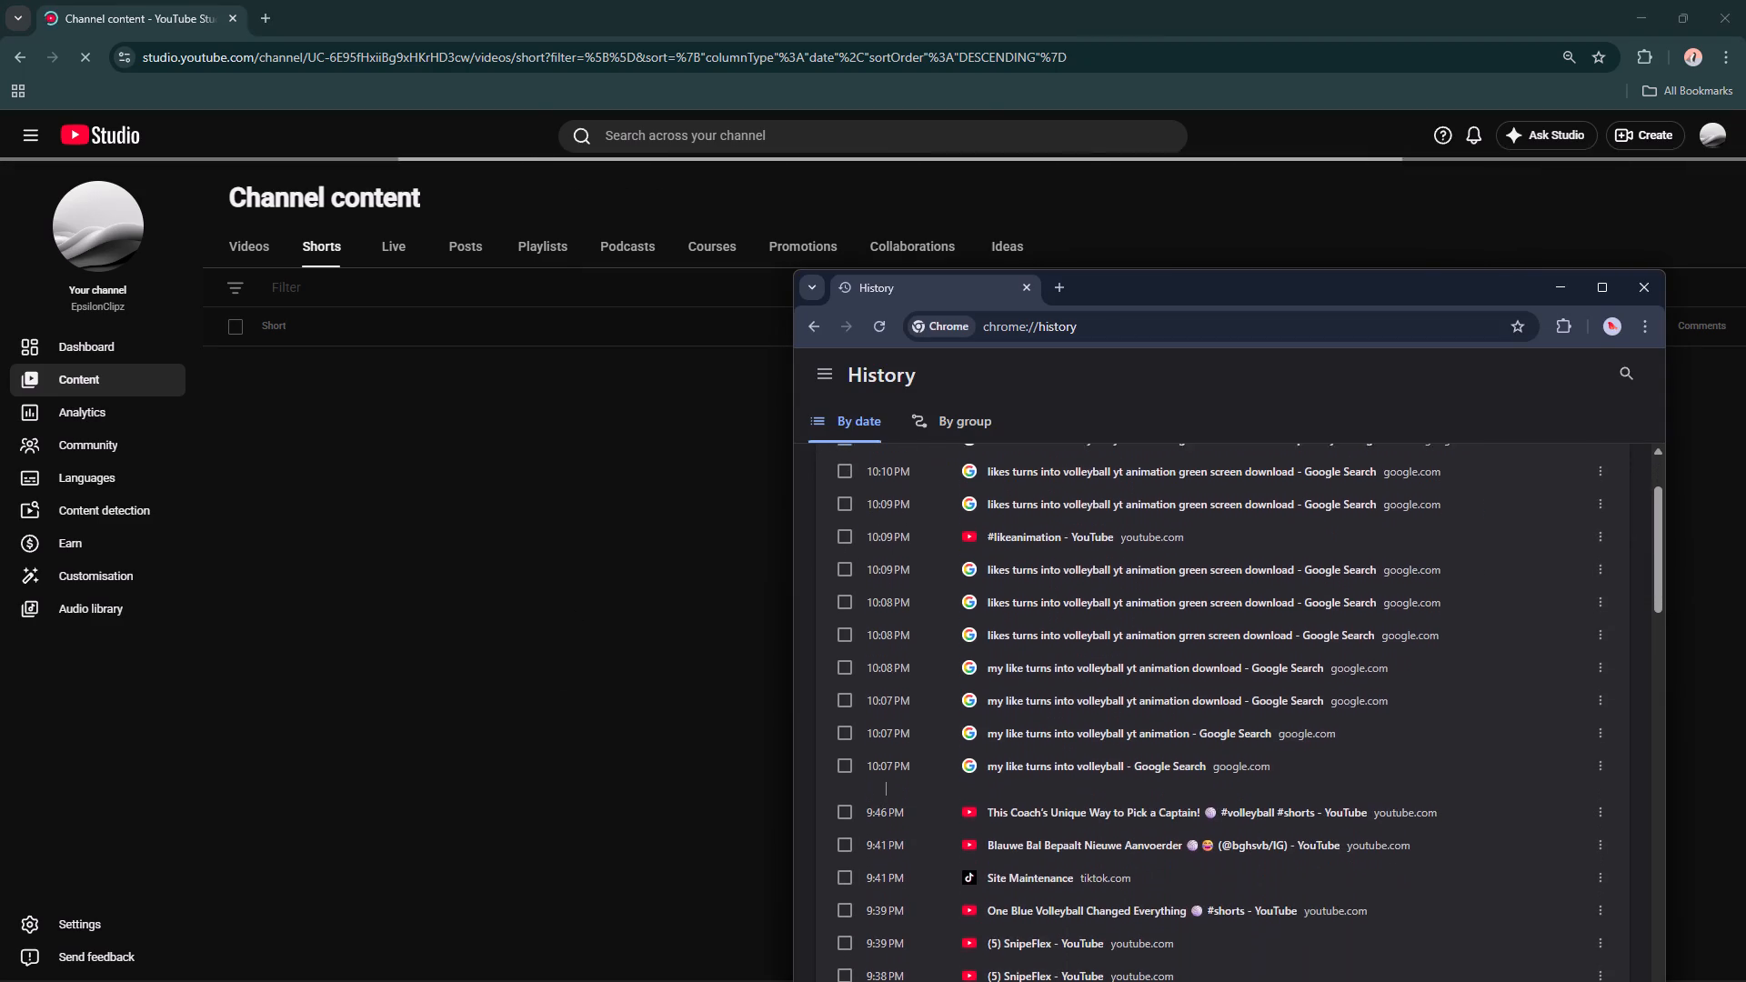
click(1049, 806)
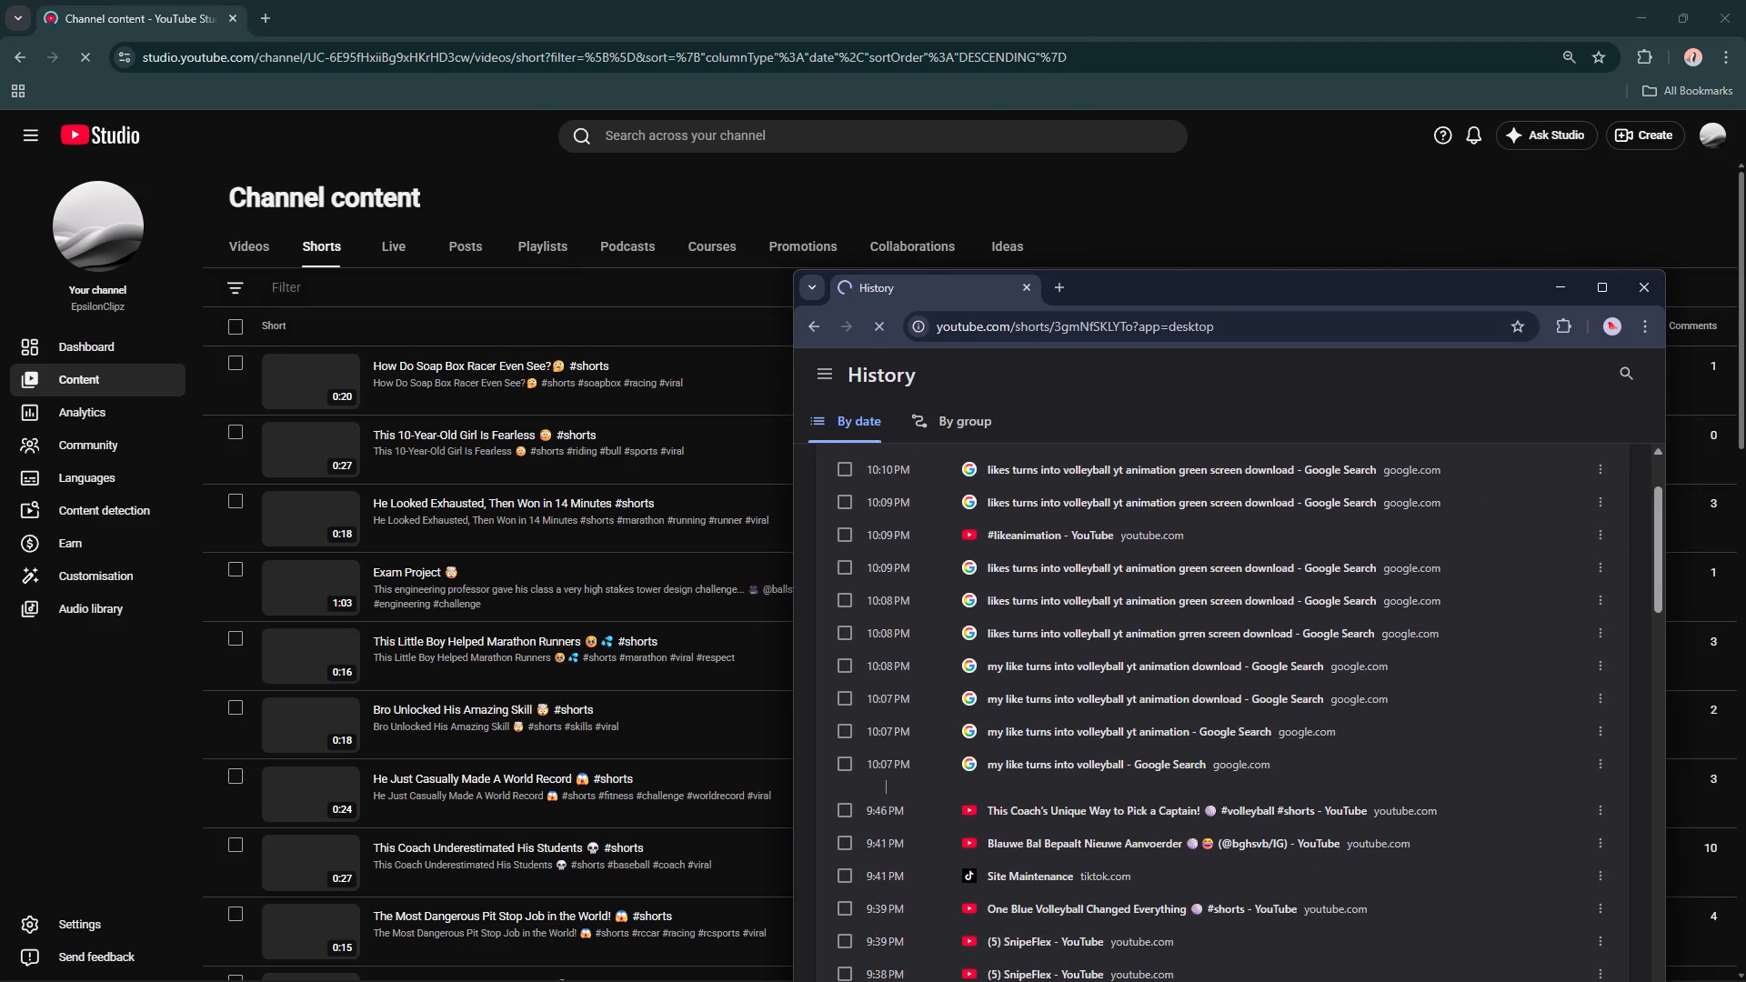
Start a new video upload in YouTube Studio and open the file selection dialog.
click(1651, 133)
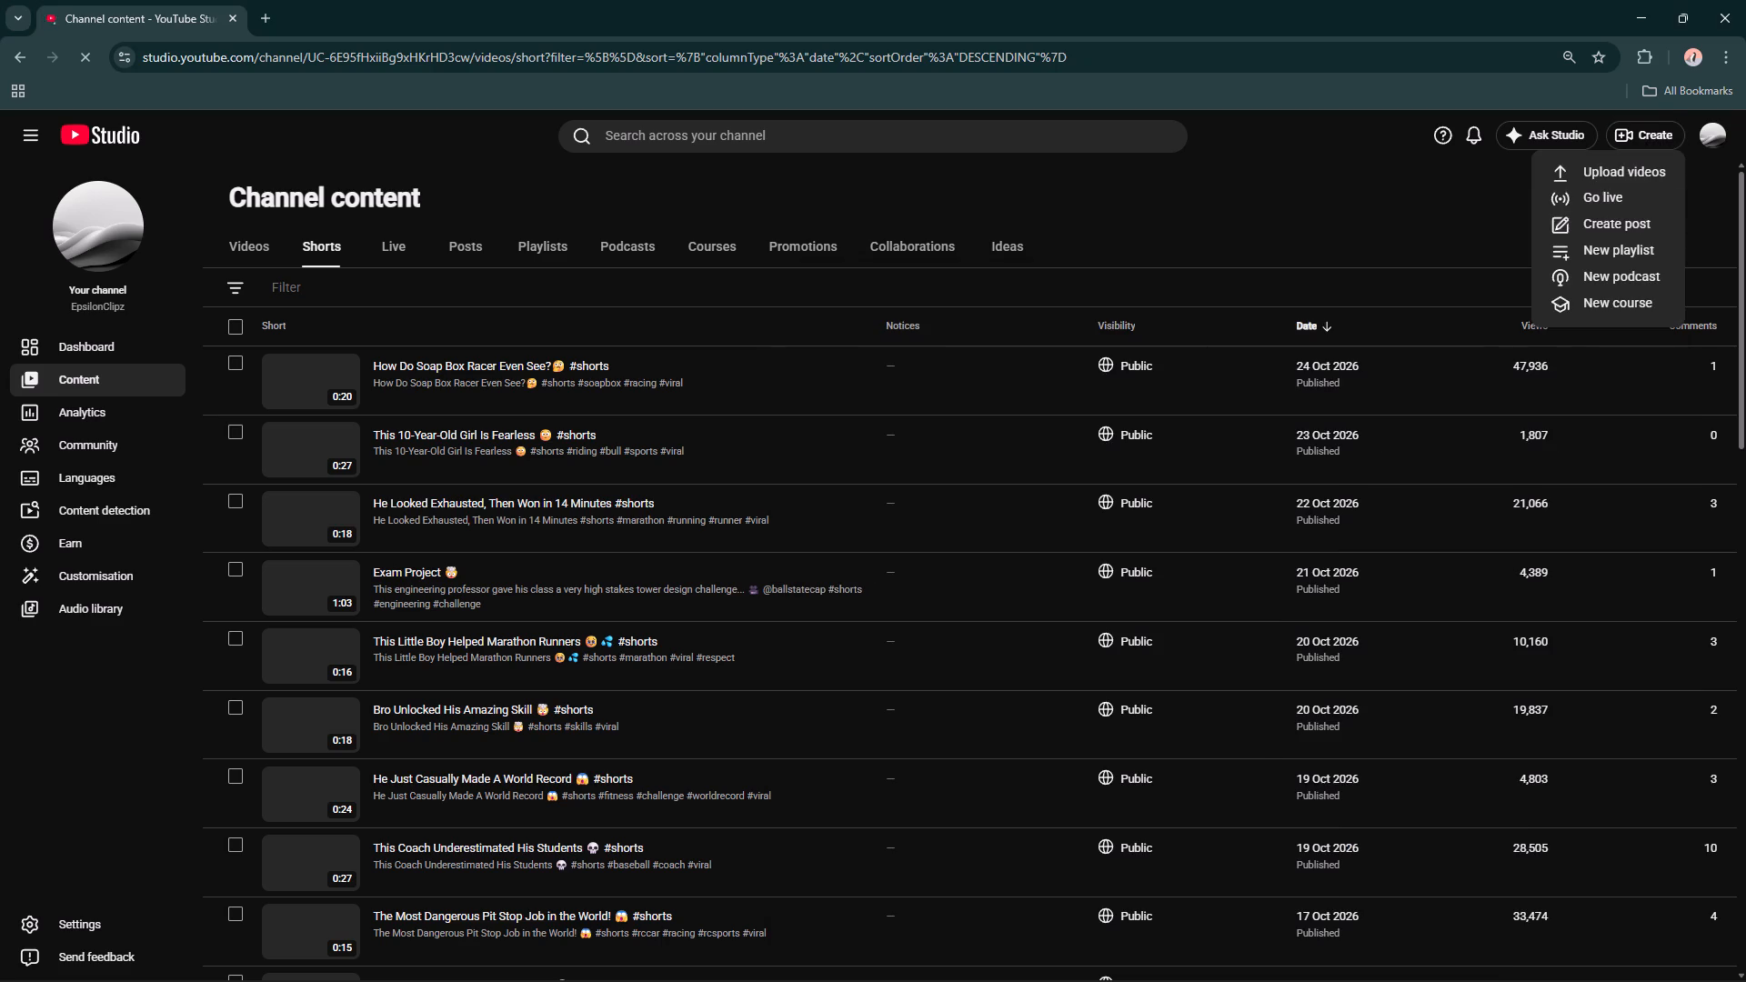
click(1583, 160)
click(887, 631)
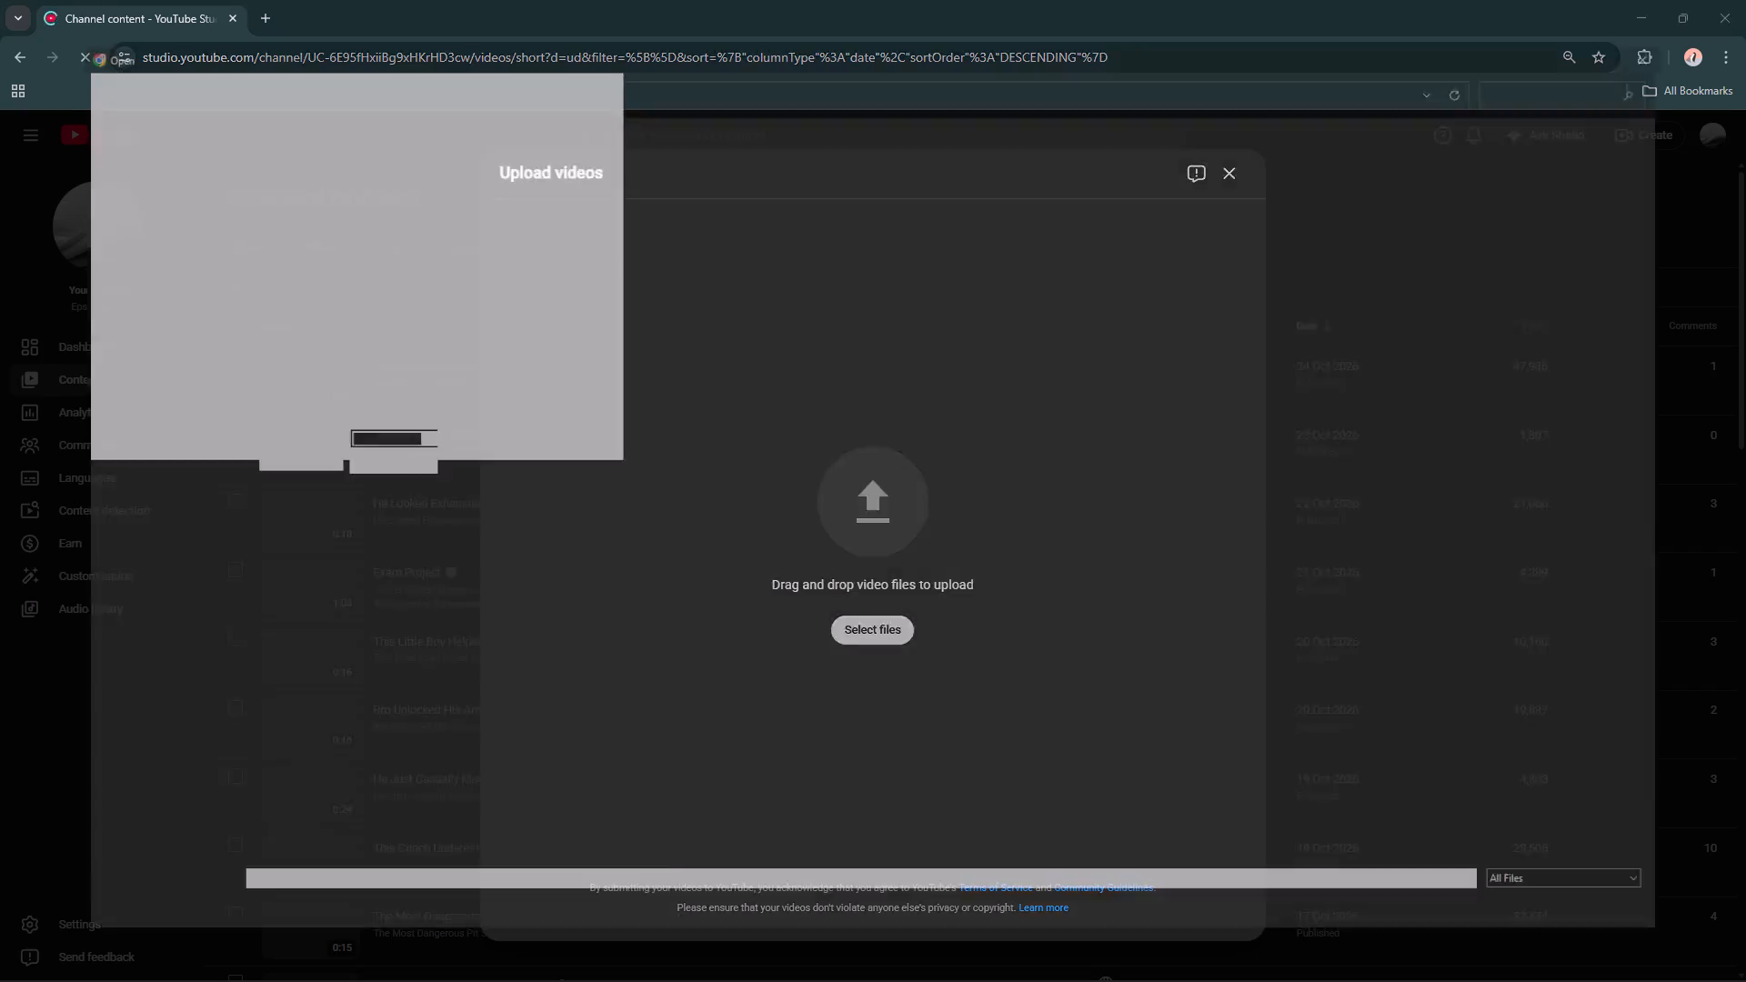
Connect the computer to the Redmi Note 12 Pro 5G Wi-Fi network through Windows Settings, and close Settings.
click(1629, 981)
click(1500, 628)
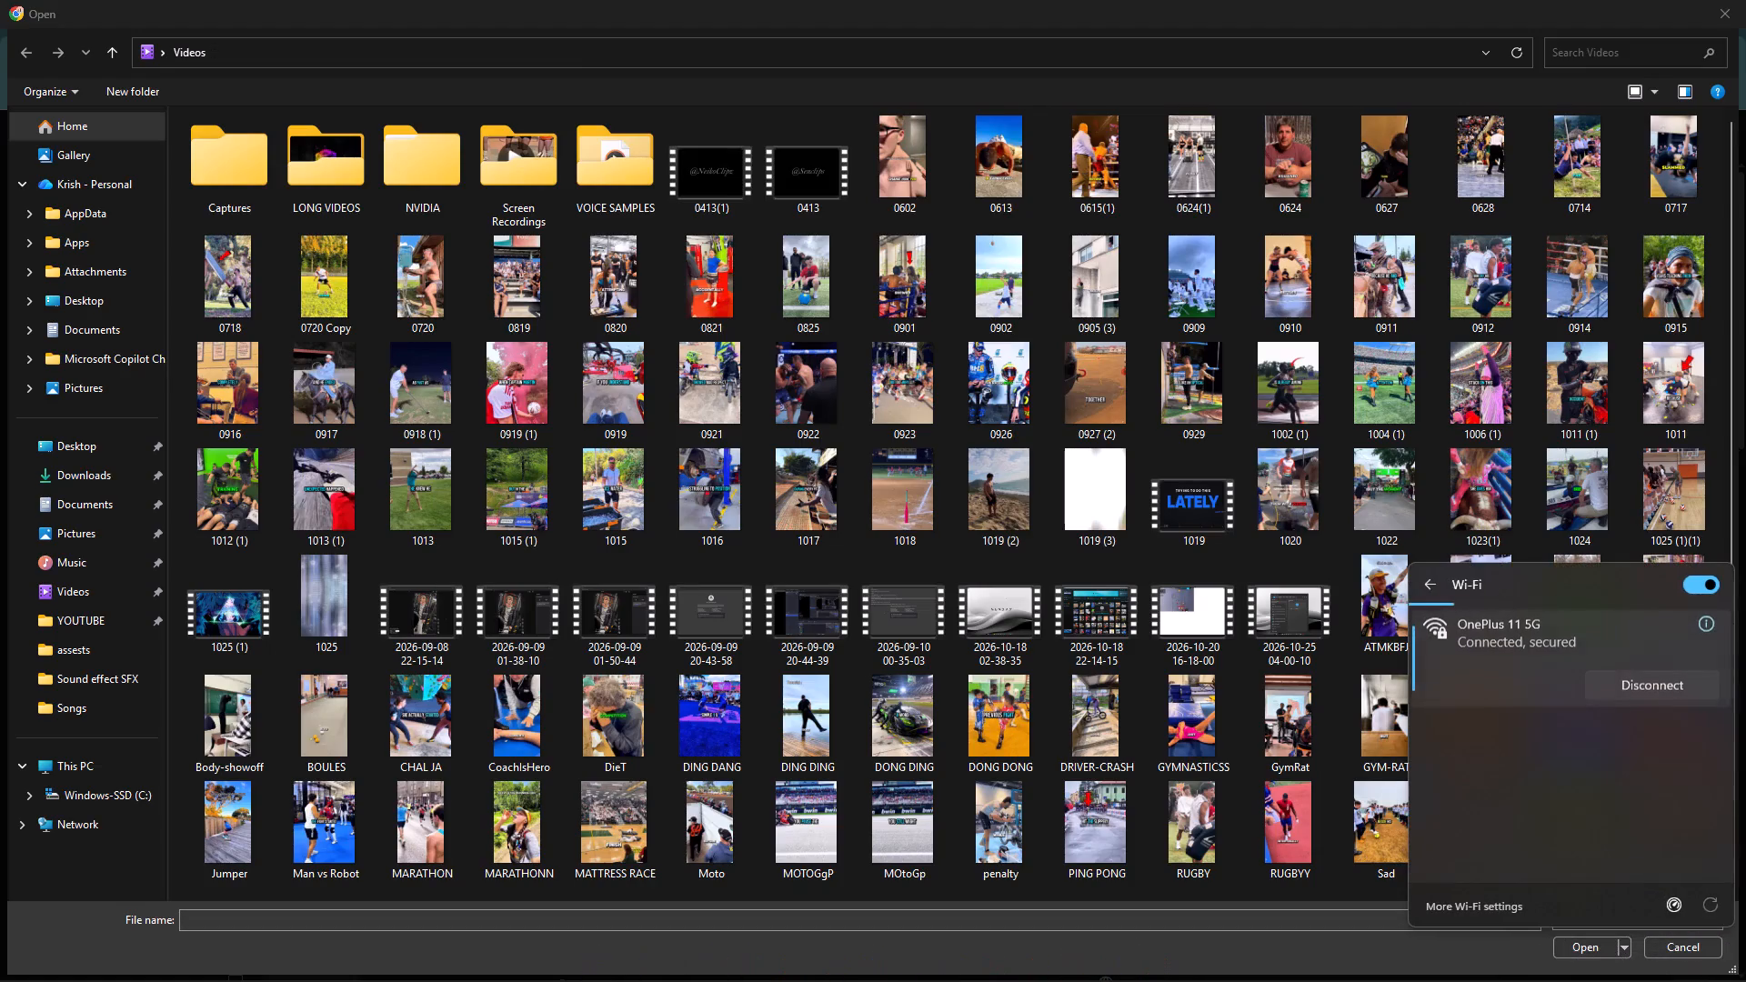
click(1443, 898)
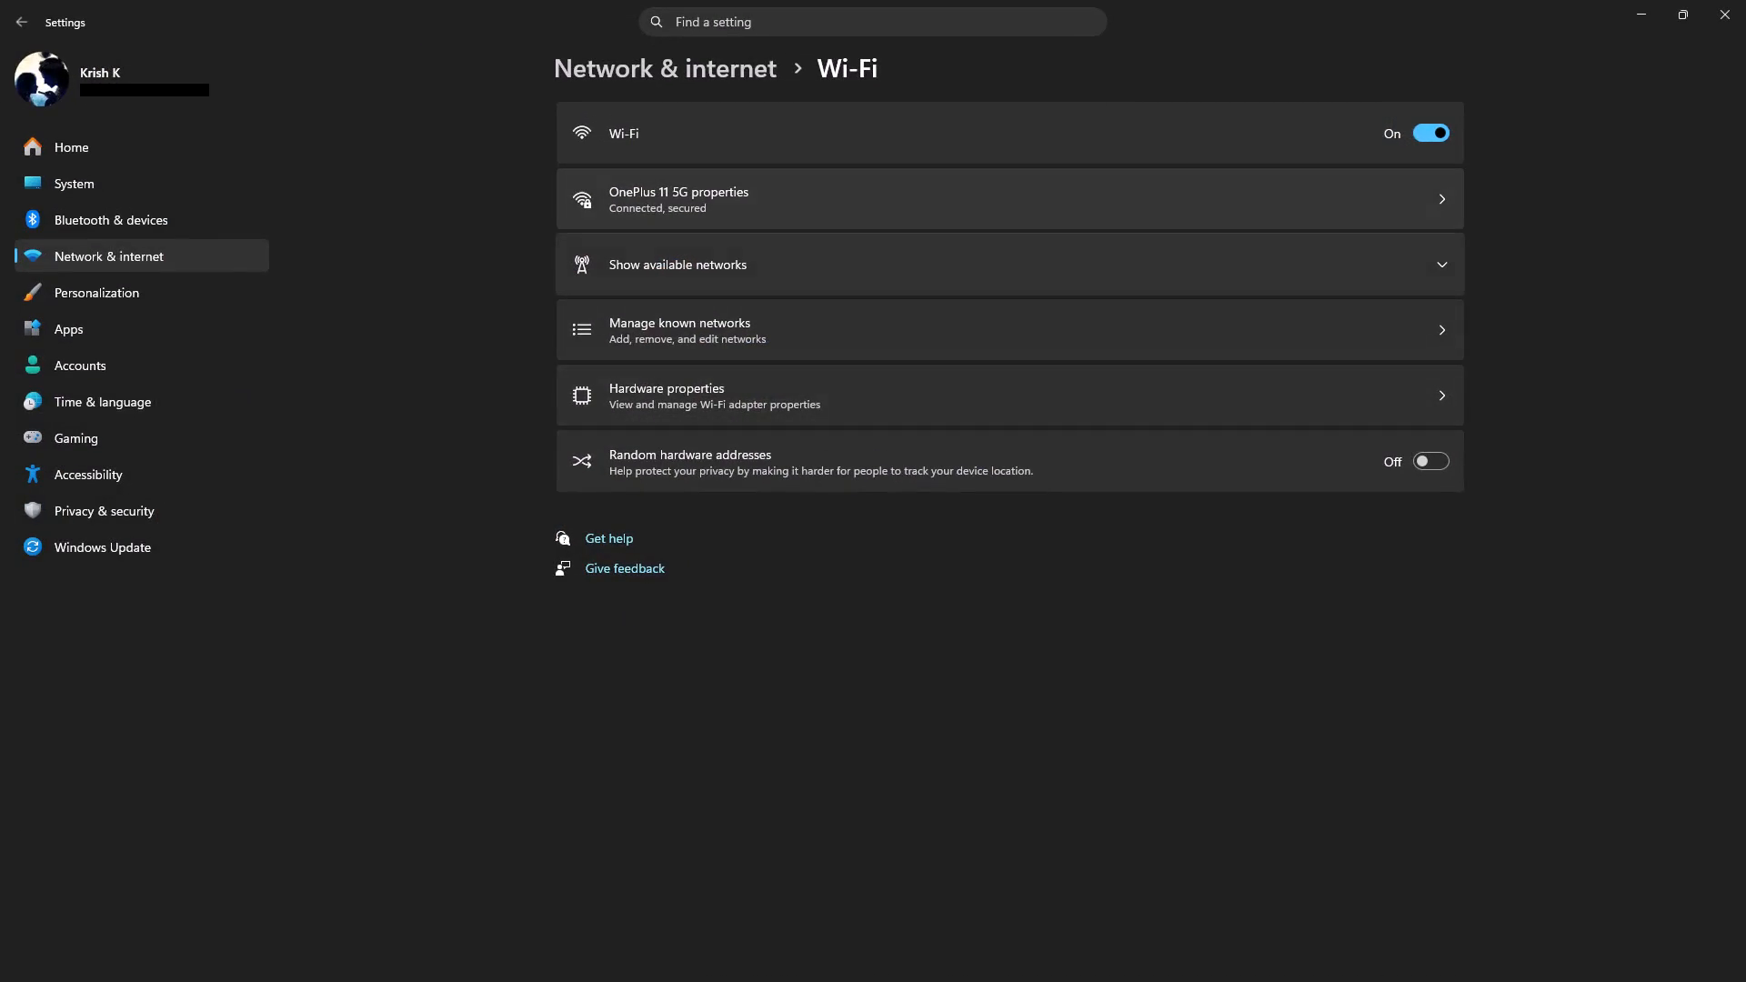
click(920, 281)
click(906, 424)
click(1356, 434)
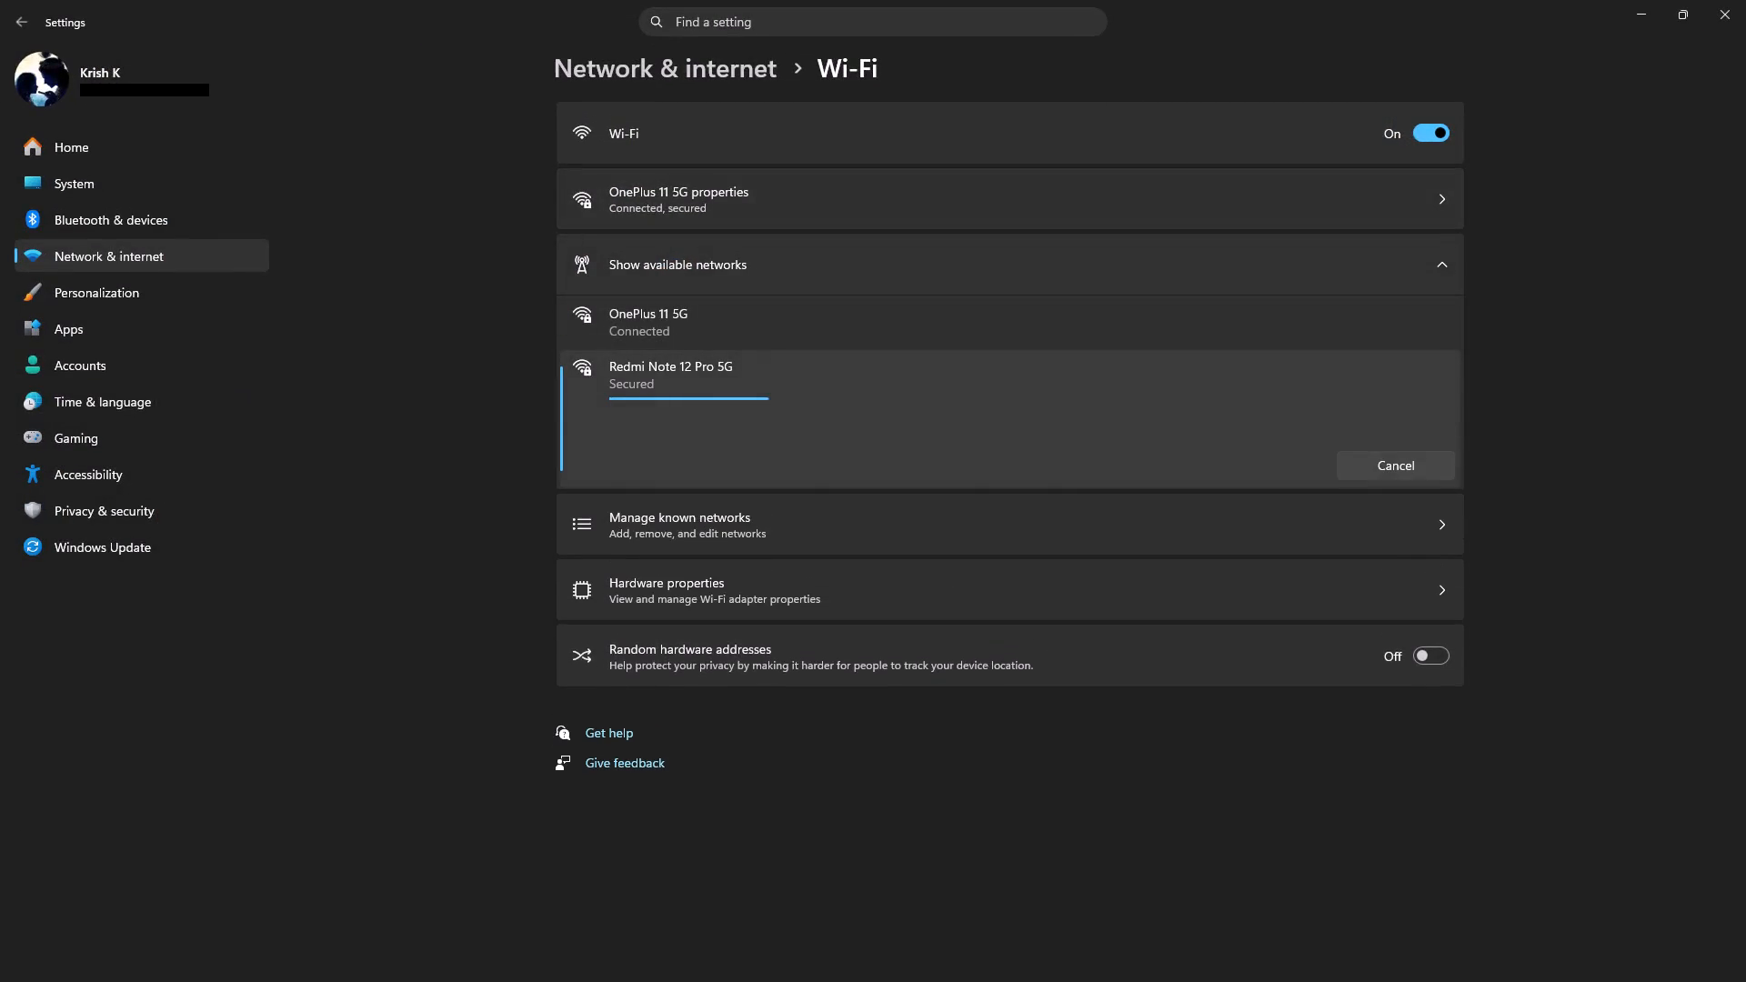
click(1745, 0)
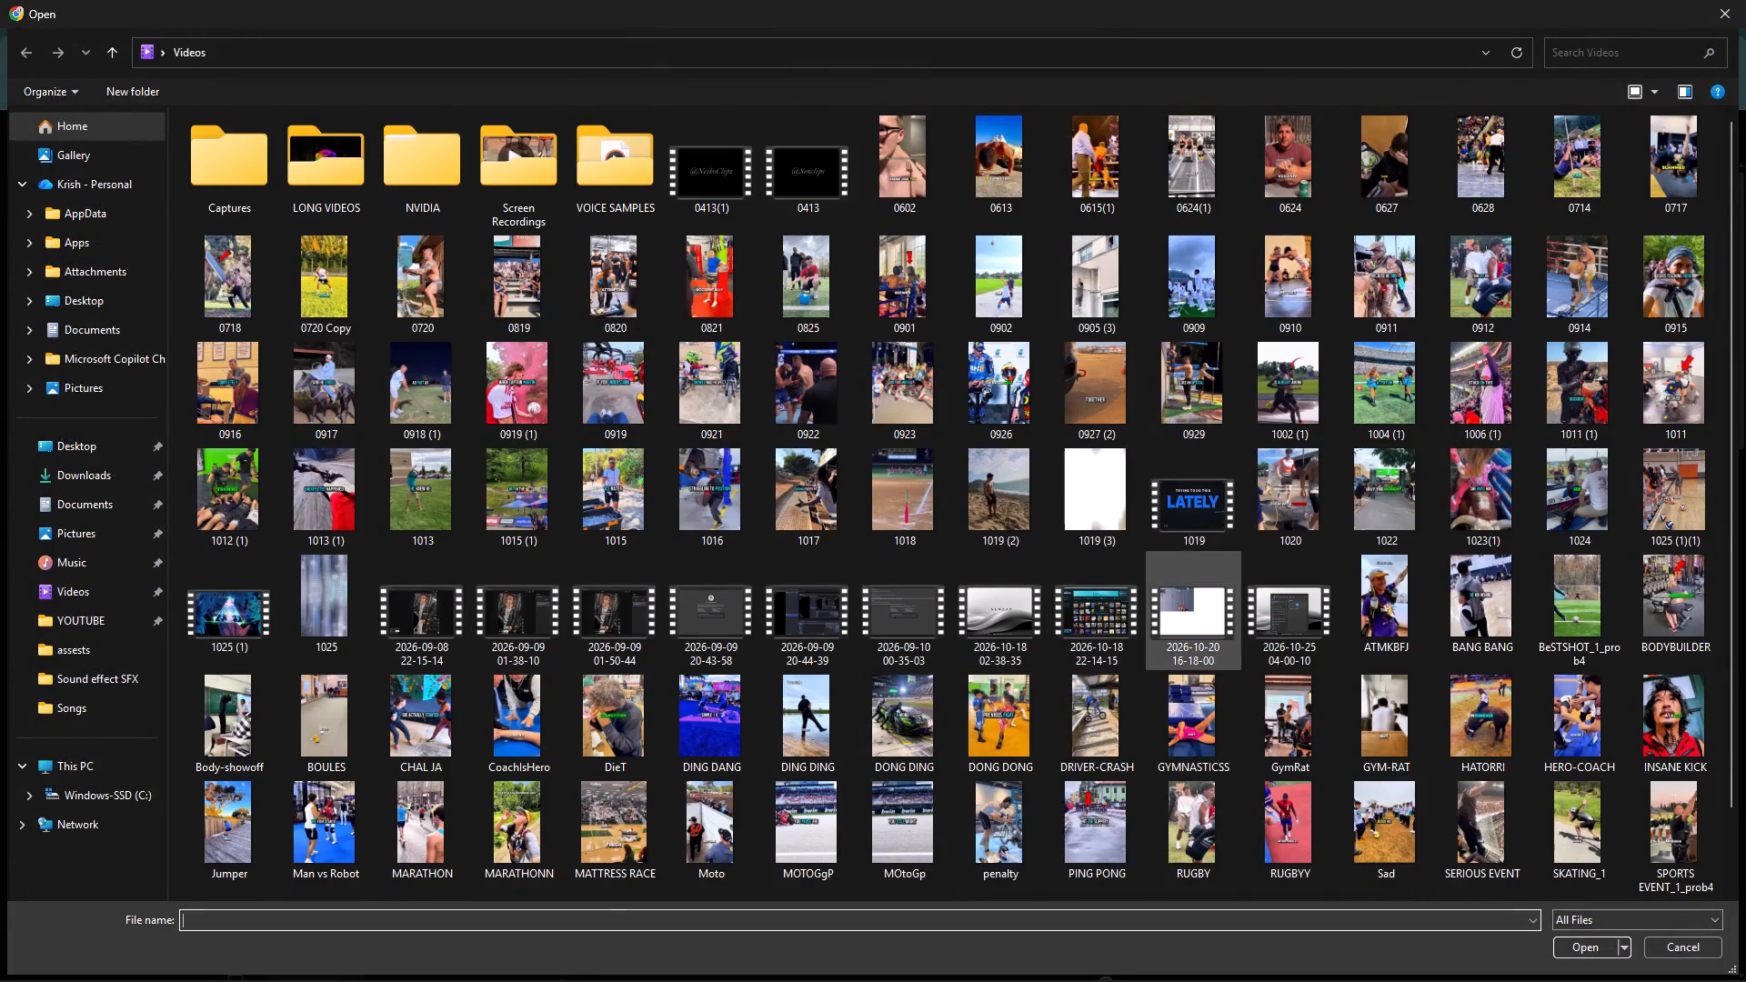
Choose the video 1025 (1)(1) from the Videos folder for upload.
right_click(1661, 488)
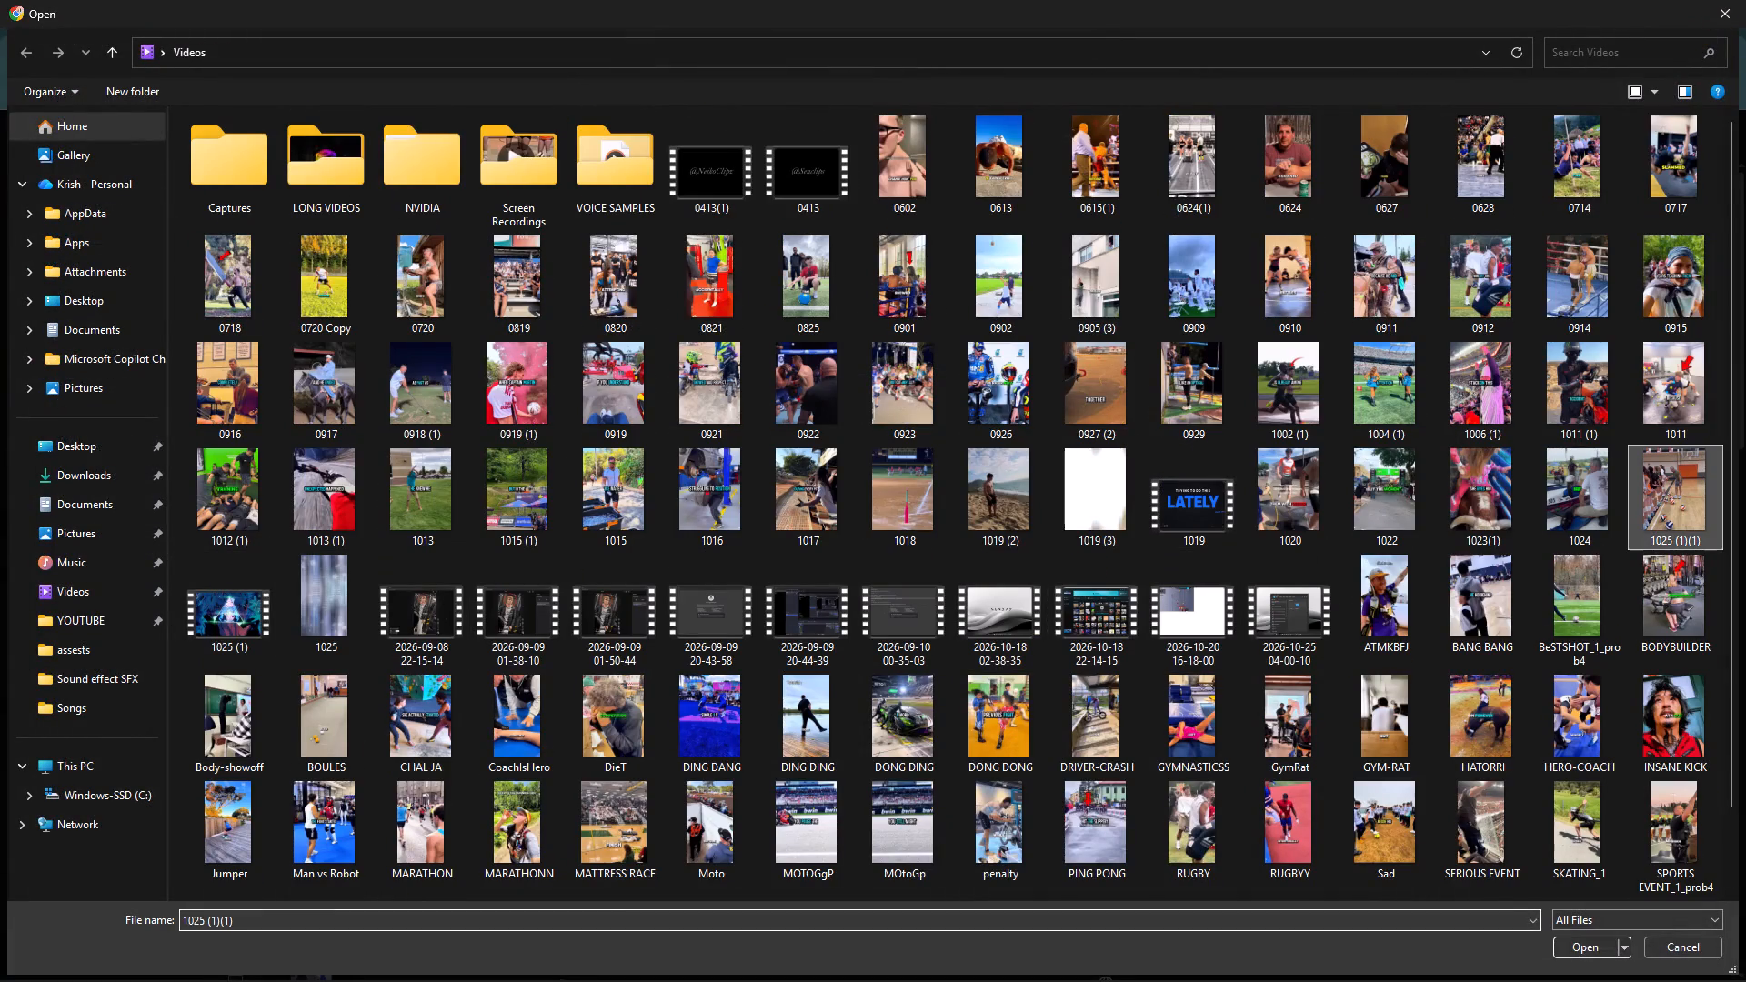
click(1681, 503)
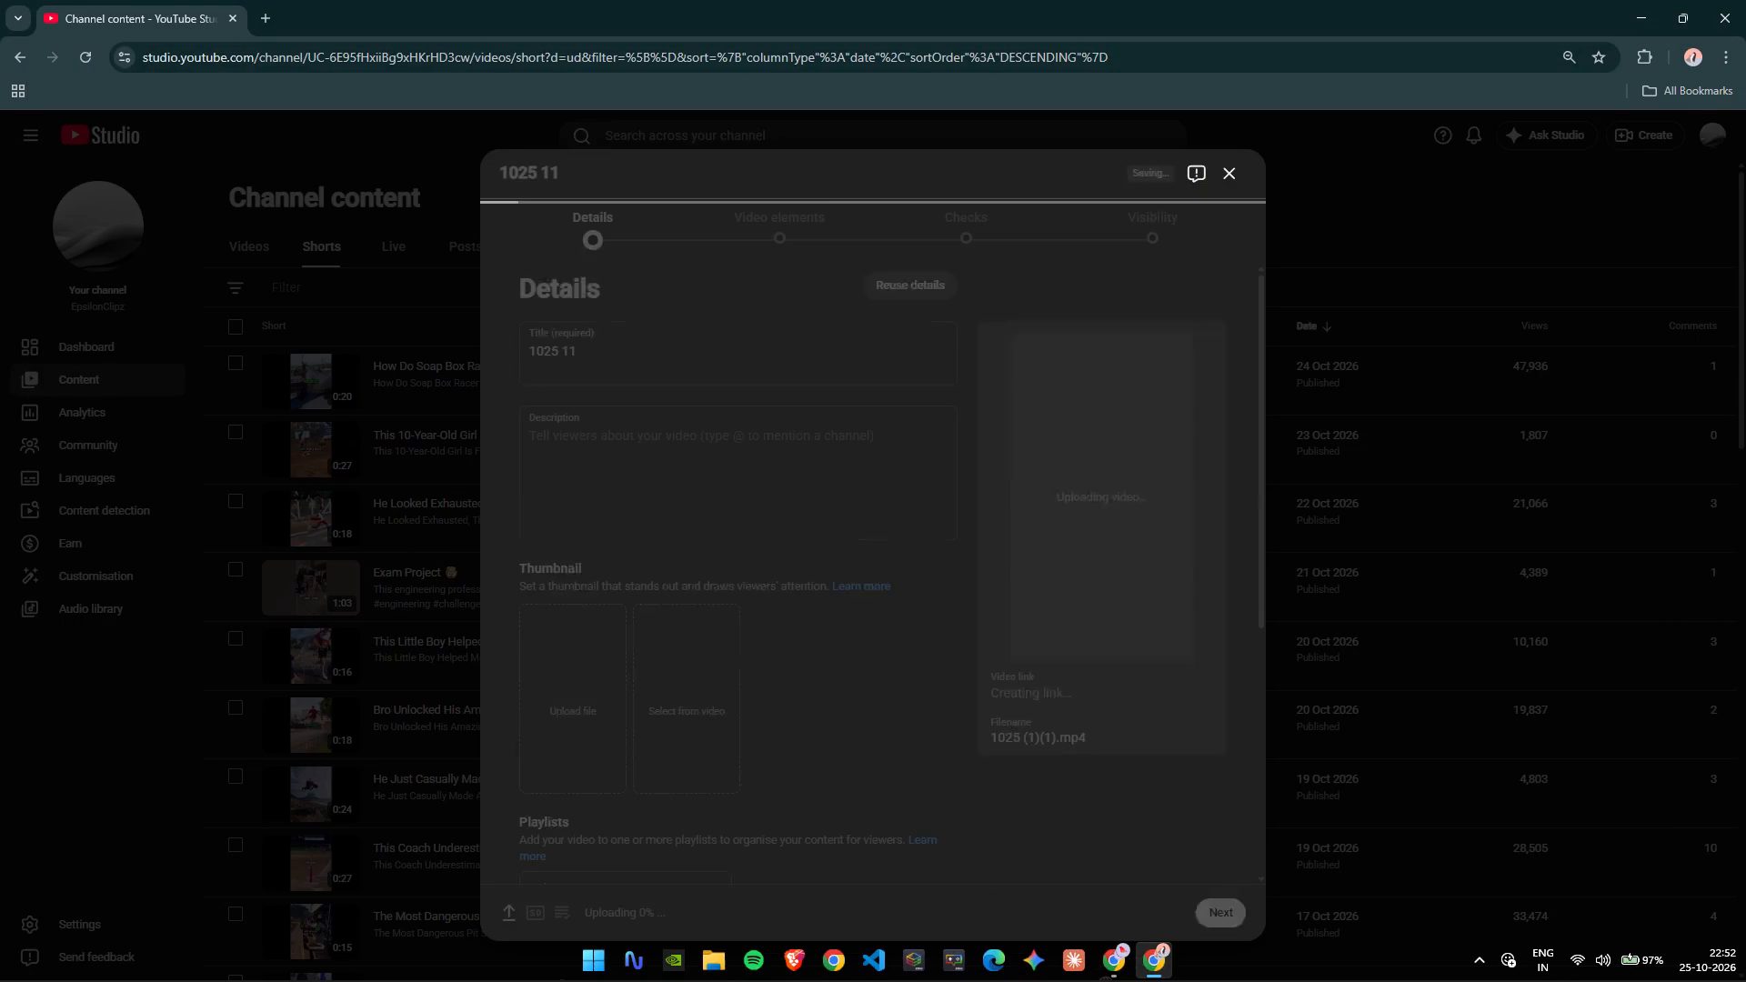
Check which Wi-Fi network the computer is using during the upload.
click(1627, 981)
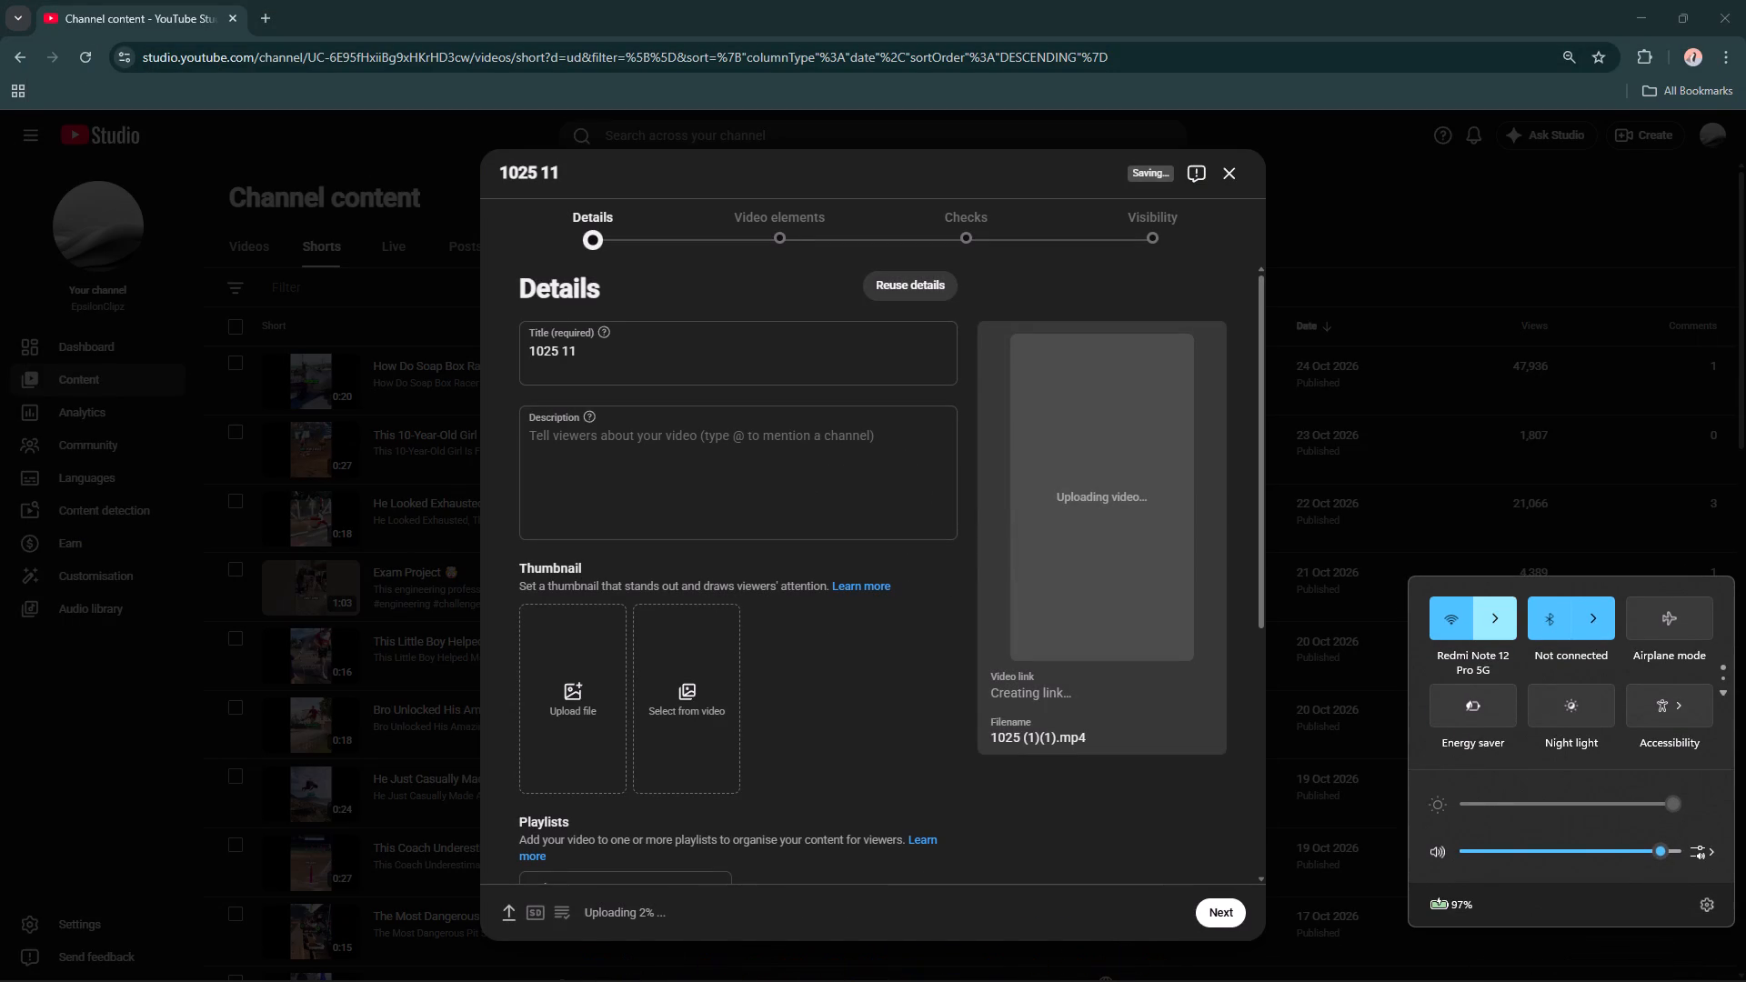
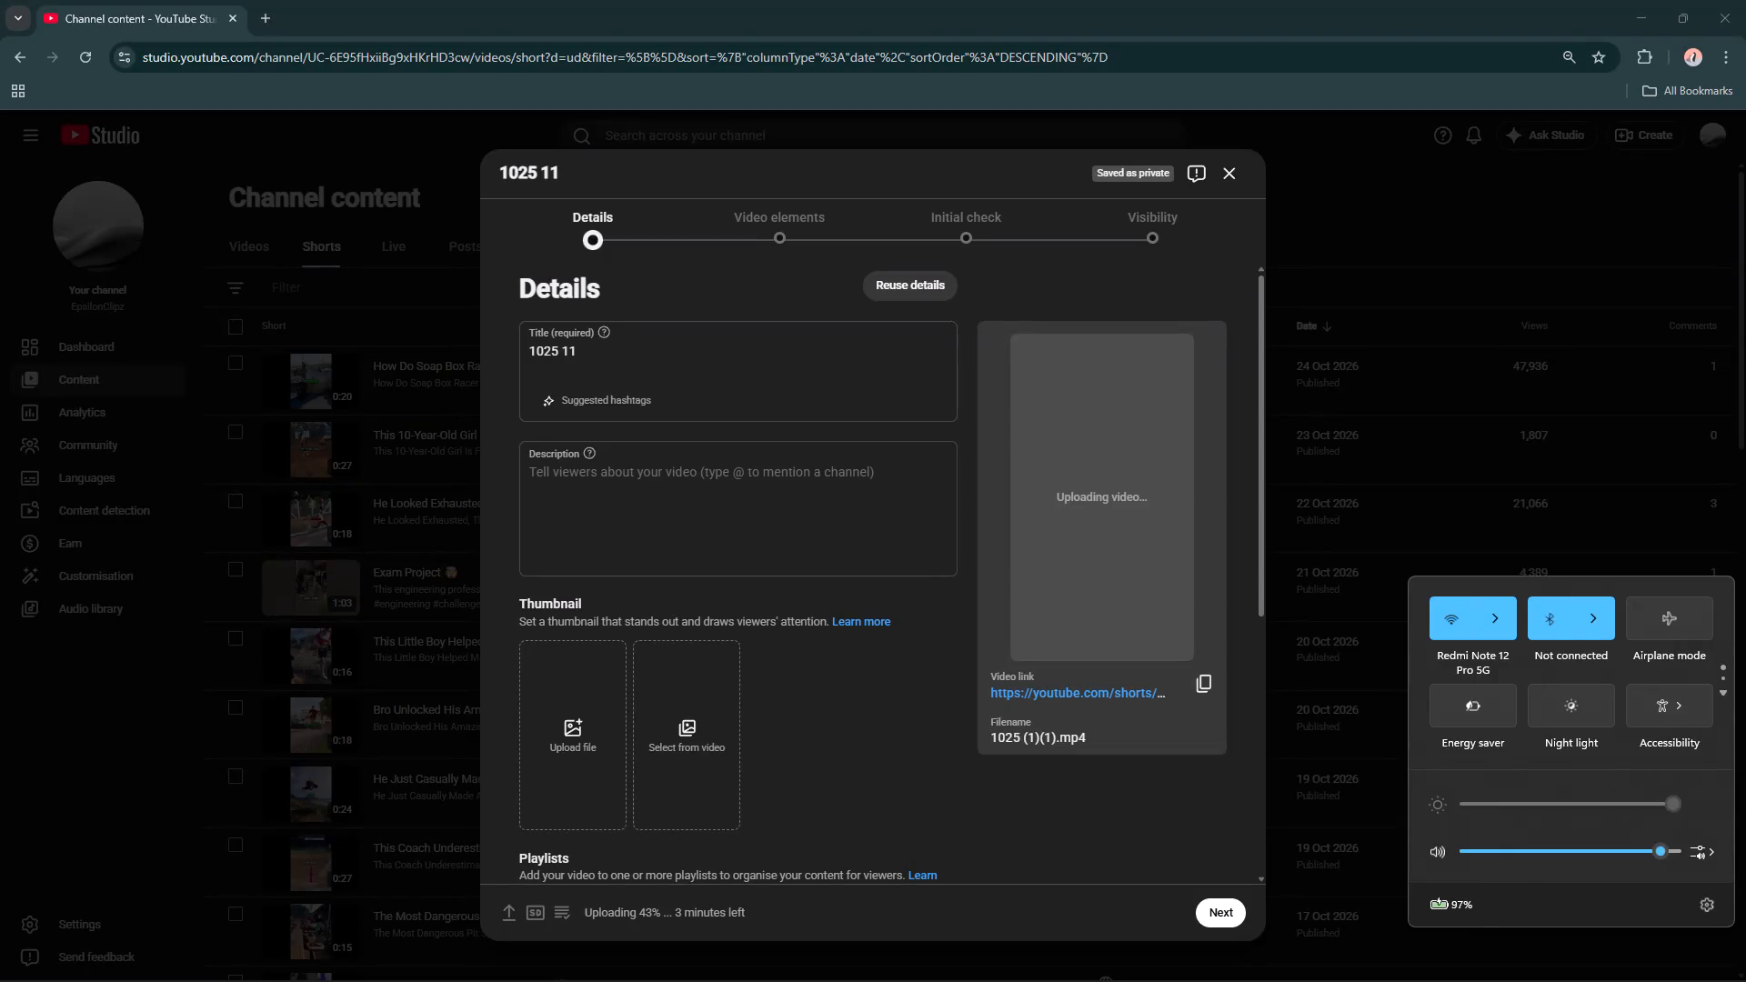
Check the Wi-Fi connection and the list of available networks, then dismiss it.
click(1497, 629)
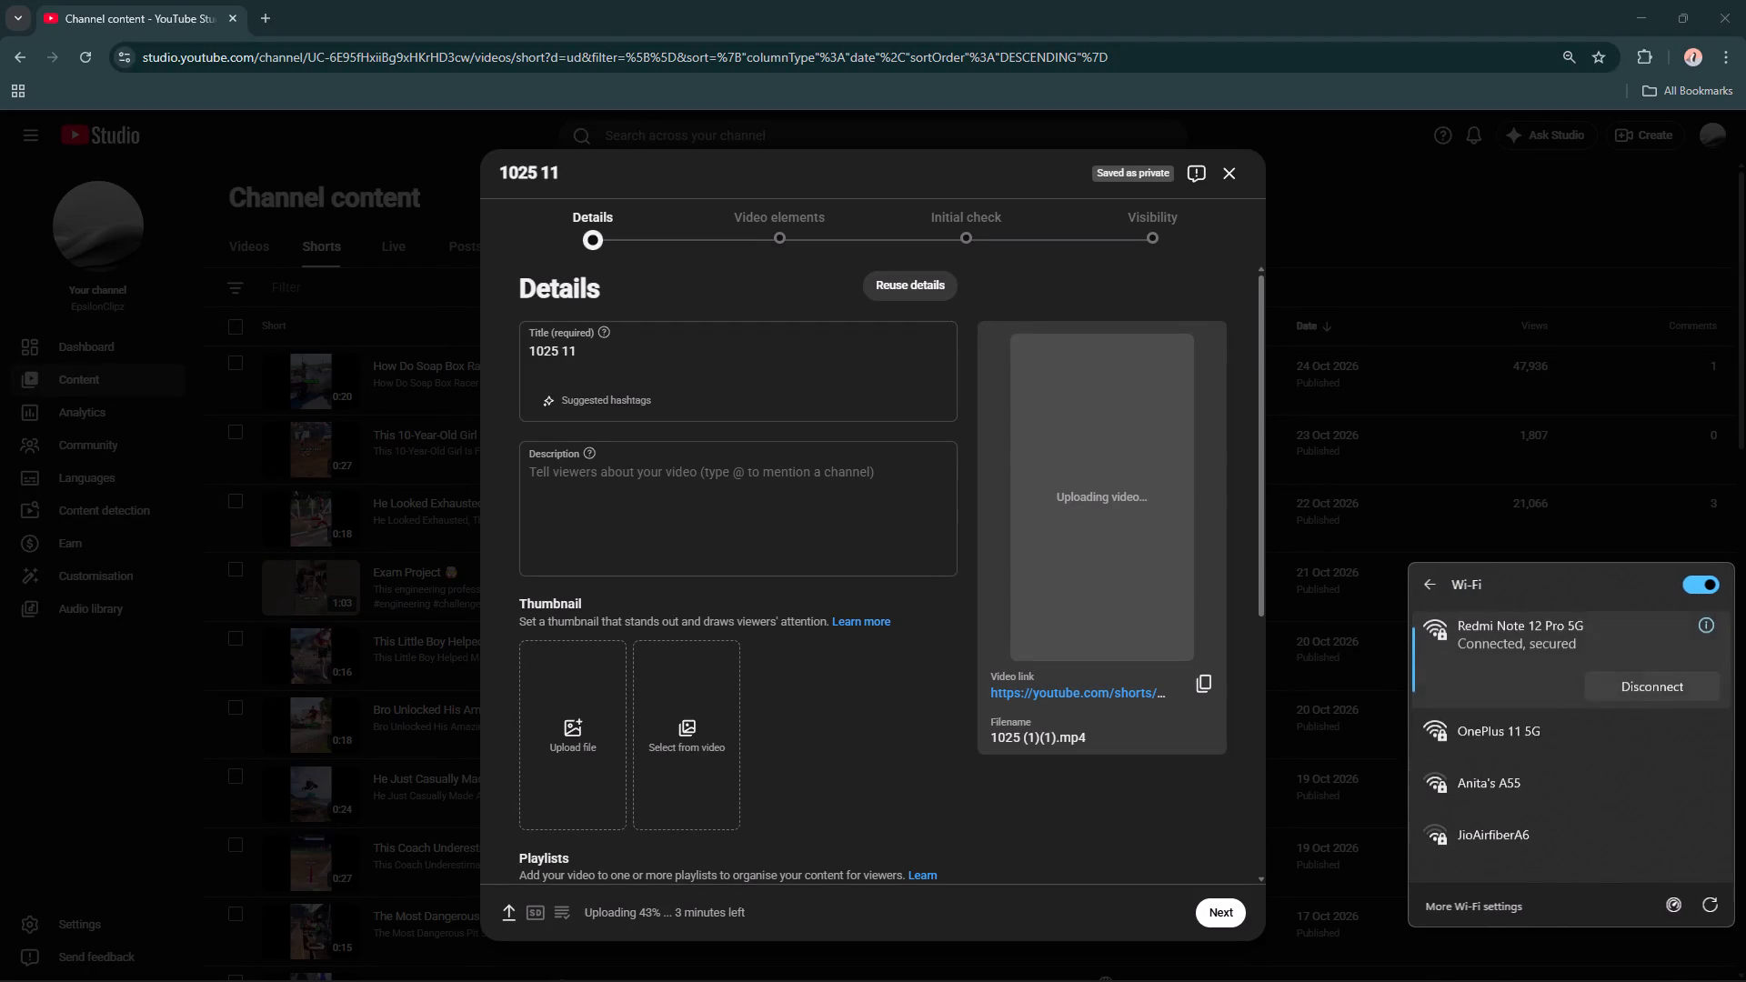
click(864, 834)
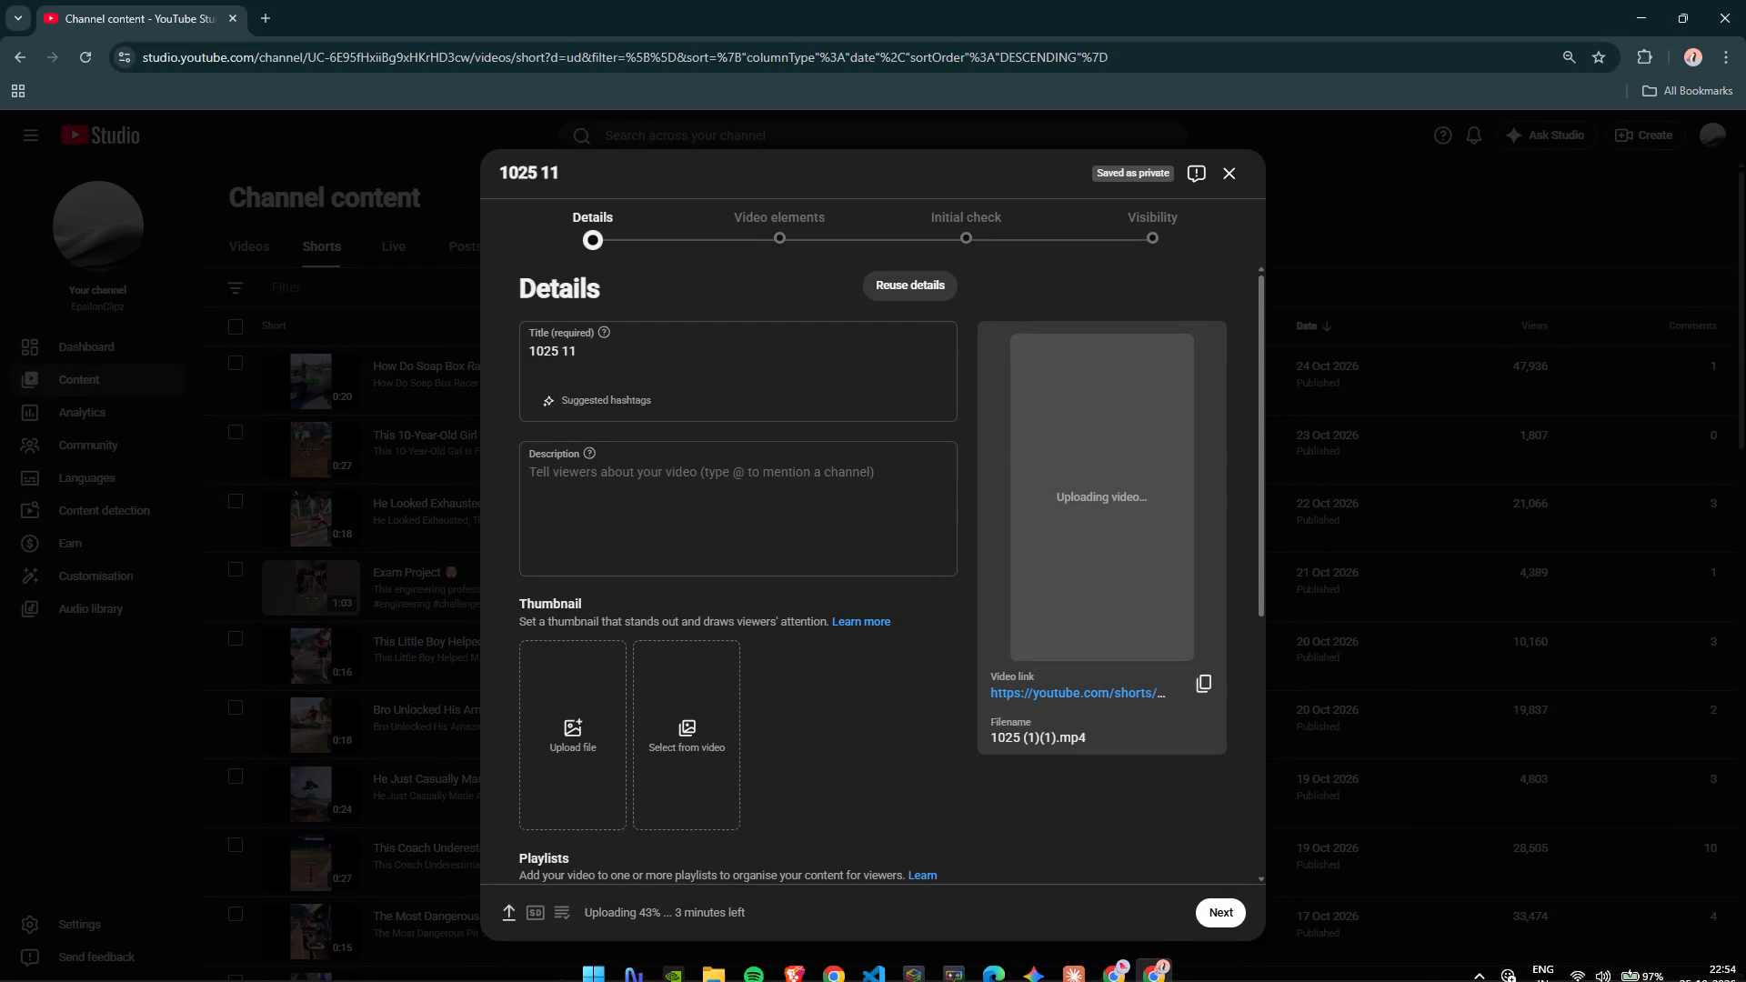
Bring forward the volleyball coach short's window, move it higher beside the upload form, and open the short's full description.
click(1120, 963)
click(1170, 653)
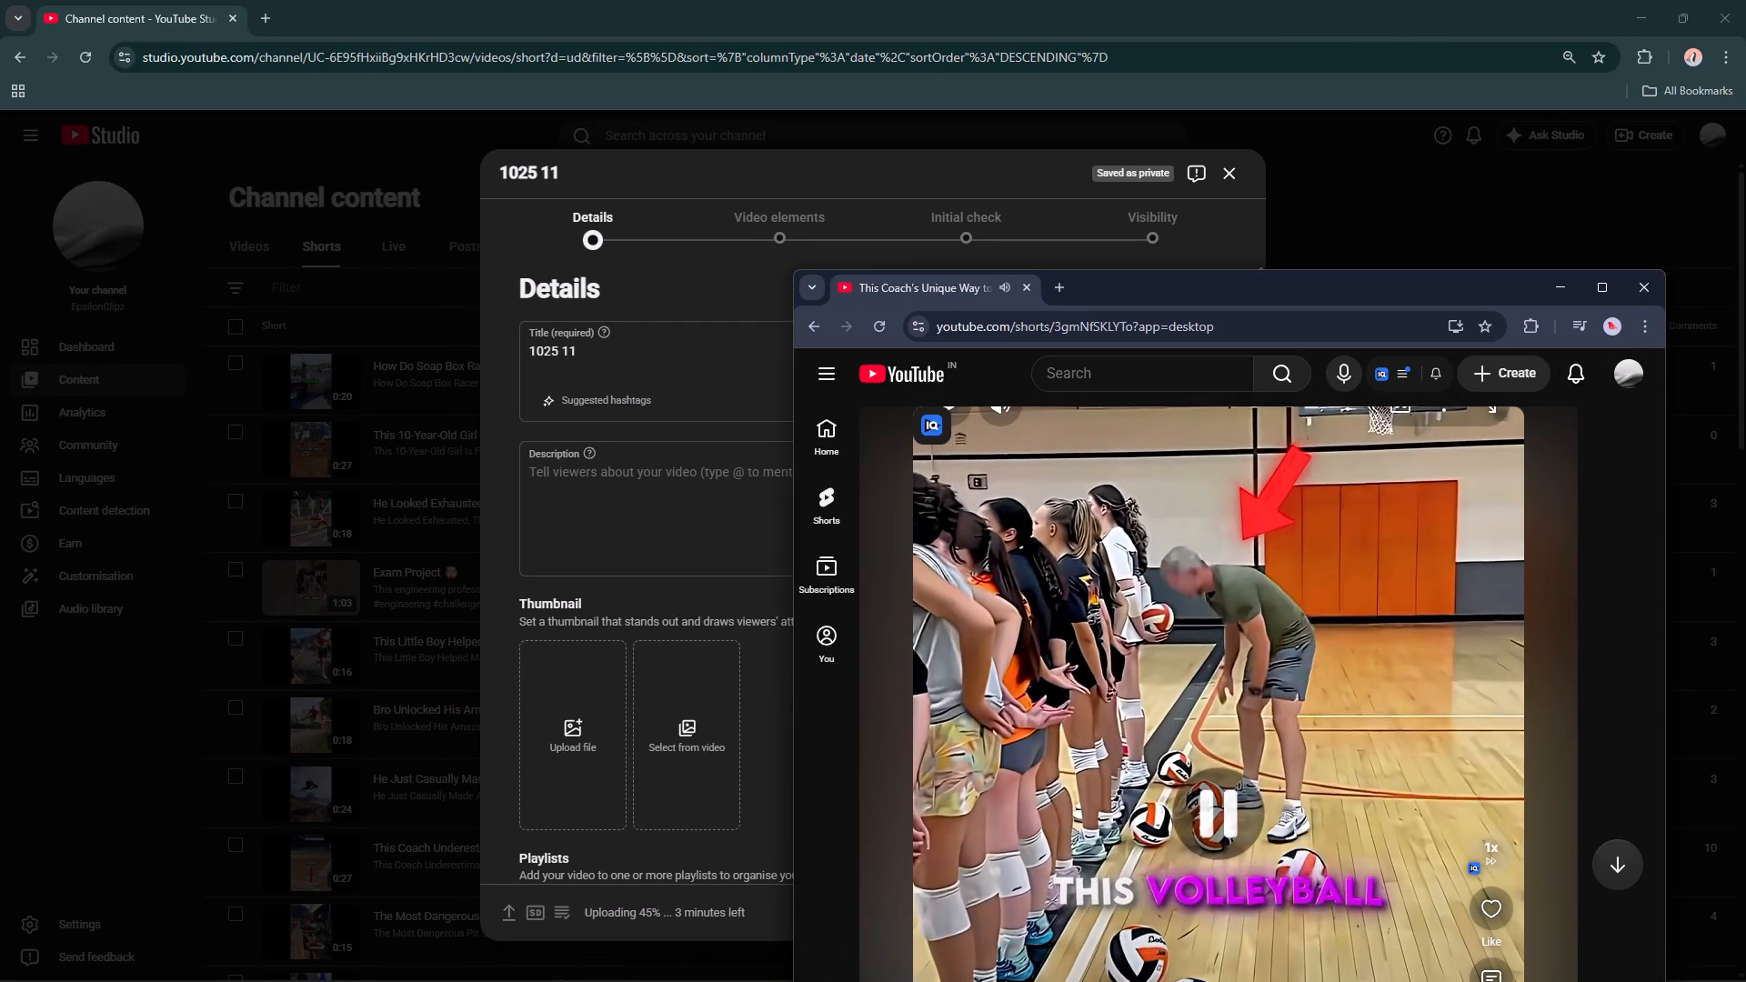
drag(1363, 286, 1377, 21)
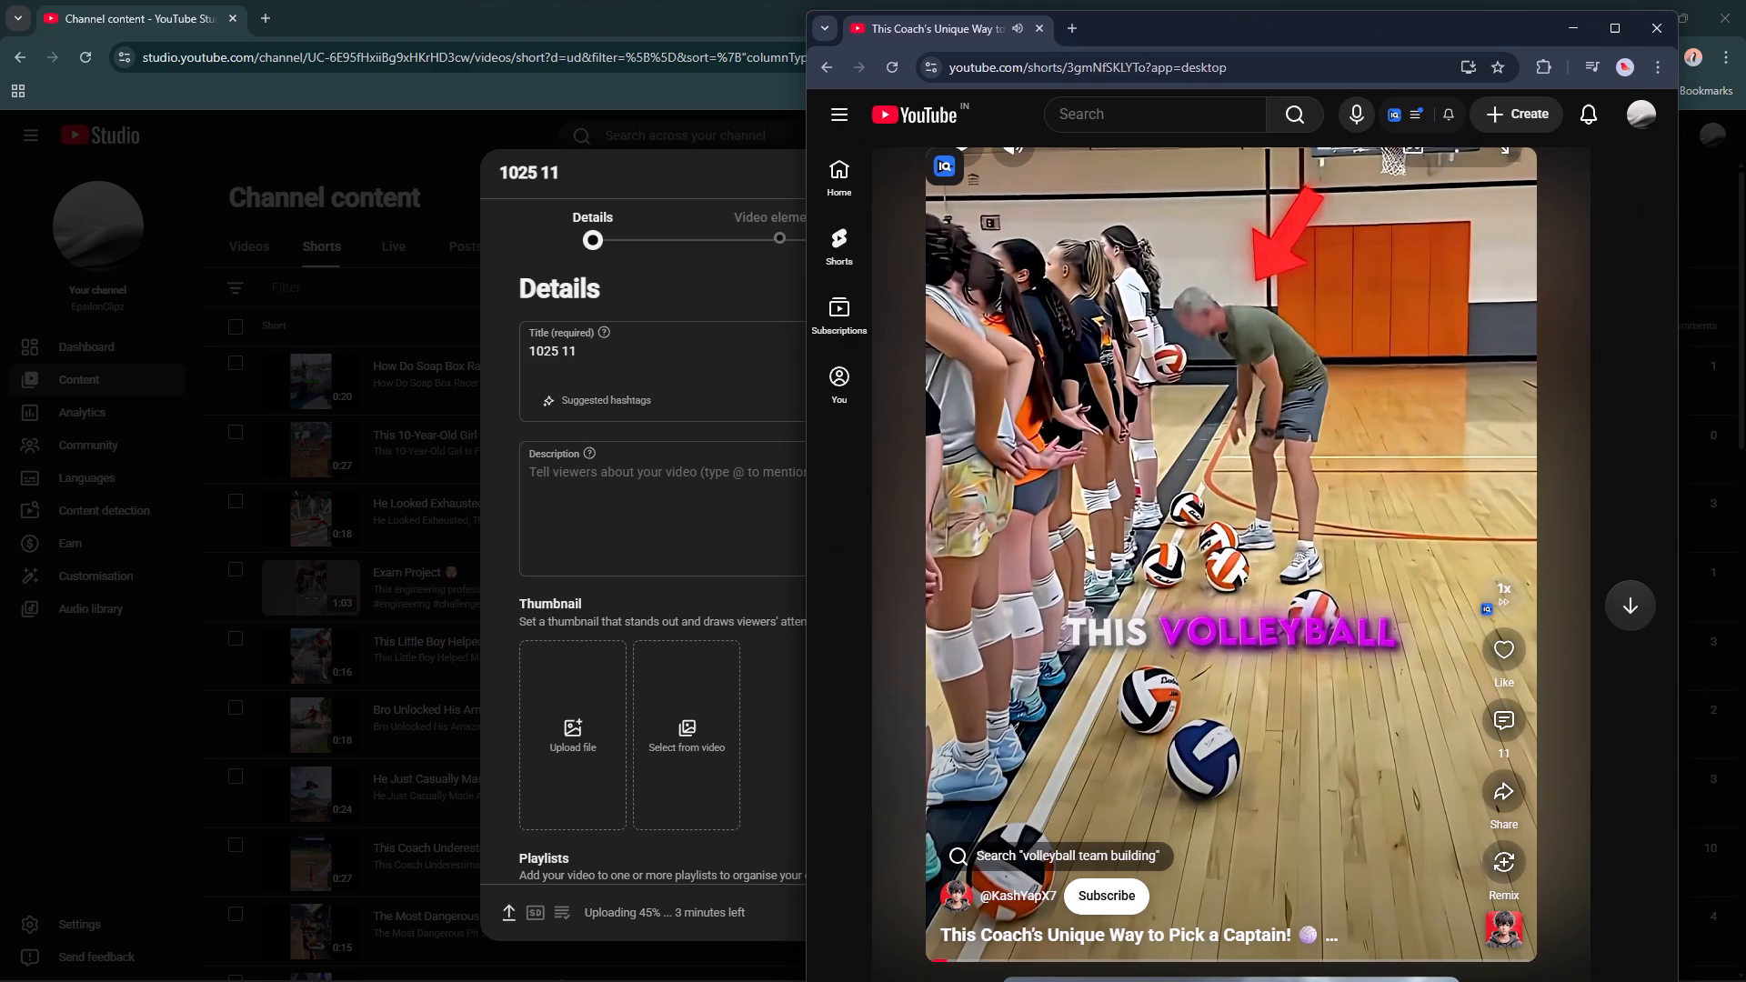
click(1039, 937)
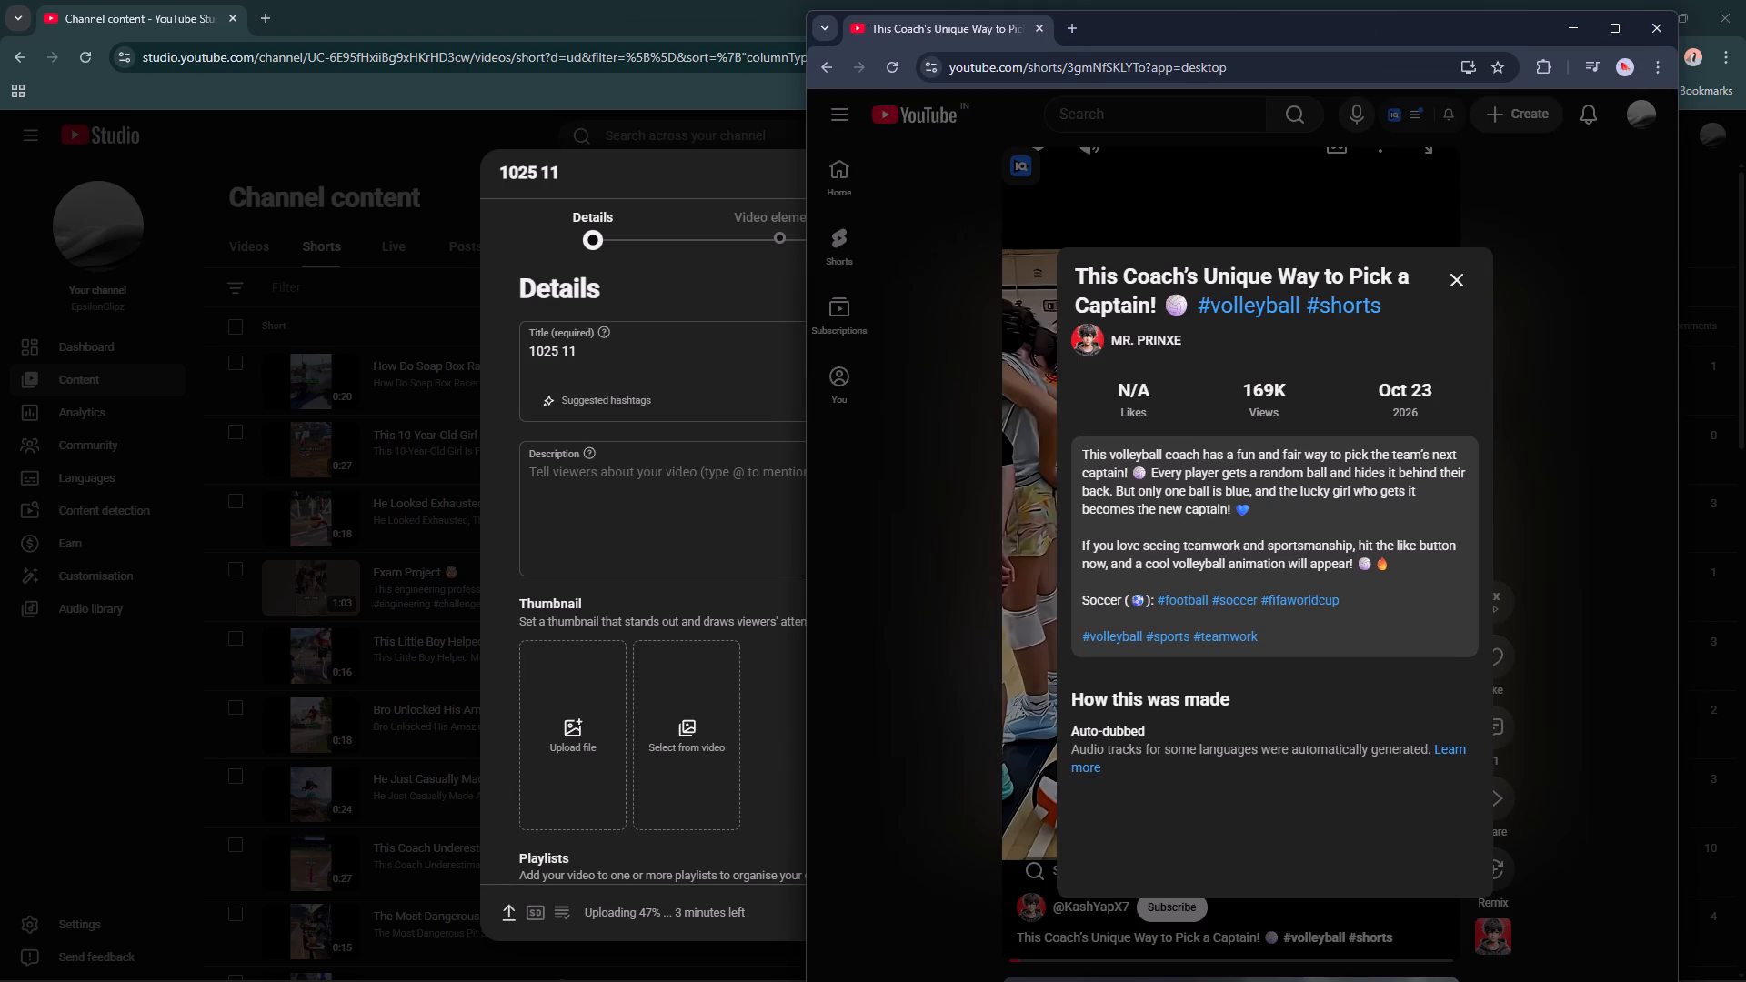
Copy the short's full title, This Coach's Unique Way to Pick a Captain!, including its emoji and the #volleyball #shorts hashtags.
drag(1073, 287, 1390, 312)
key(ctrl+c)
key(ctrl+c)
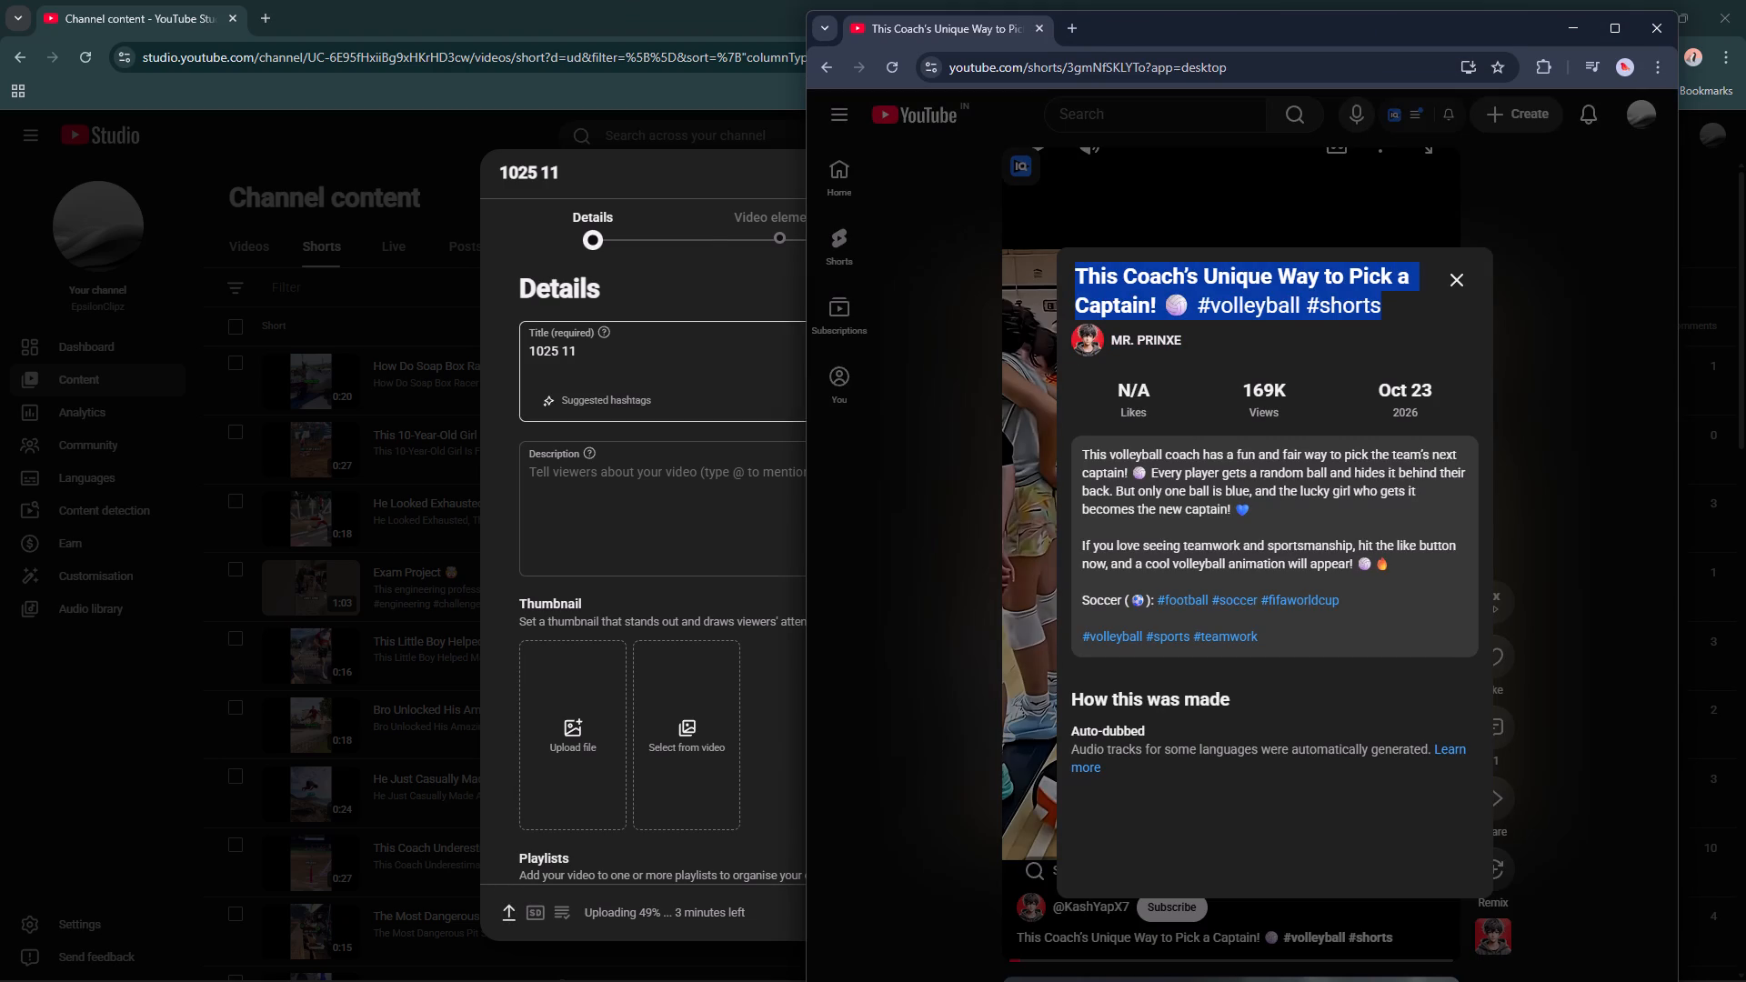
Clear the default title from the uploading video's details.
click(734, 342)
key(ctrl+a)
key(BackSpace)
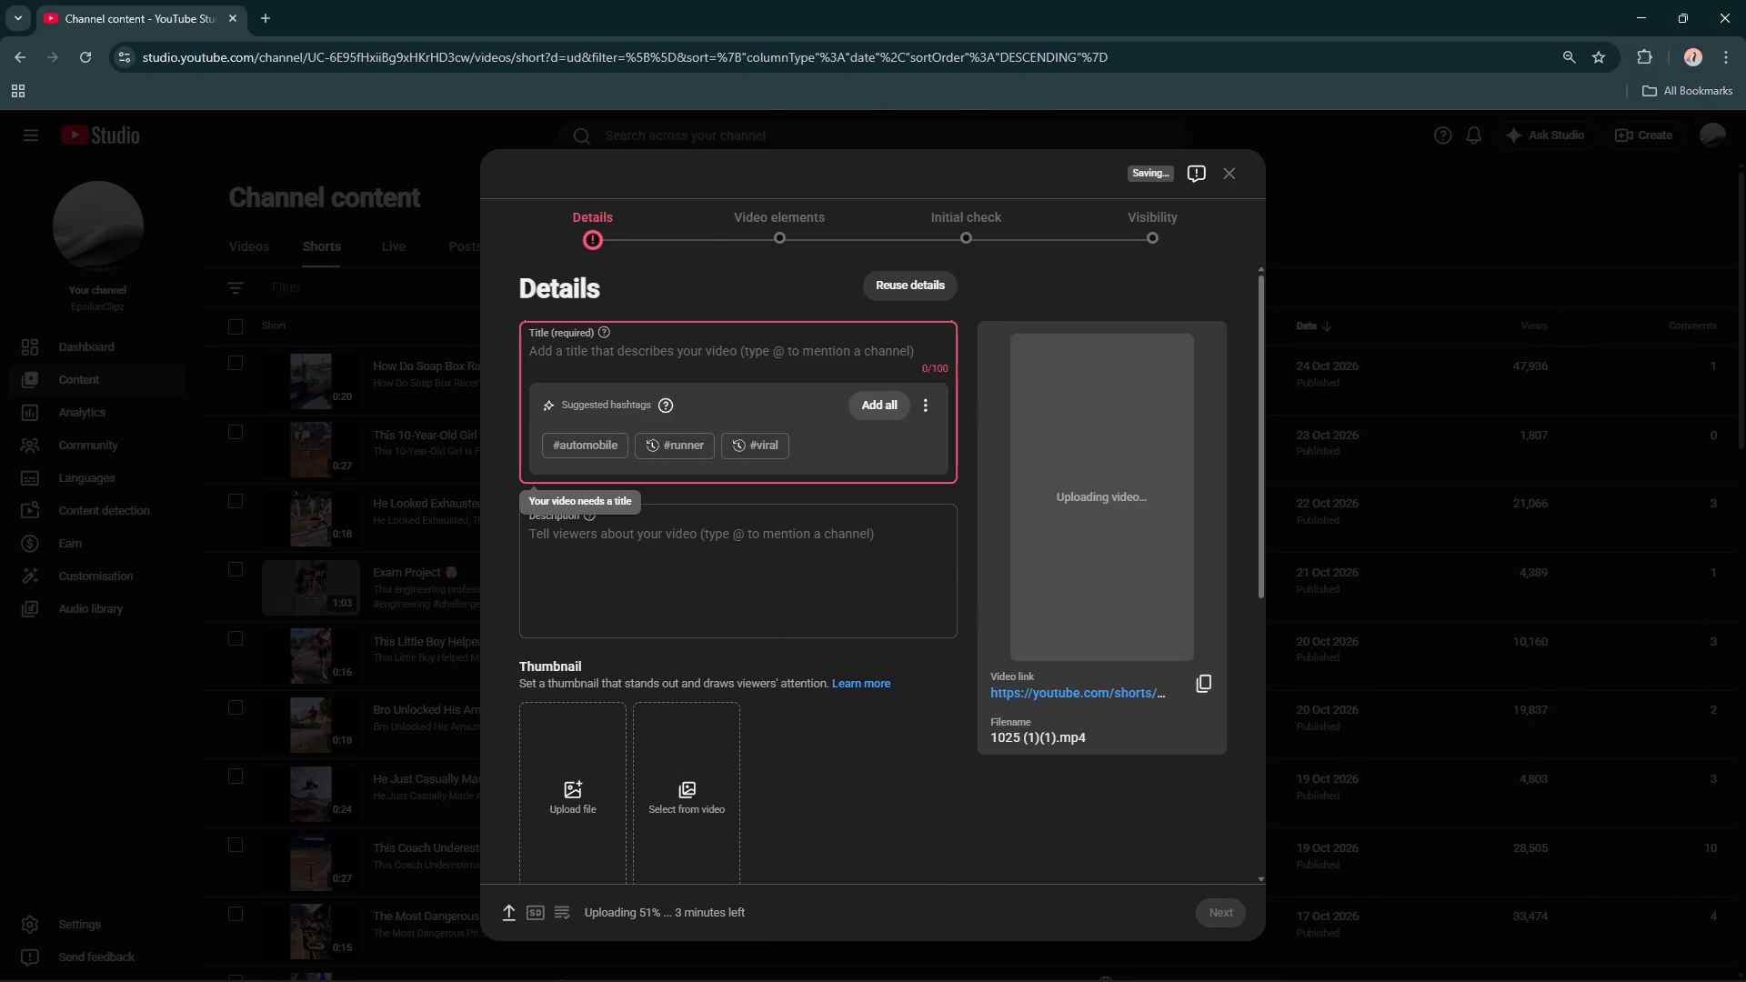
Fill the upload's title with the copied text This Coach's Unique Way to Pick a Captain! 🏐 #volleyball #shorts.
key(ctrl+v)
Copy the full description with its hashtags from the source short into the upload's description in Studio.
key(alt+Tab)
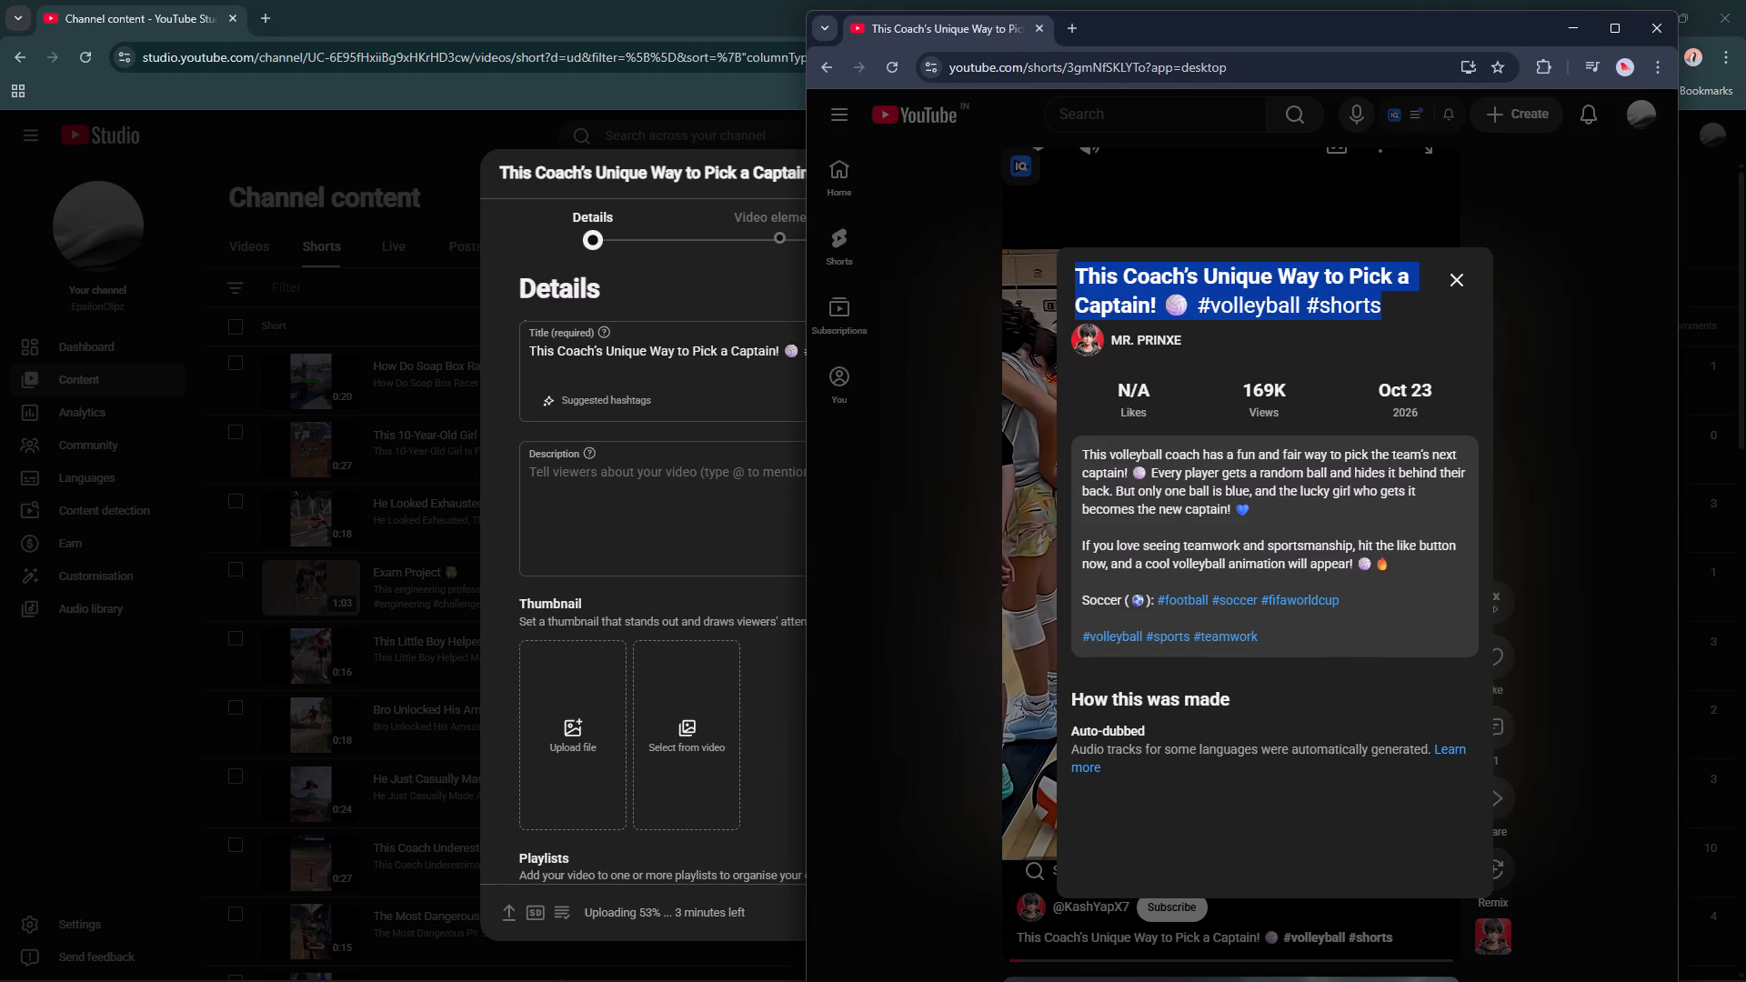
drag(1073, 459, 1349, 650)
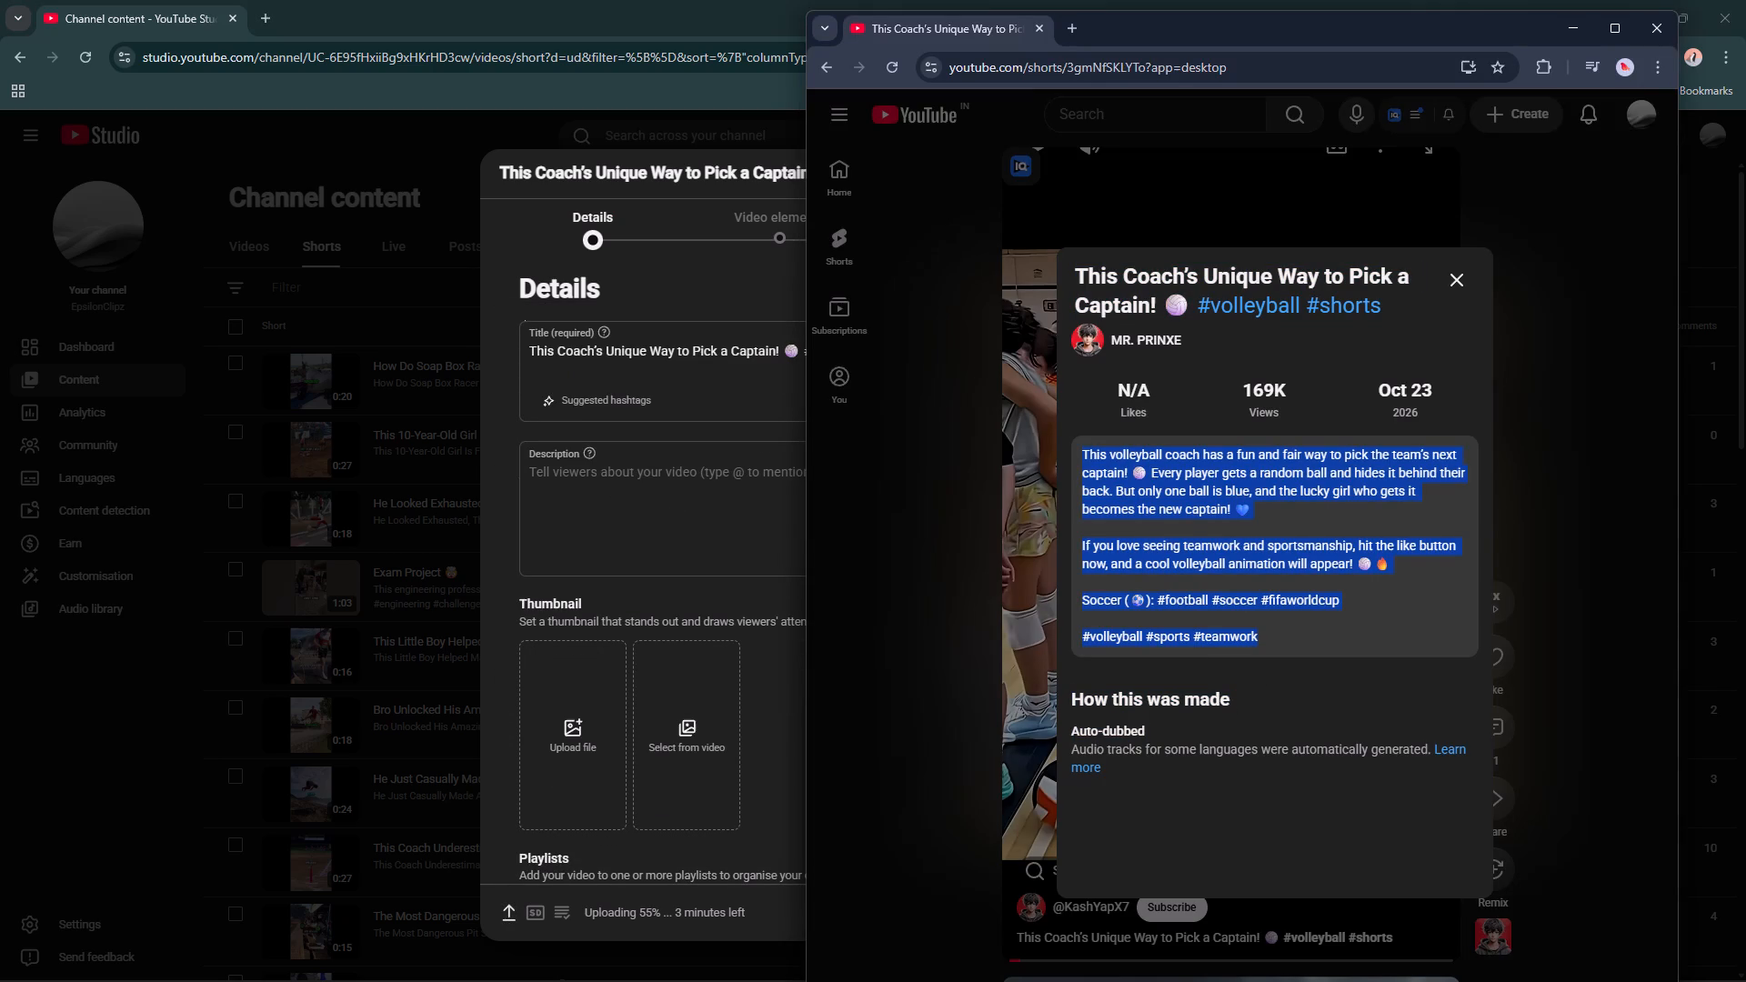
drag(1349, 650, 1351, 650)
key(ctrl+c)
key(alt+Tab)
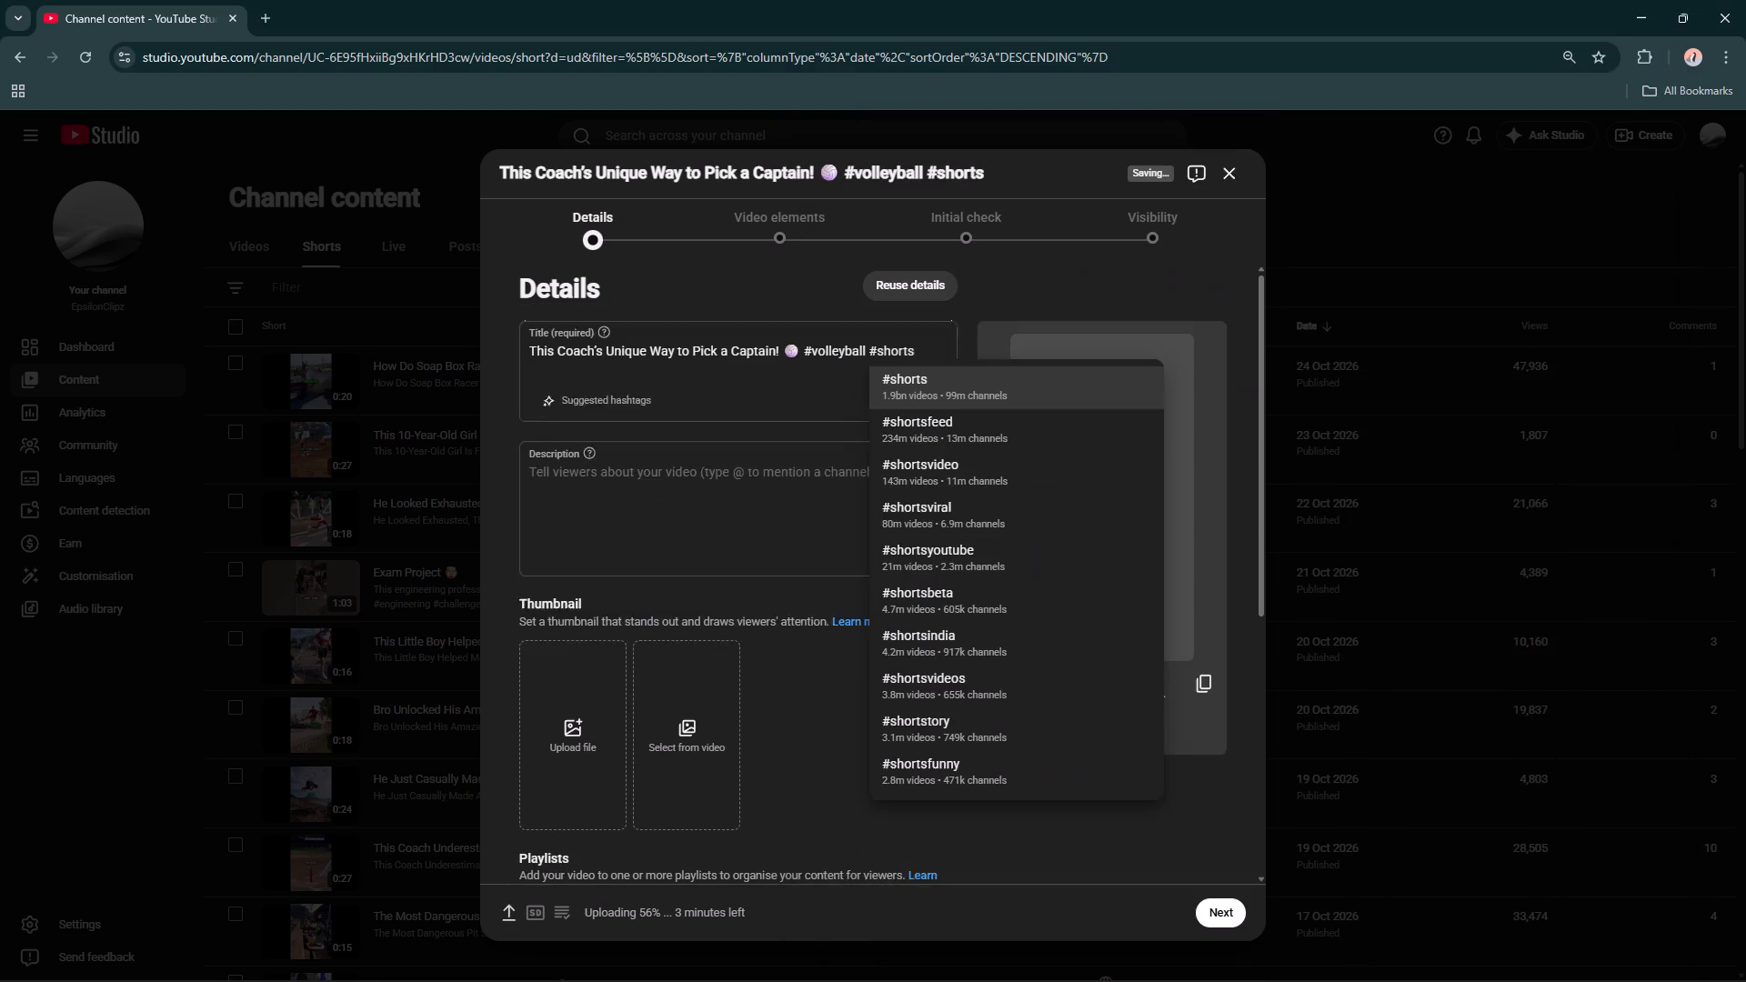
drag(1351, 650, 621, 524)
click(621, 524)
click(621, 524)
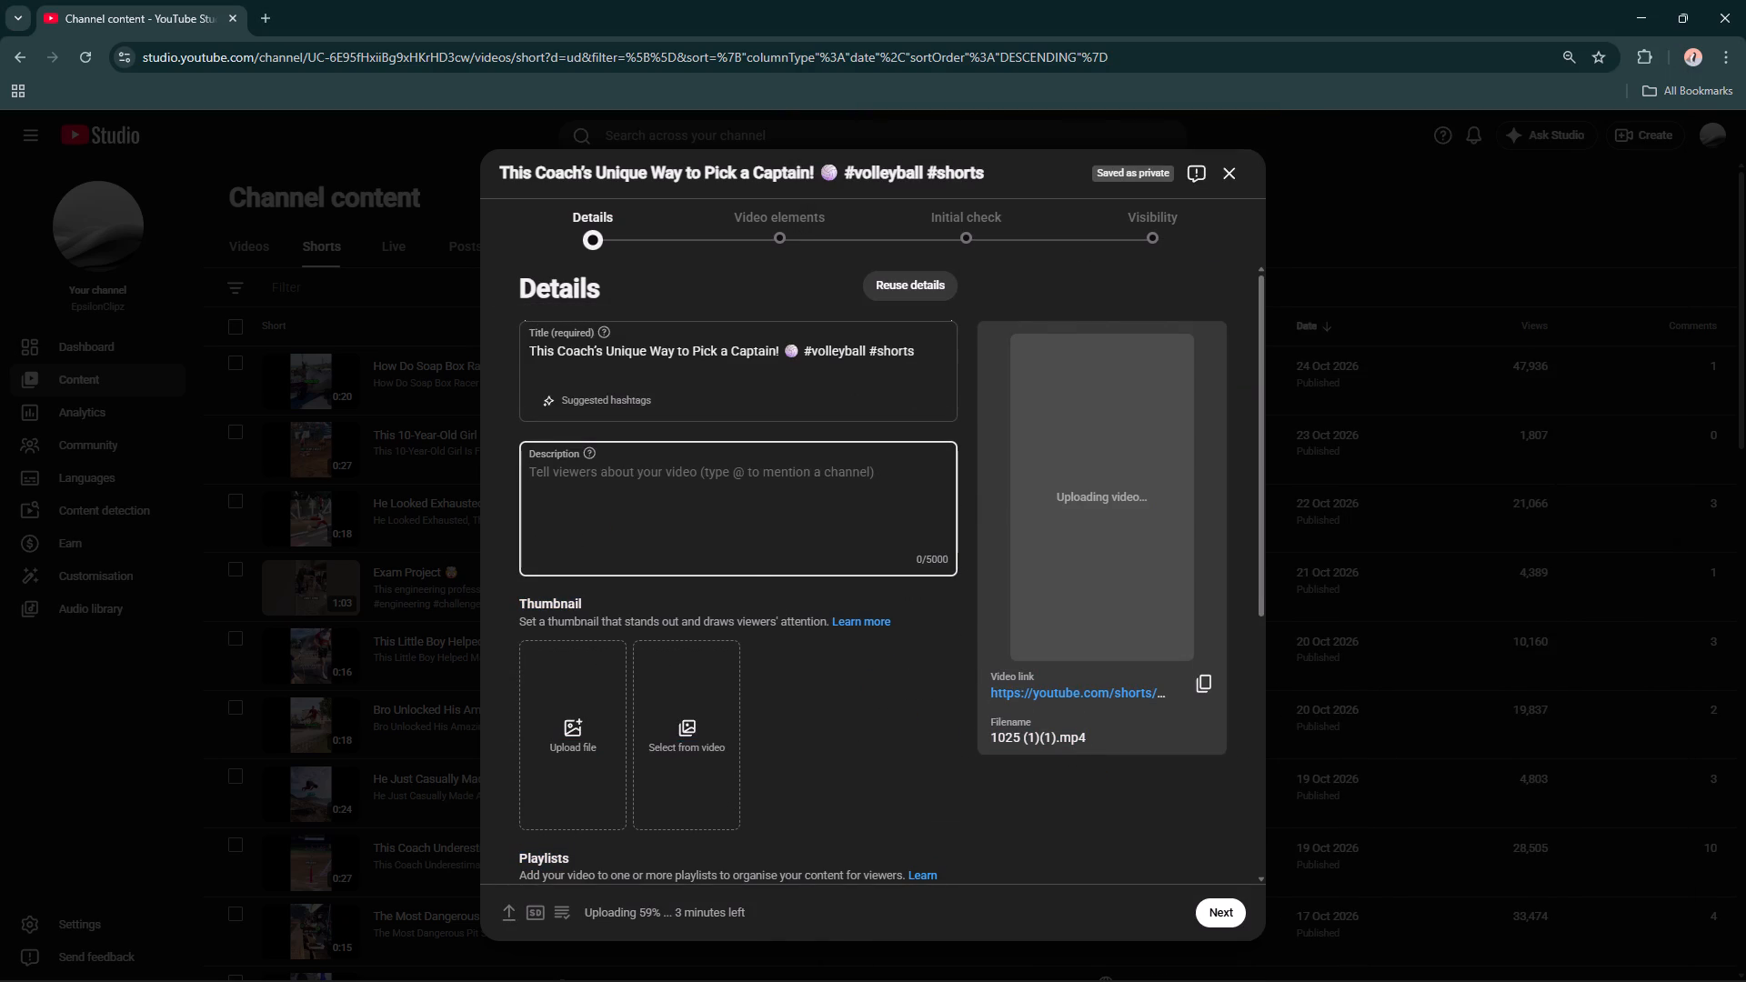
key(ctrl+v)
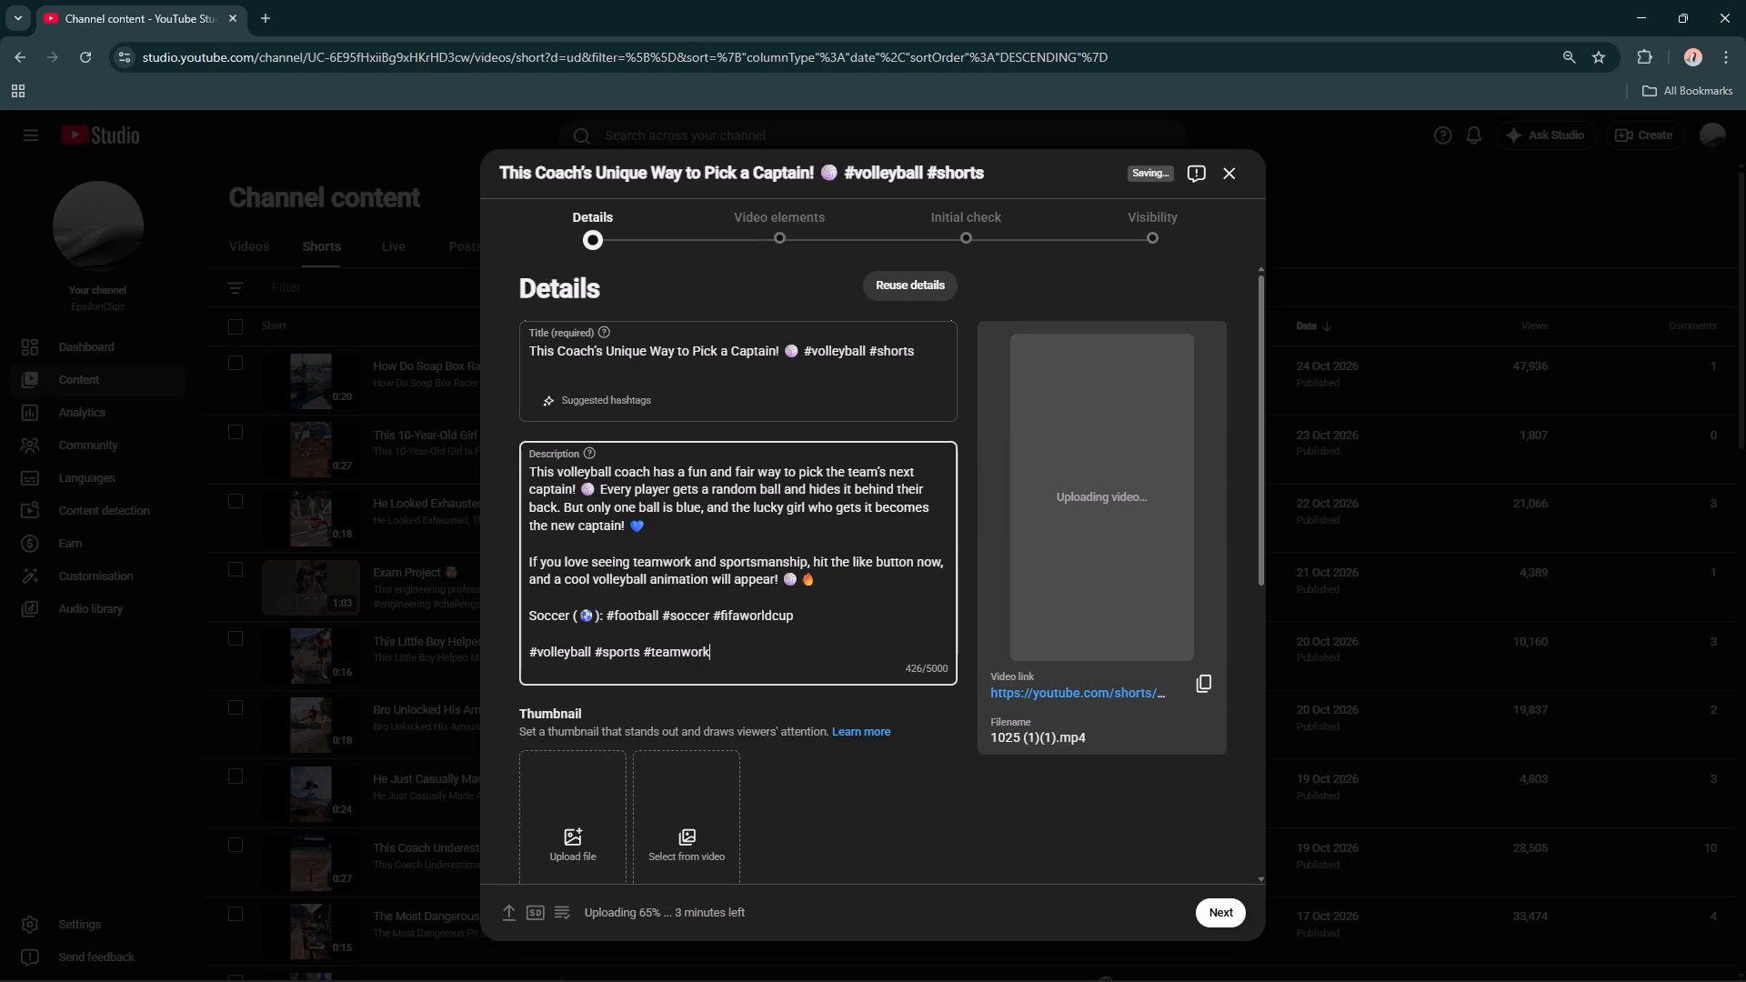
Turn off publishing to the subscriptions feed and notifying subscribers in the extra details, and collapse those details again.
scroll(834, 854, down, 7)
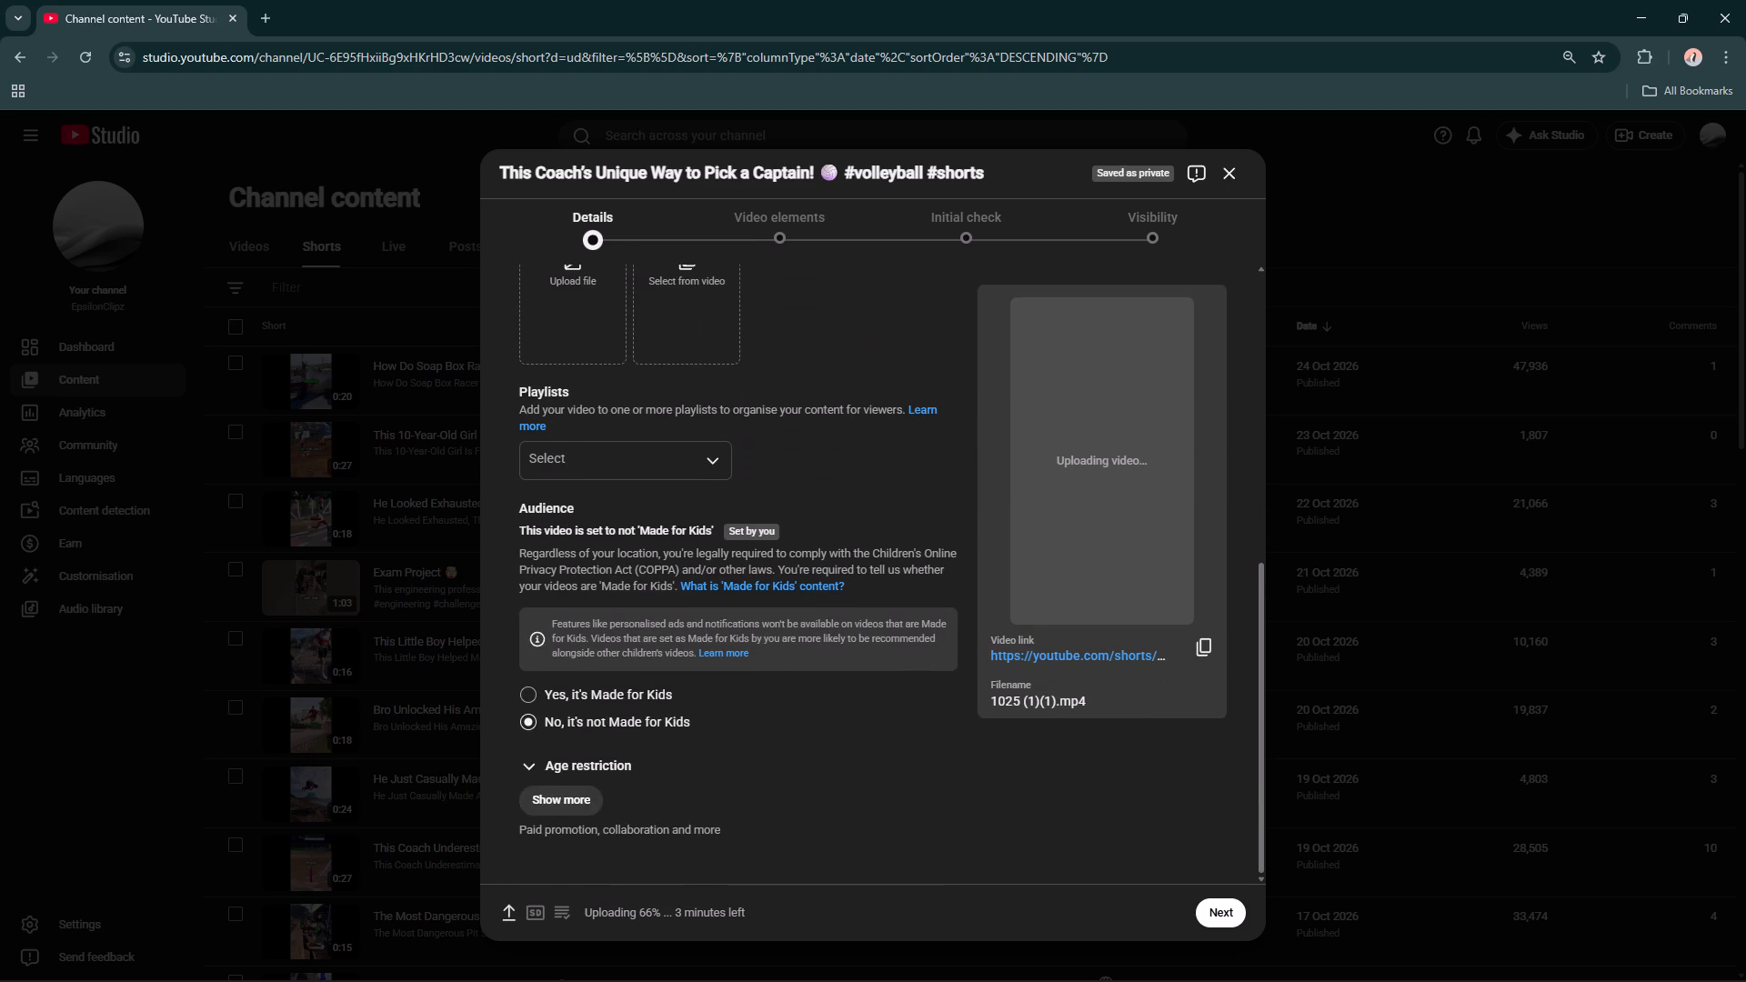
click(597, 789)
scroll(597, 789, down, 5)
scroll(704, 655, down, 4)
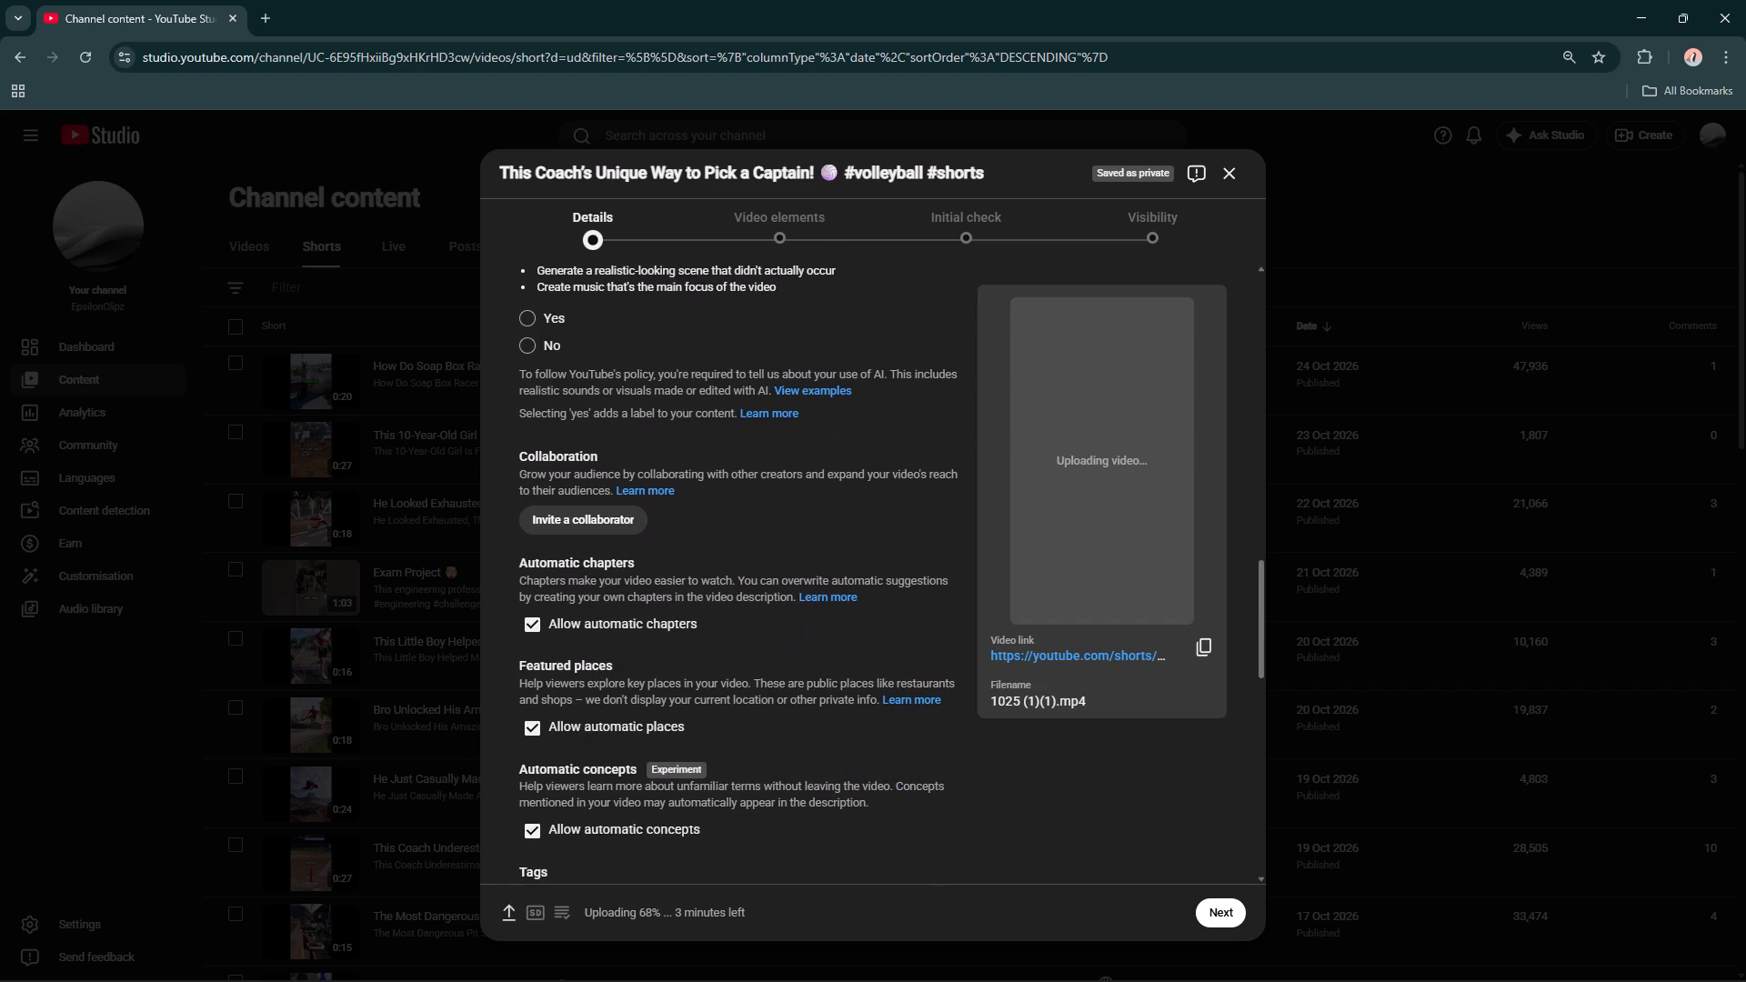
scroll(617, 692, down, 4)
scroll(707, 506, down, 4)
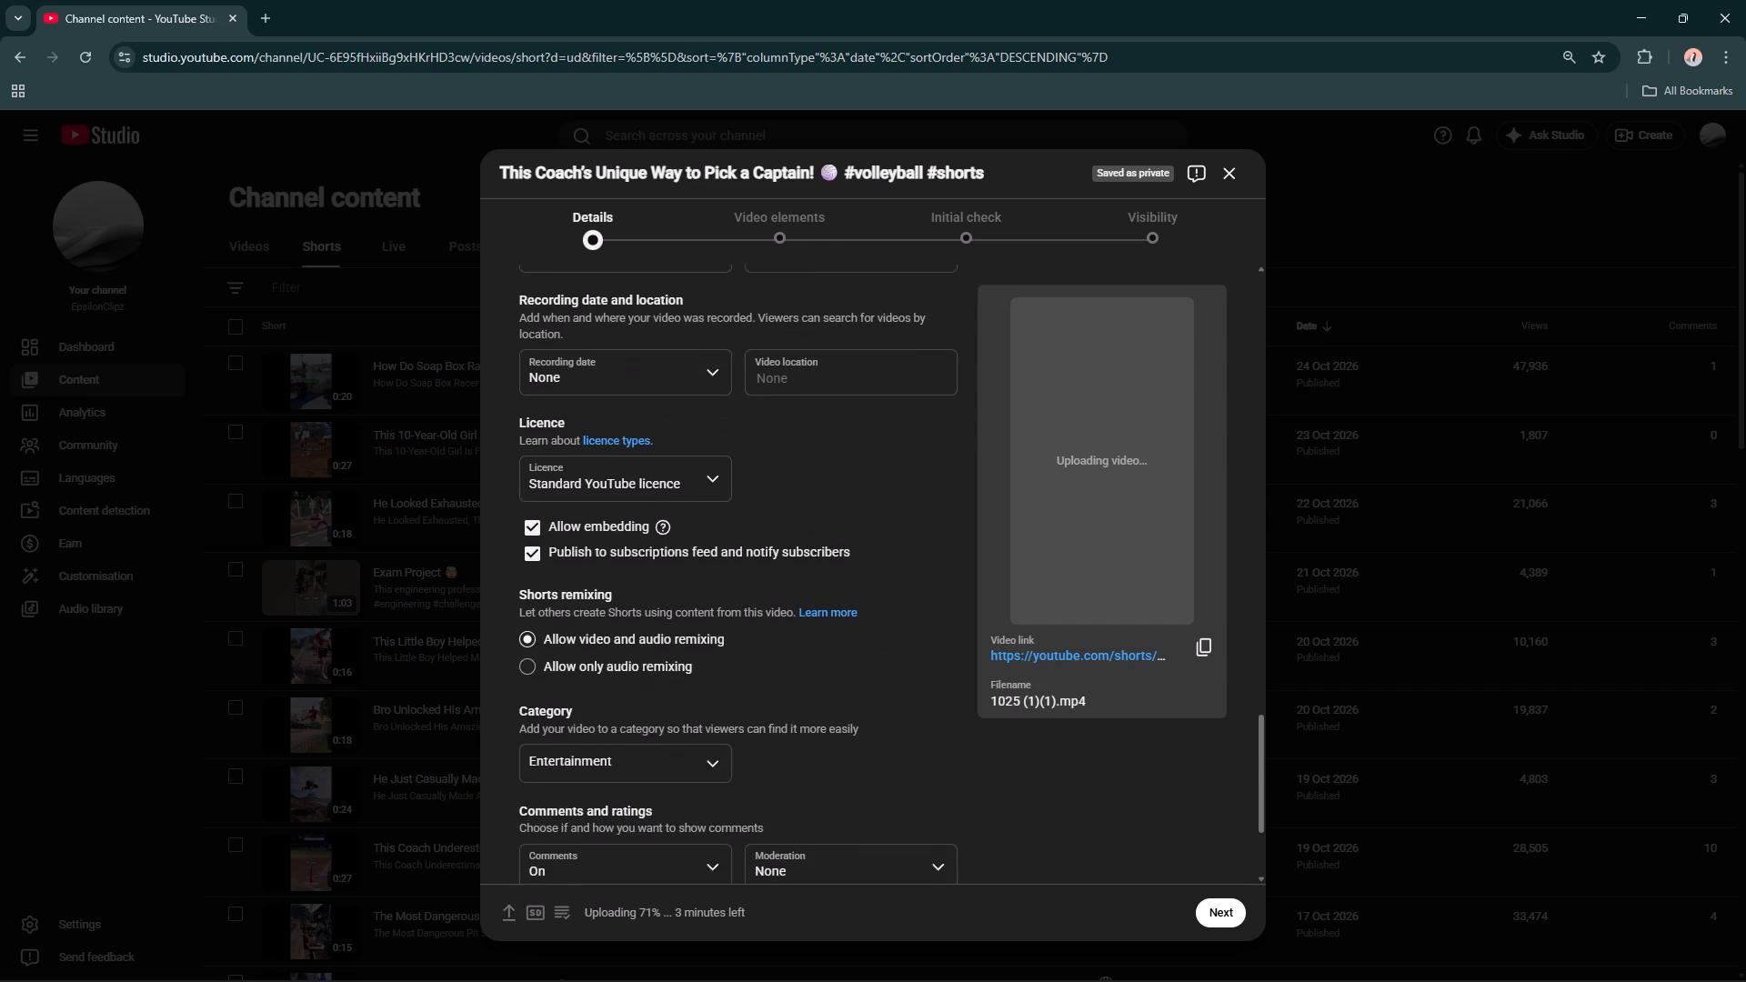
click(627, 552)
scroll(627, 552, down, 8)
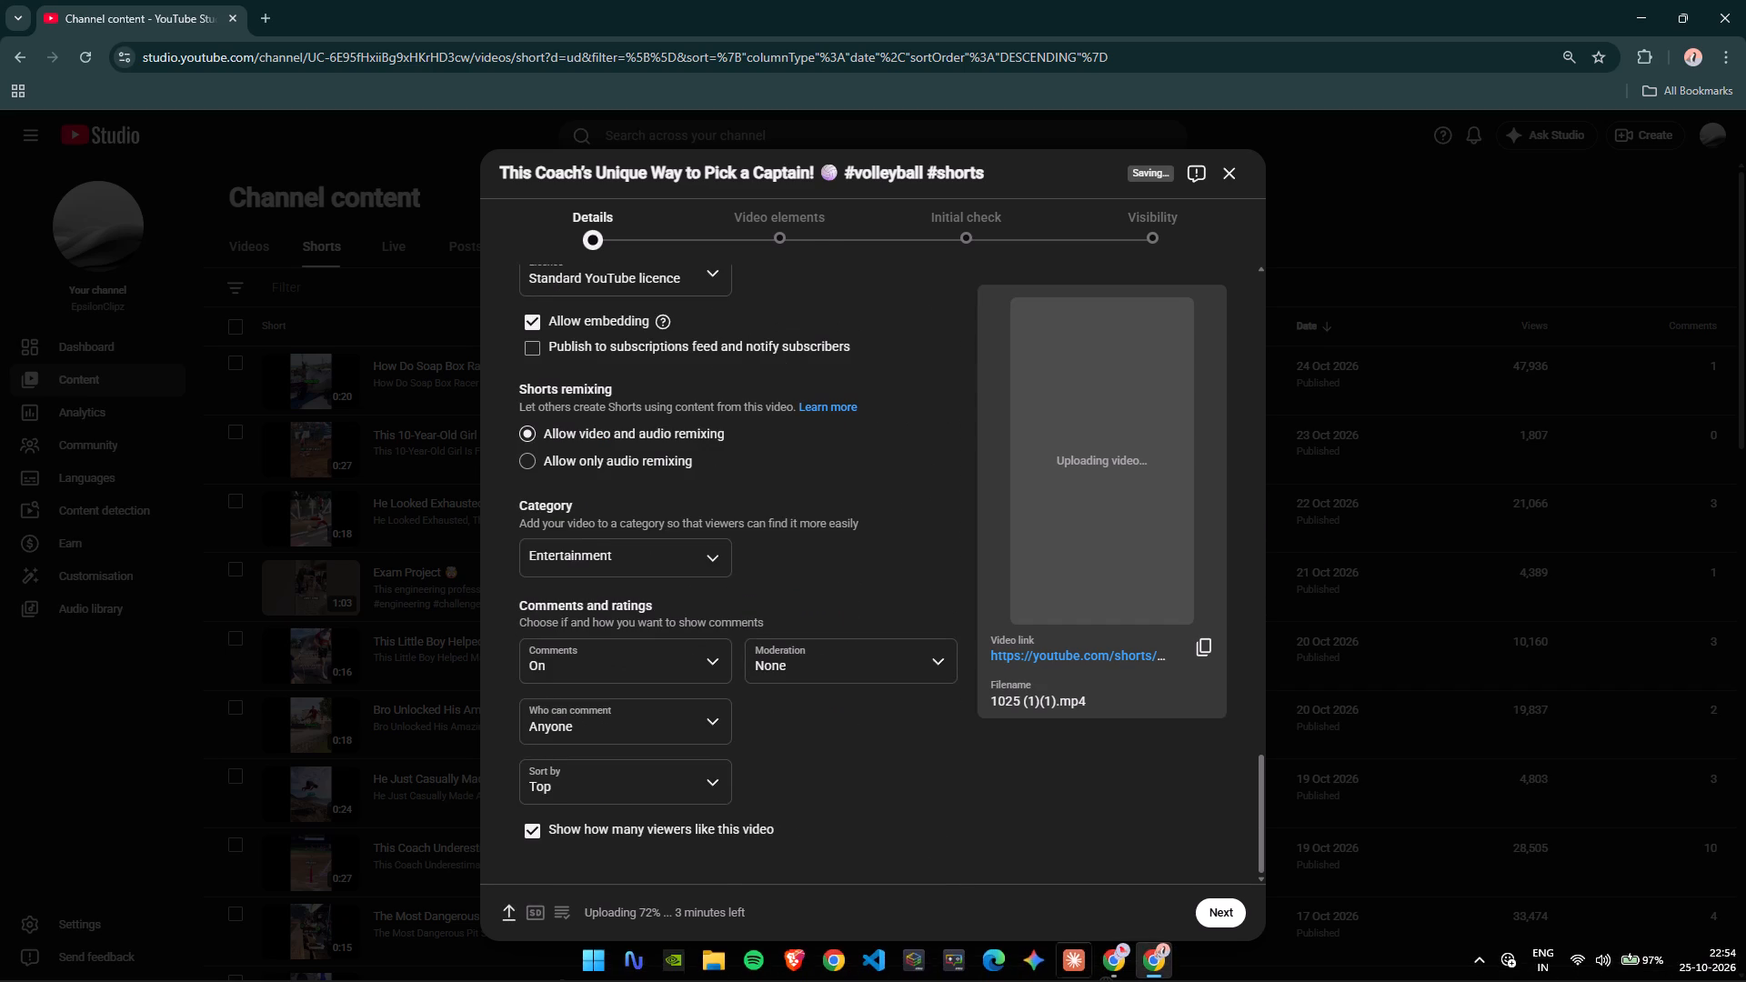
scroll(880, 934, up, 5)
scroll(823, 657, up, 3)
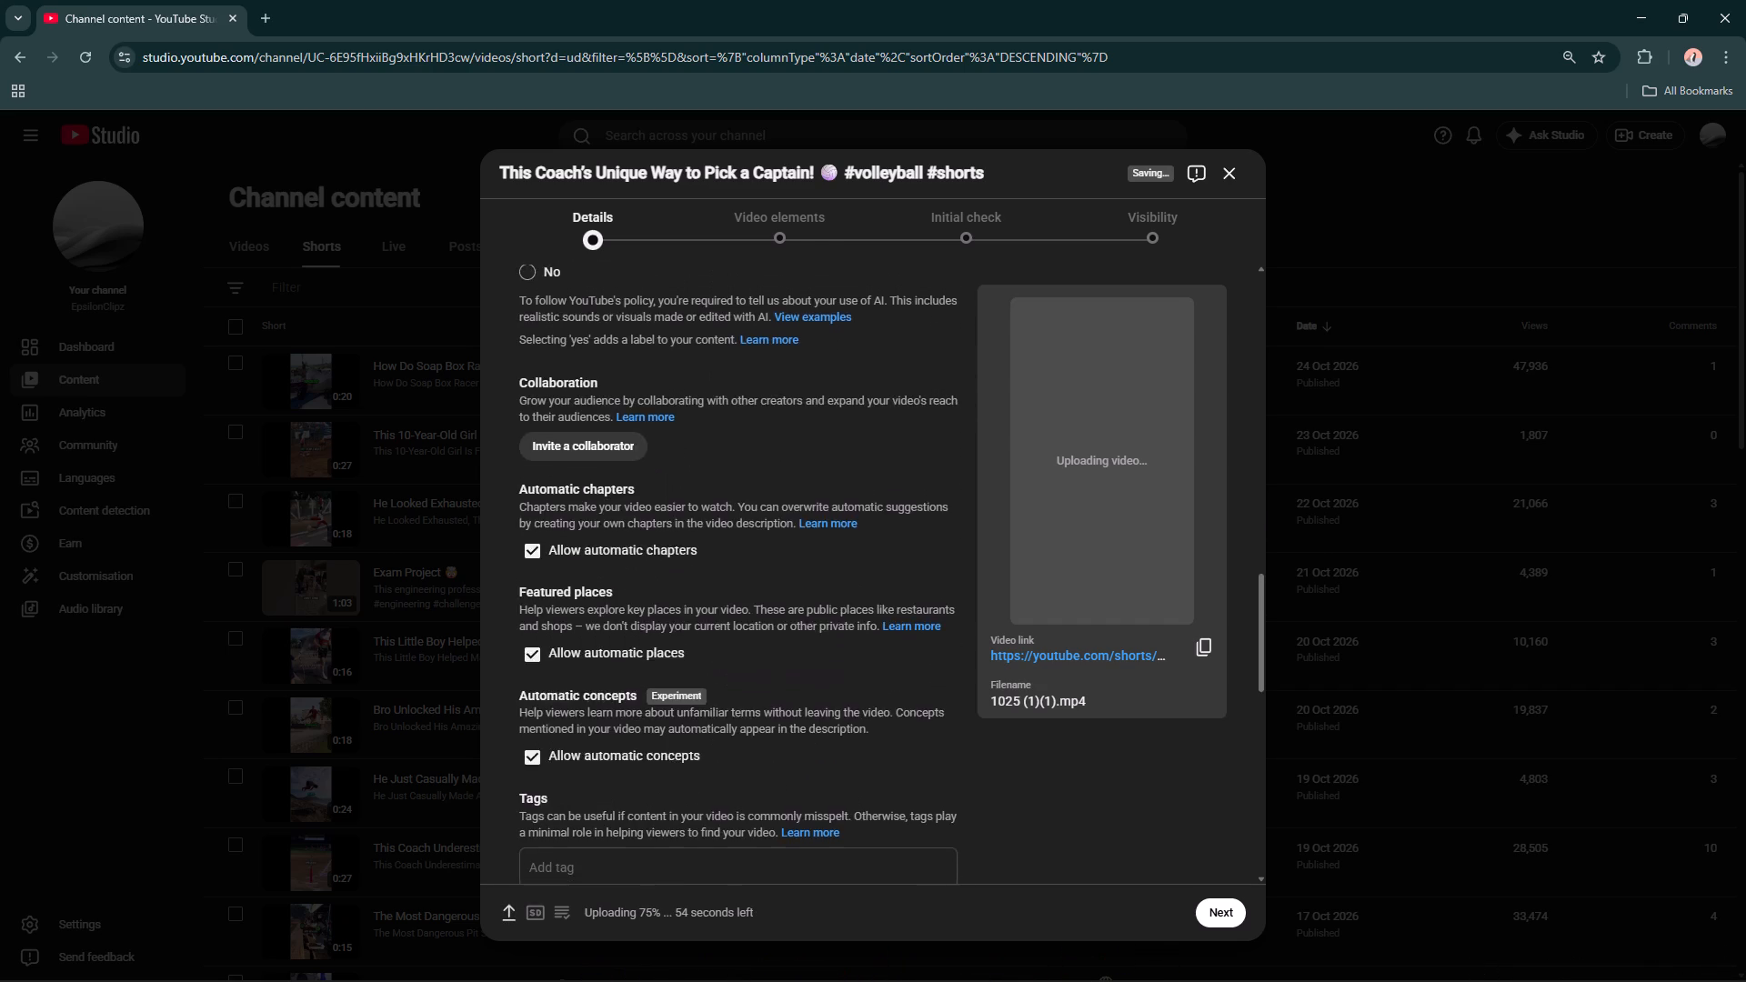
scroll(823, 657, up, 4)
click(567, 435)
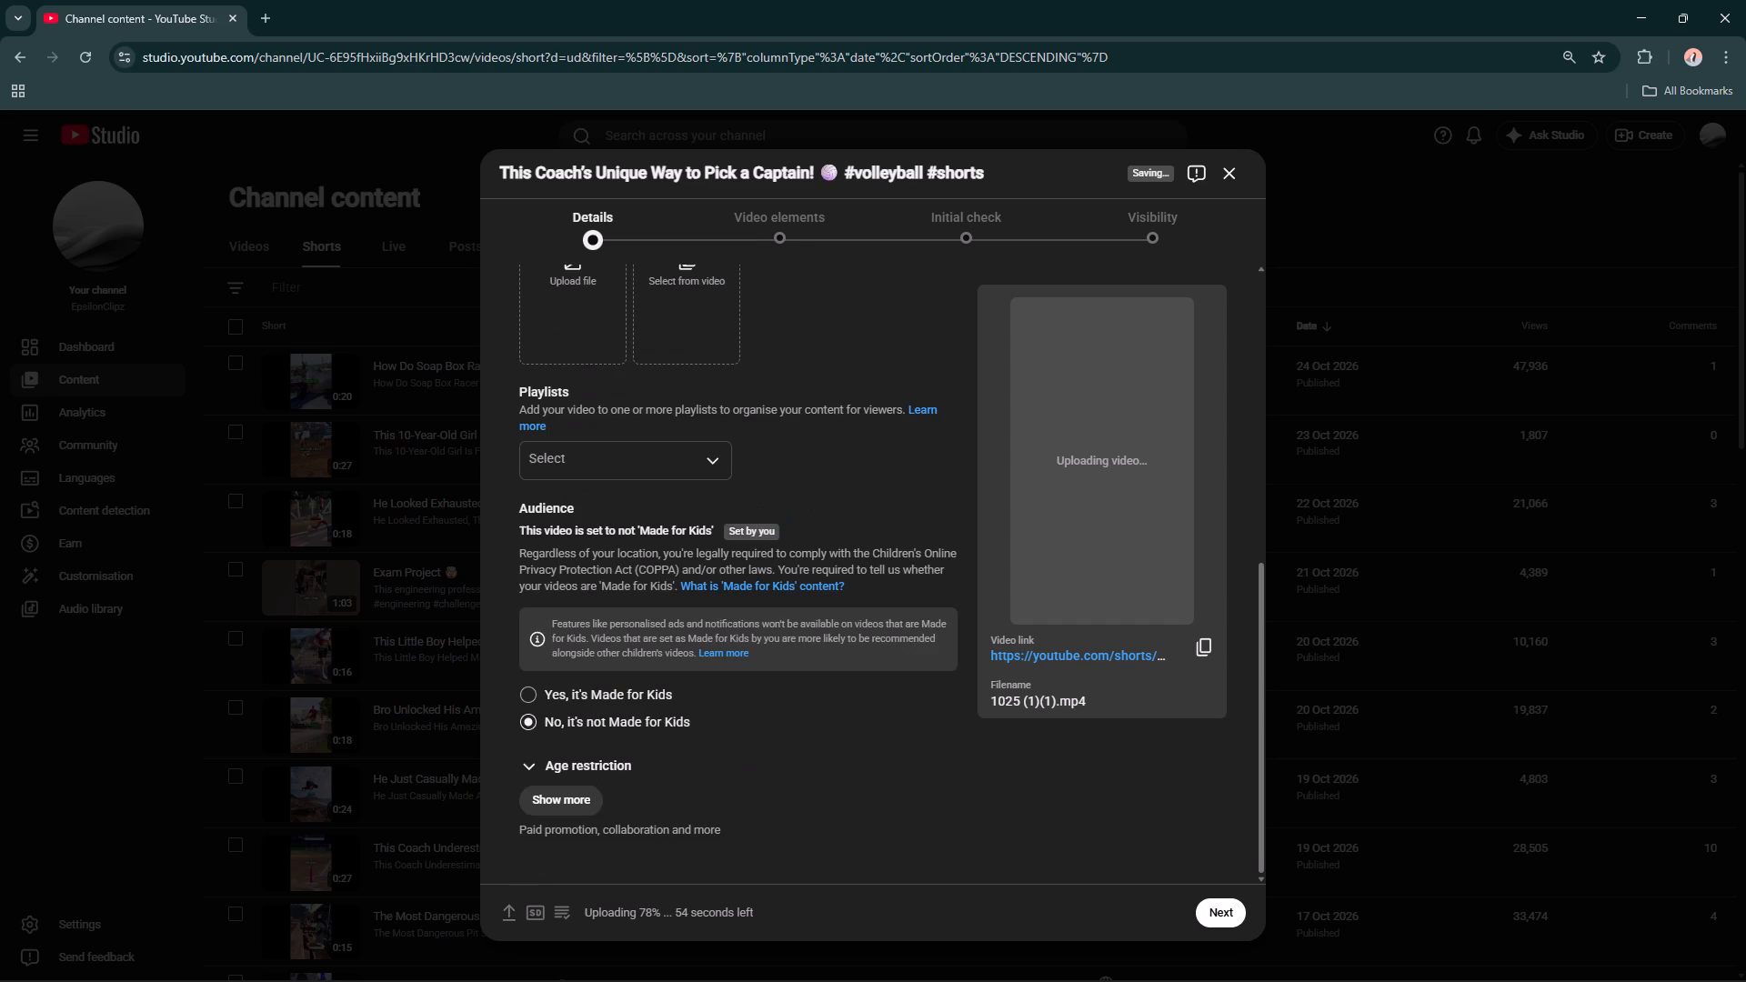
Advance the upload through Video elements and Initial check to the Visibility stage without adding any elements.
scroll(887, 711, down, 1)
click(1215, 908)
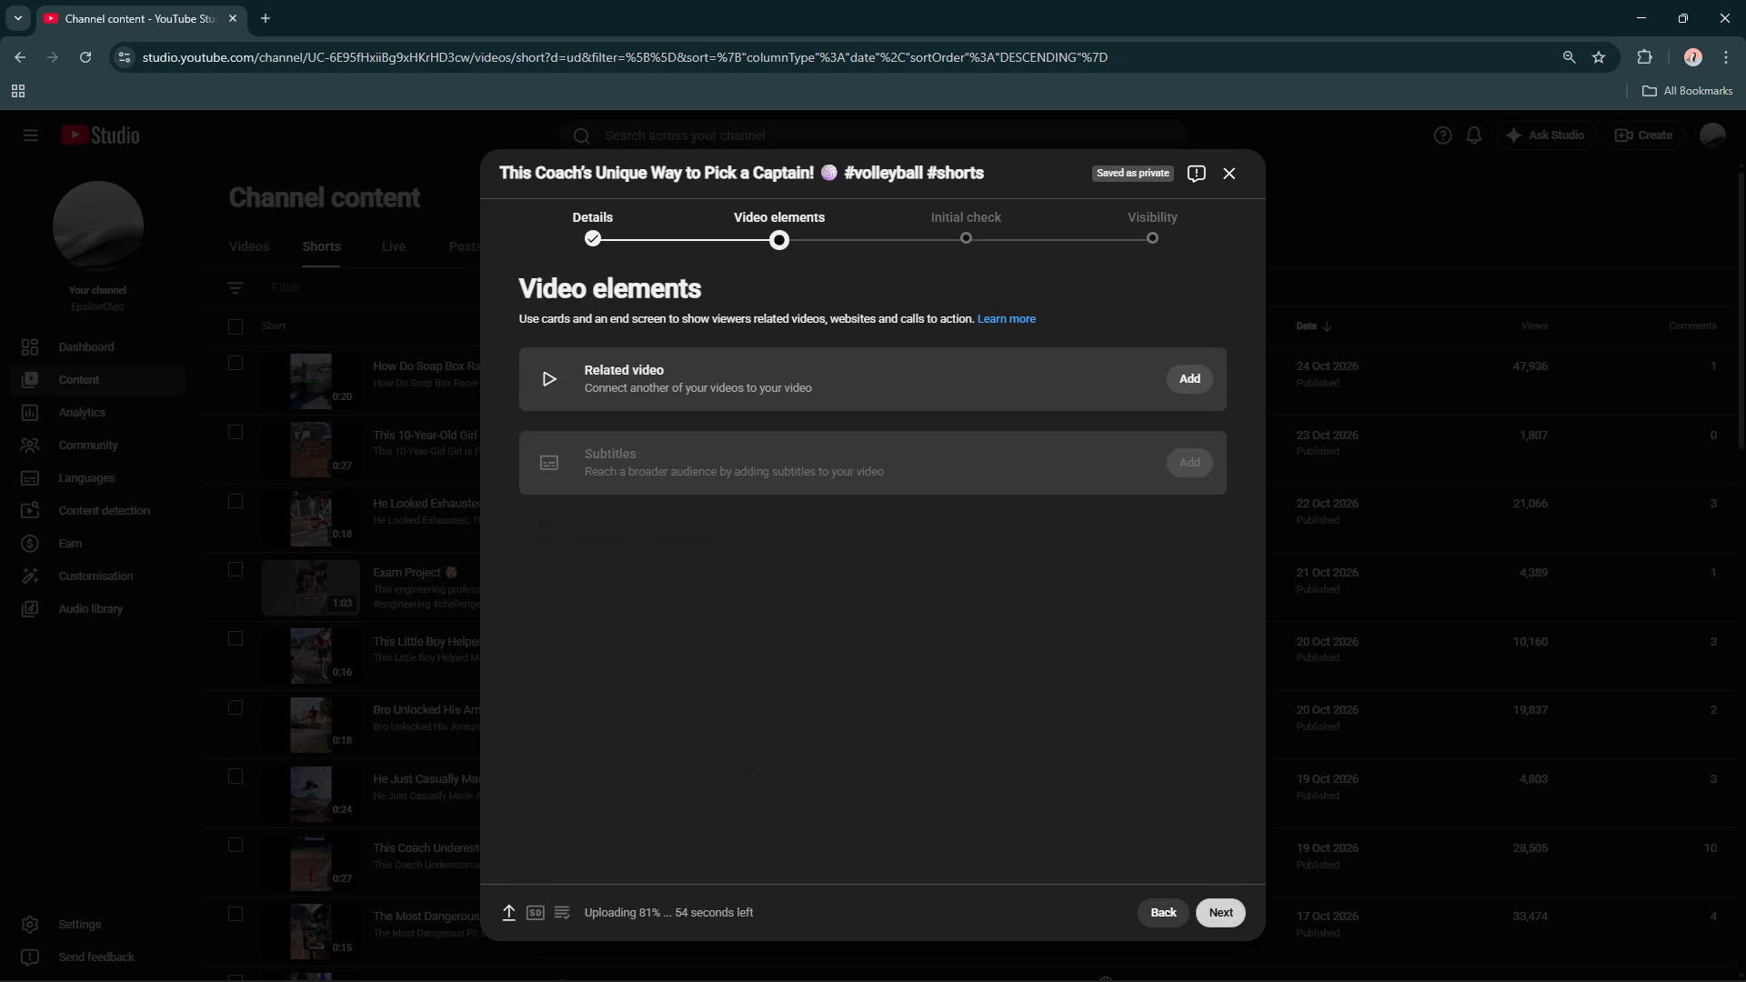
right_click(1215, 908)
right_click(1215, 908)
click(1214, 917)
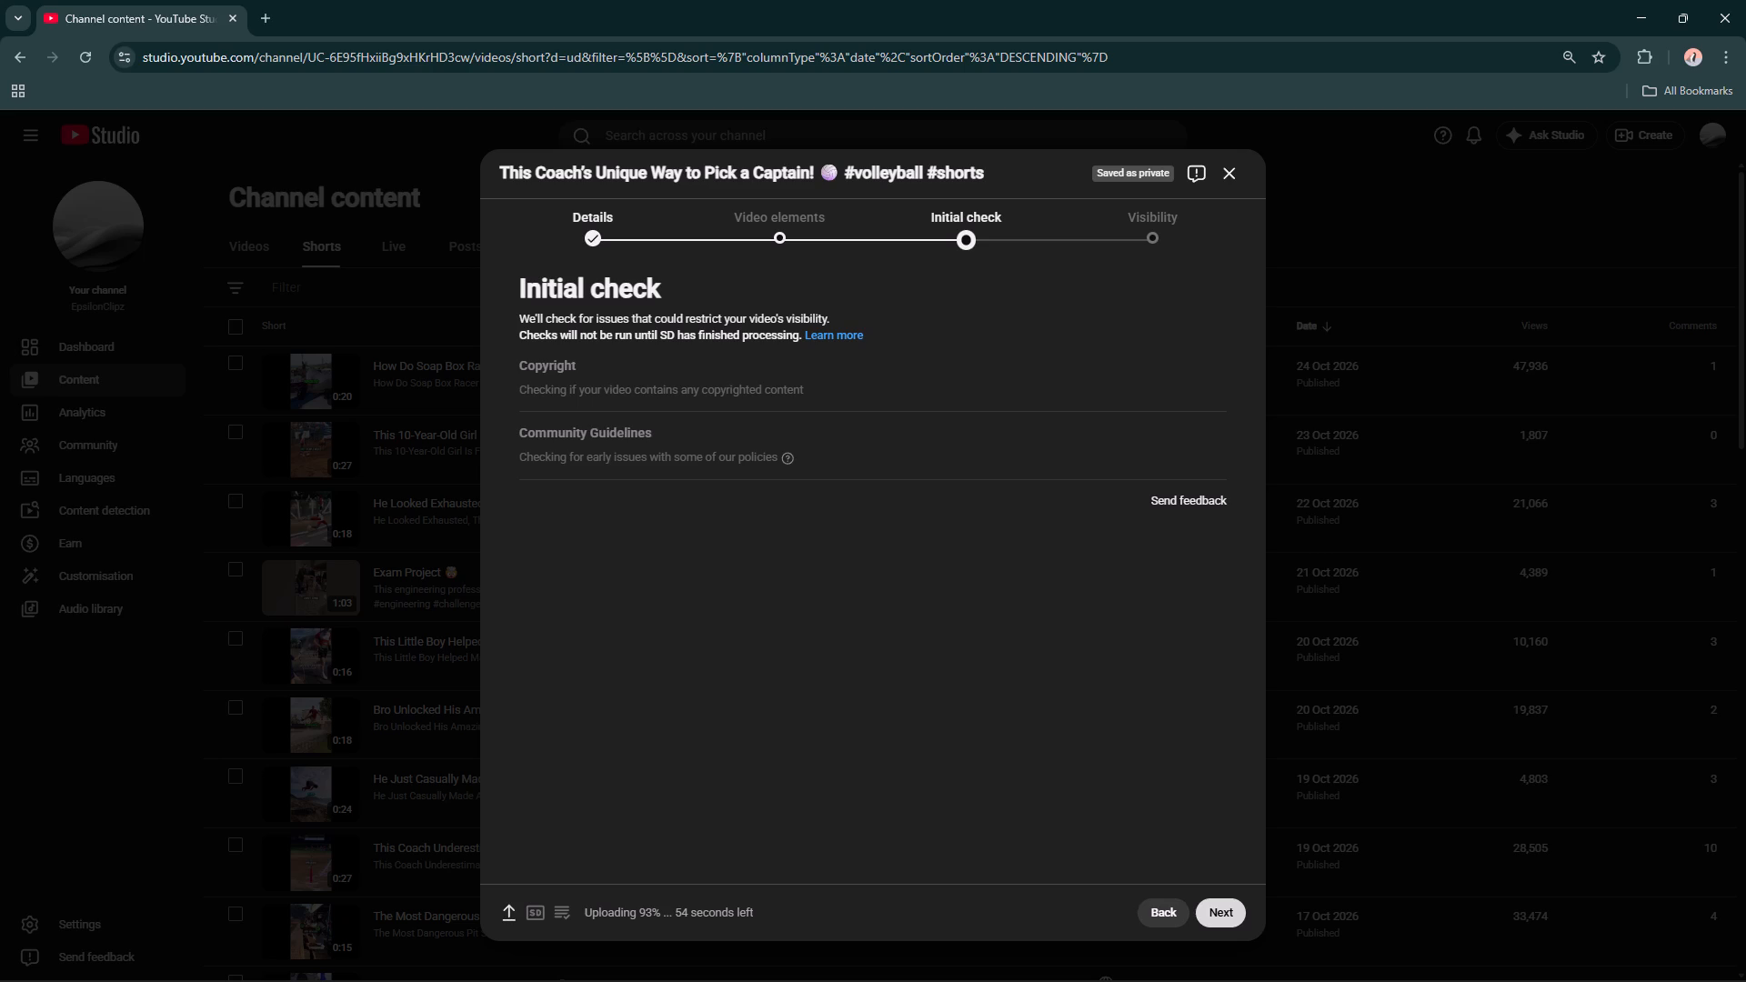
click(1214, 917)
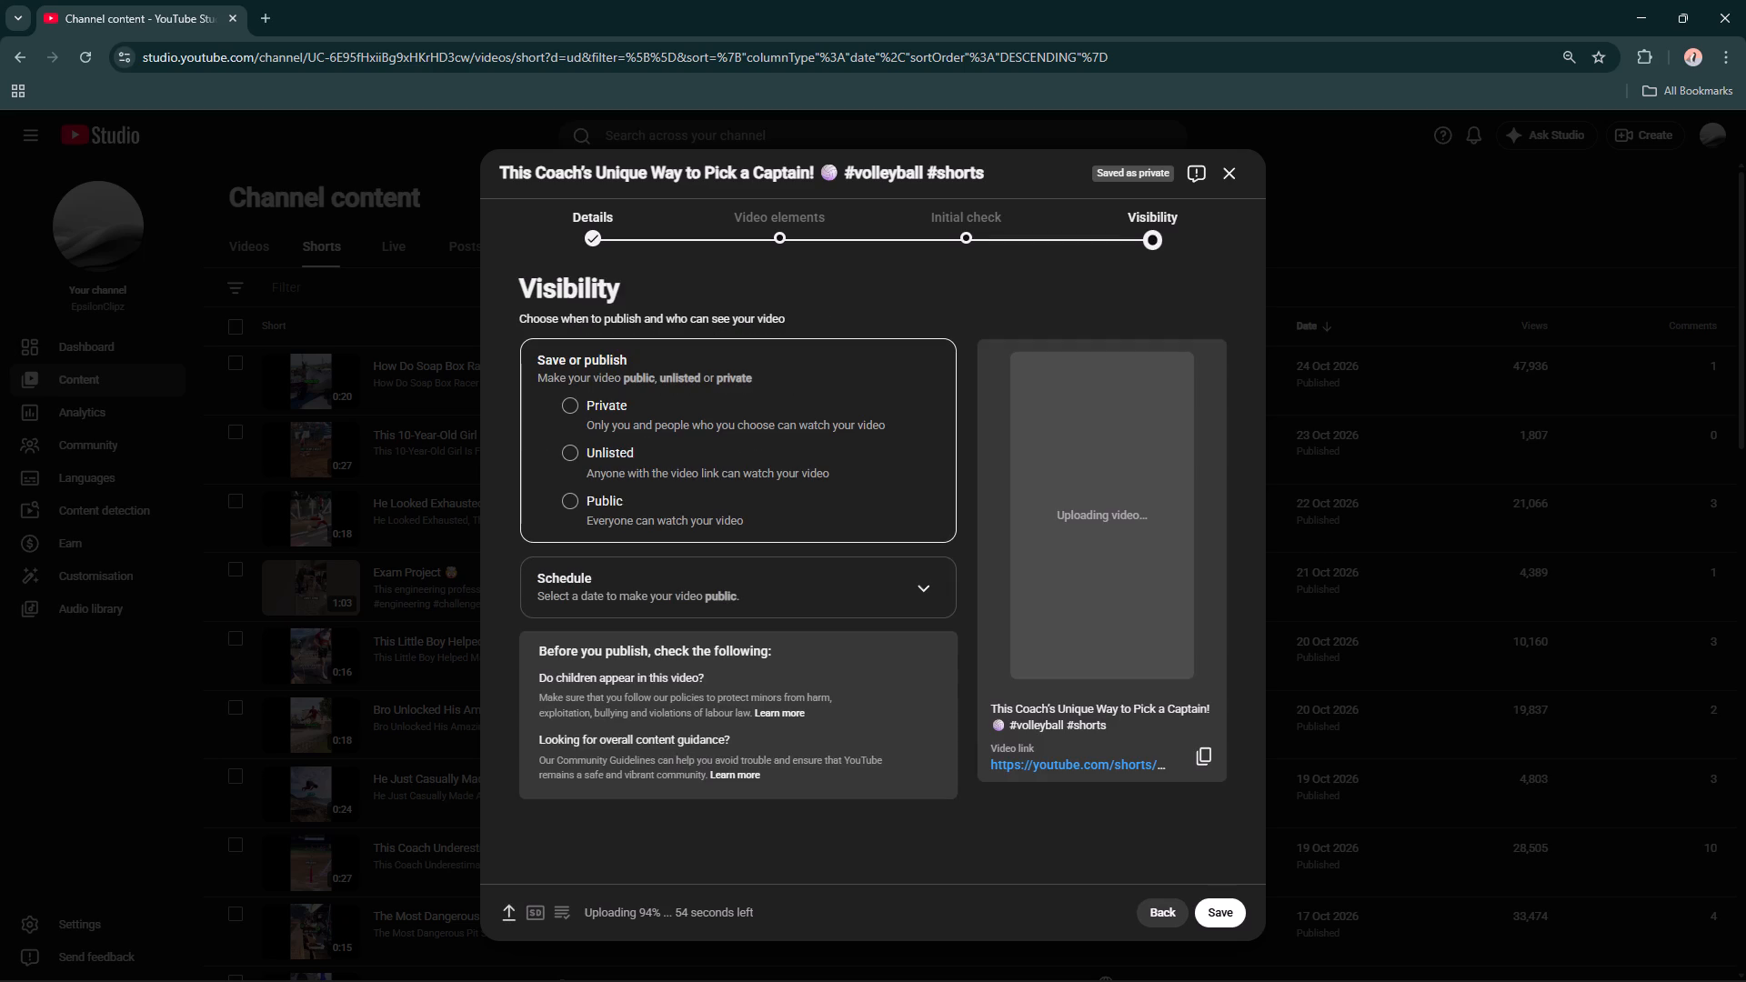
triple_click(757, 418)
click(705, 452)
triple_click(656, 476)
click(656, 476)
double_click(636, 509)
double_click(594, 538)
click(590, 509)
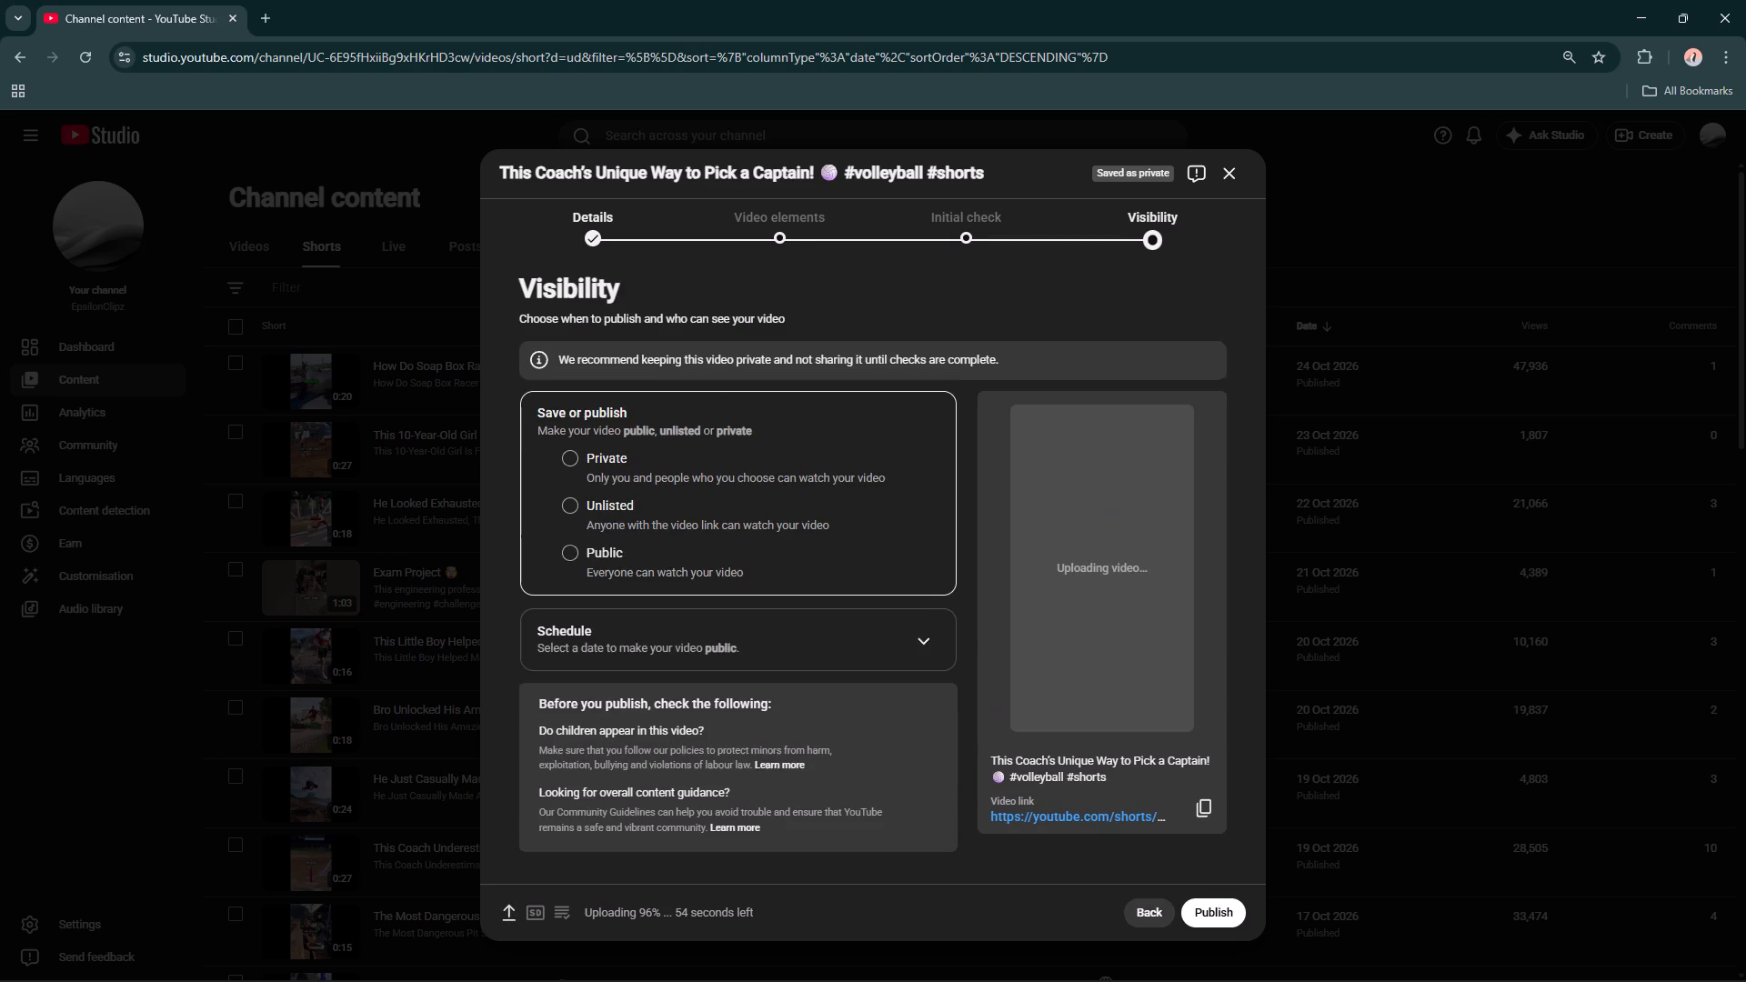
Set the short's public release schedule to 25 Oct 2026 at 23:30.
click(642, 641)
click(643, 540)
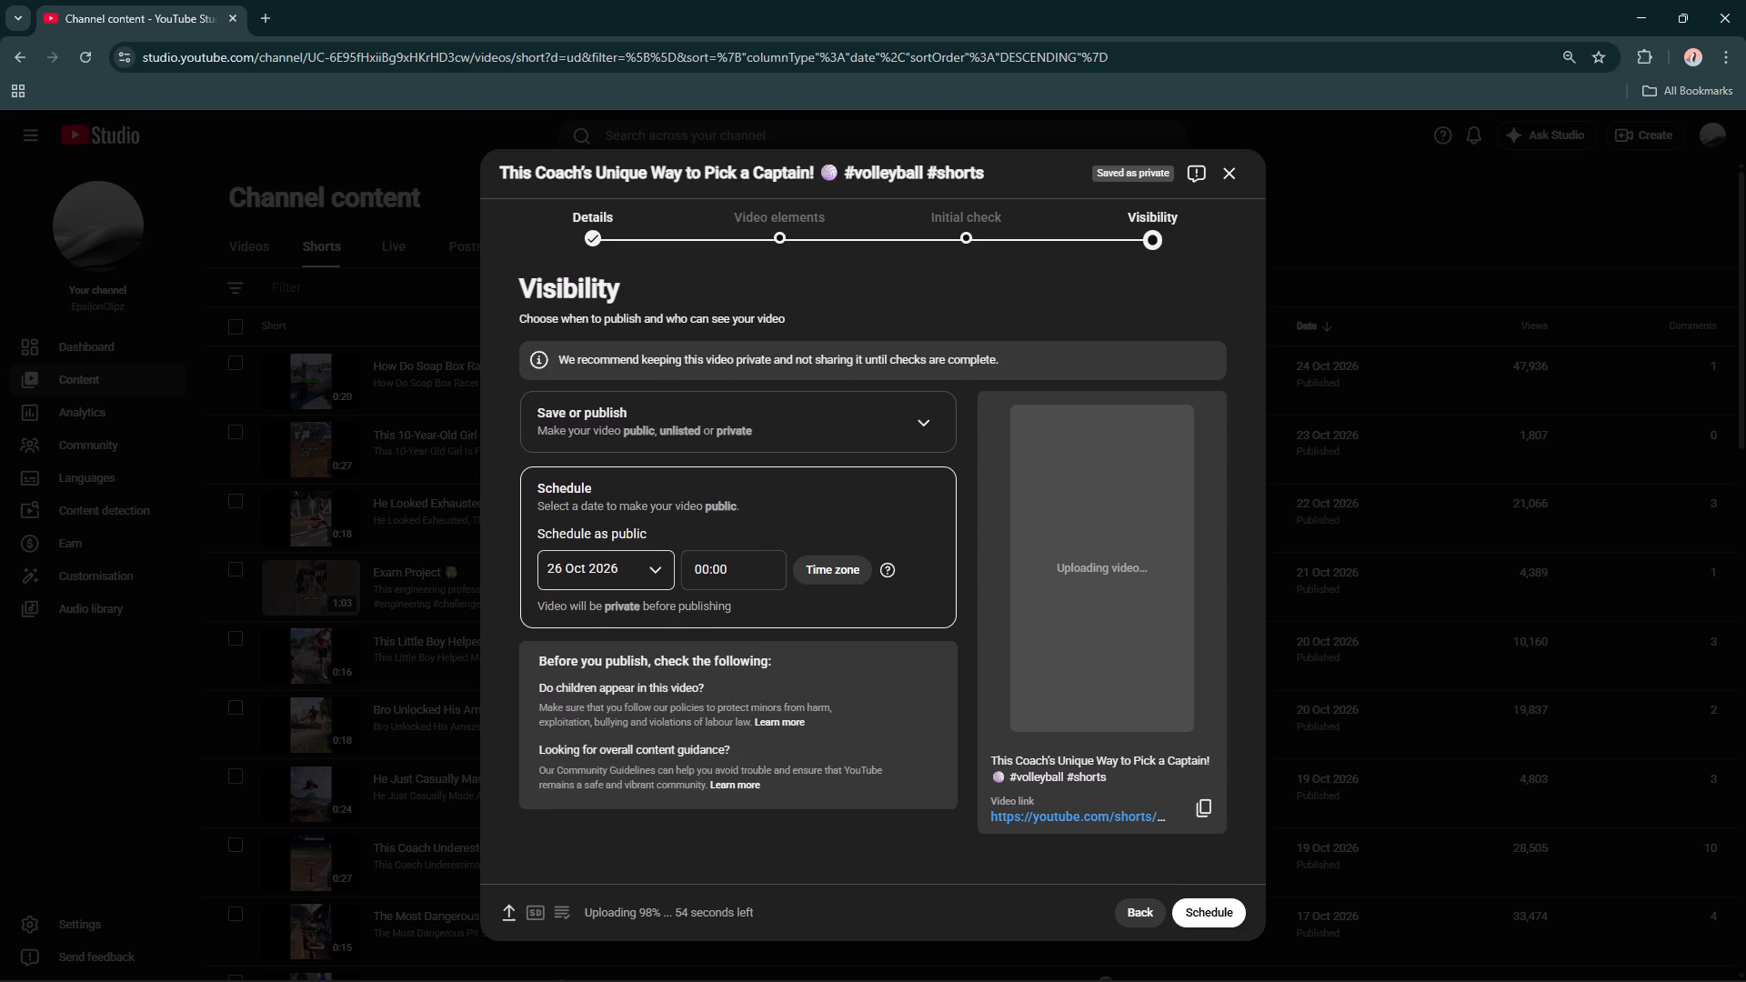
click(631, 565)
click(735, 711)
click(746, 570)
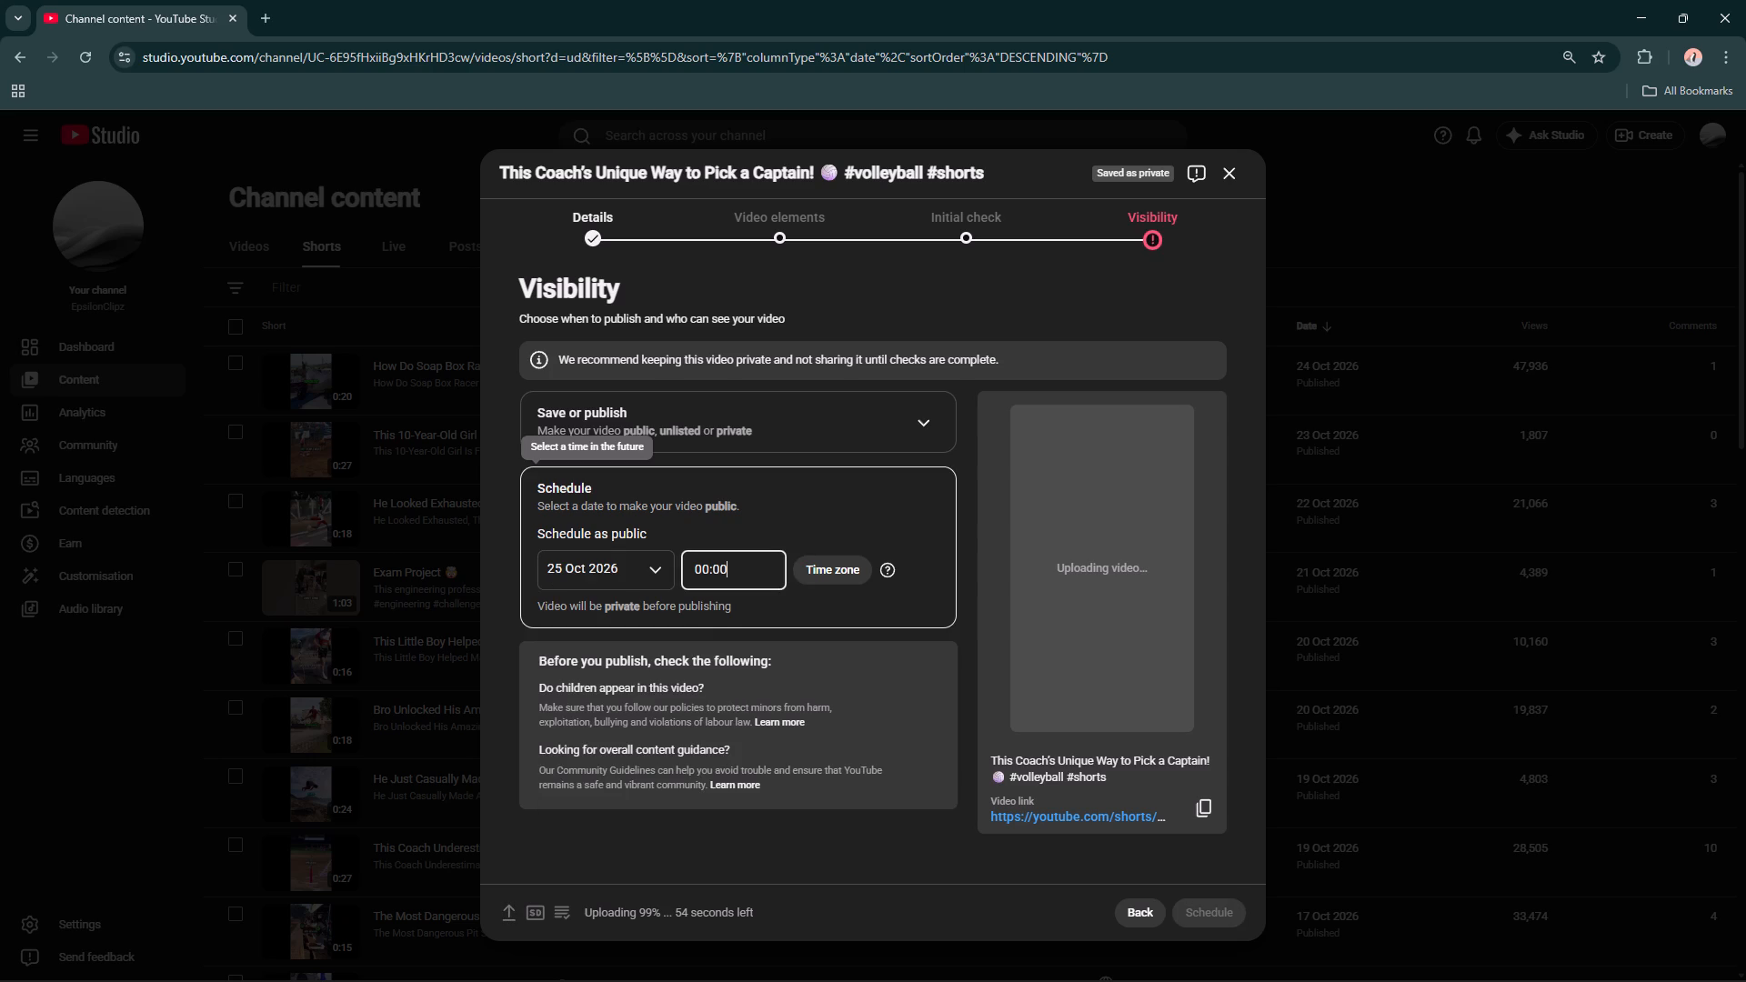
key(BackSpace)
key(BackSpace)
key(BackSpace)
key(BackSpace)
key(BackSpace)
key(BackSpace)
key(BackSpace)
key(BackSpace)
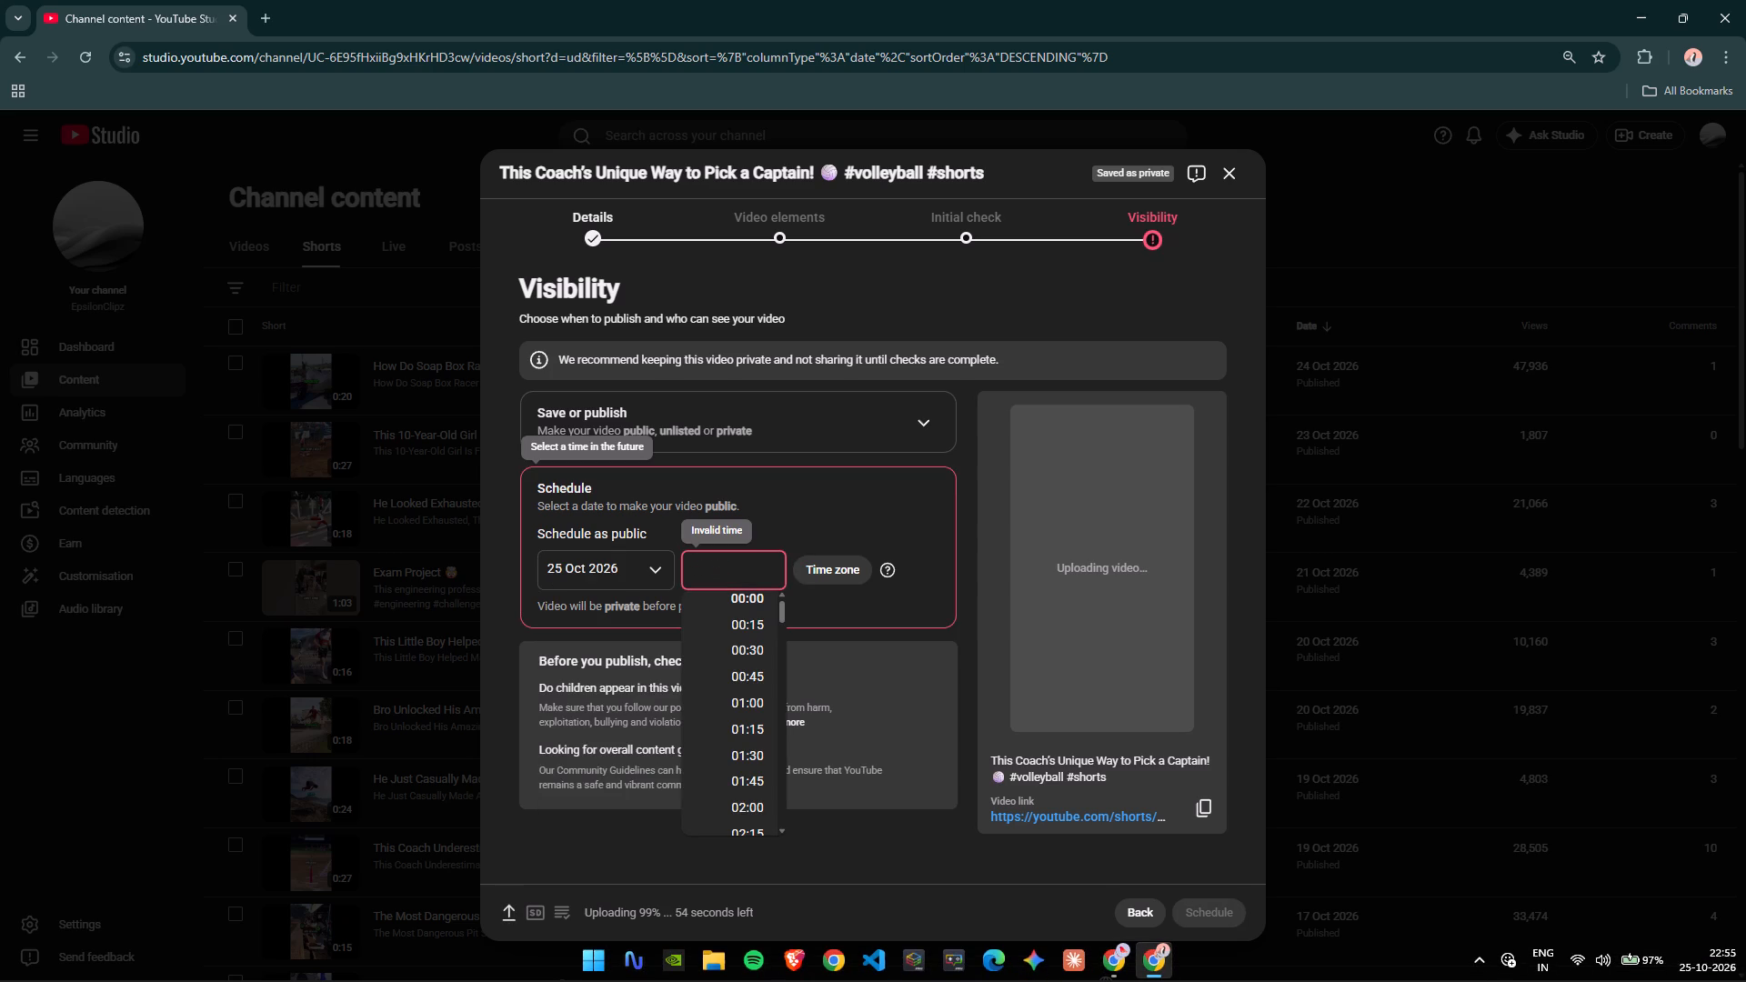
text(23:)
text(30)
key(Return)
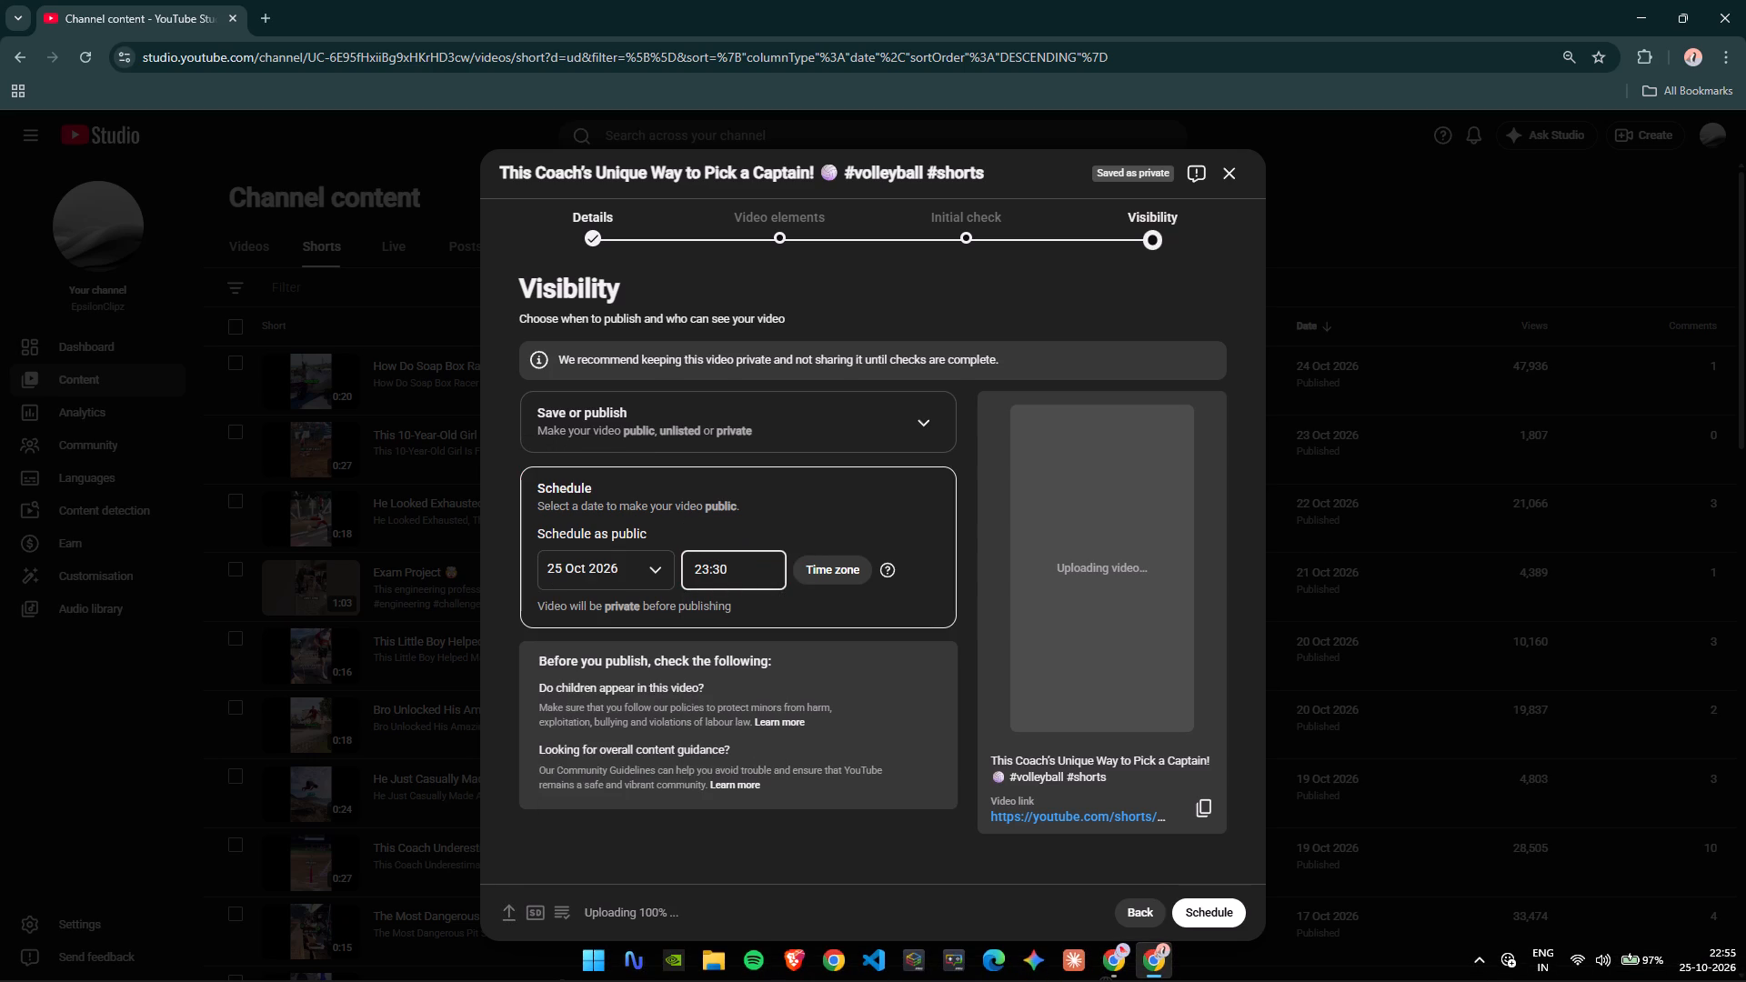
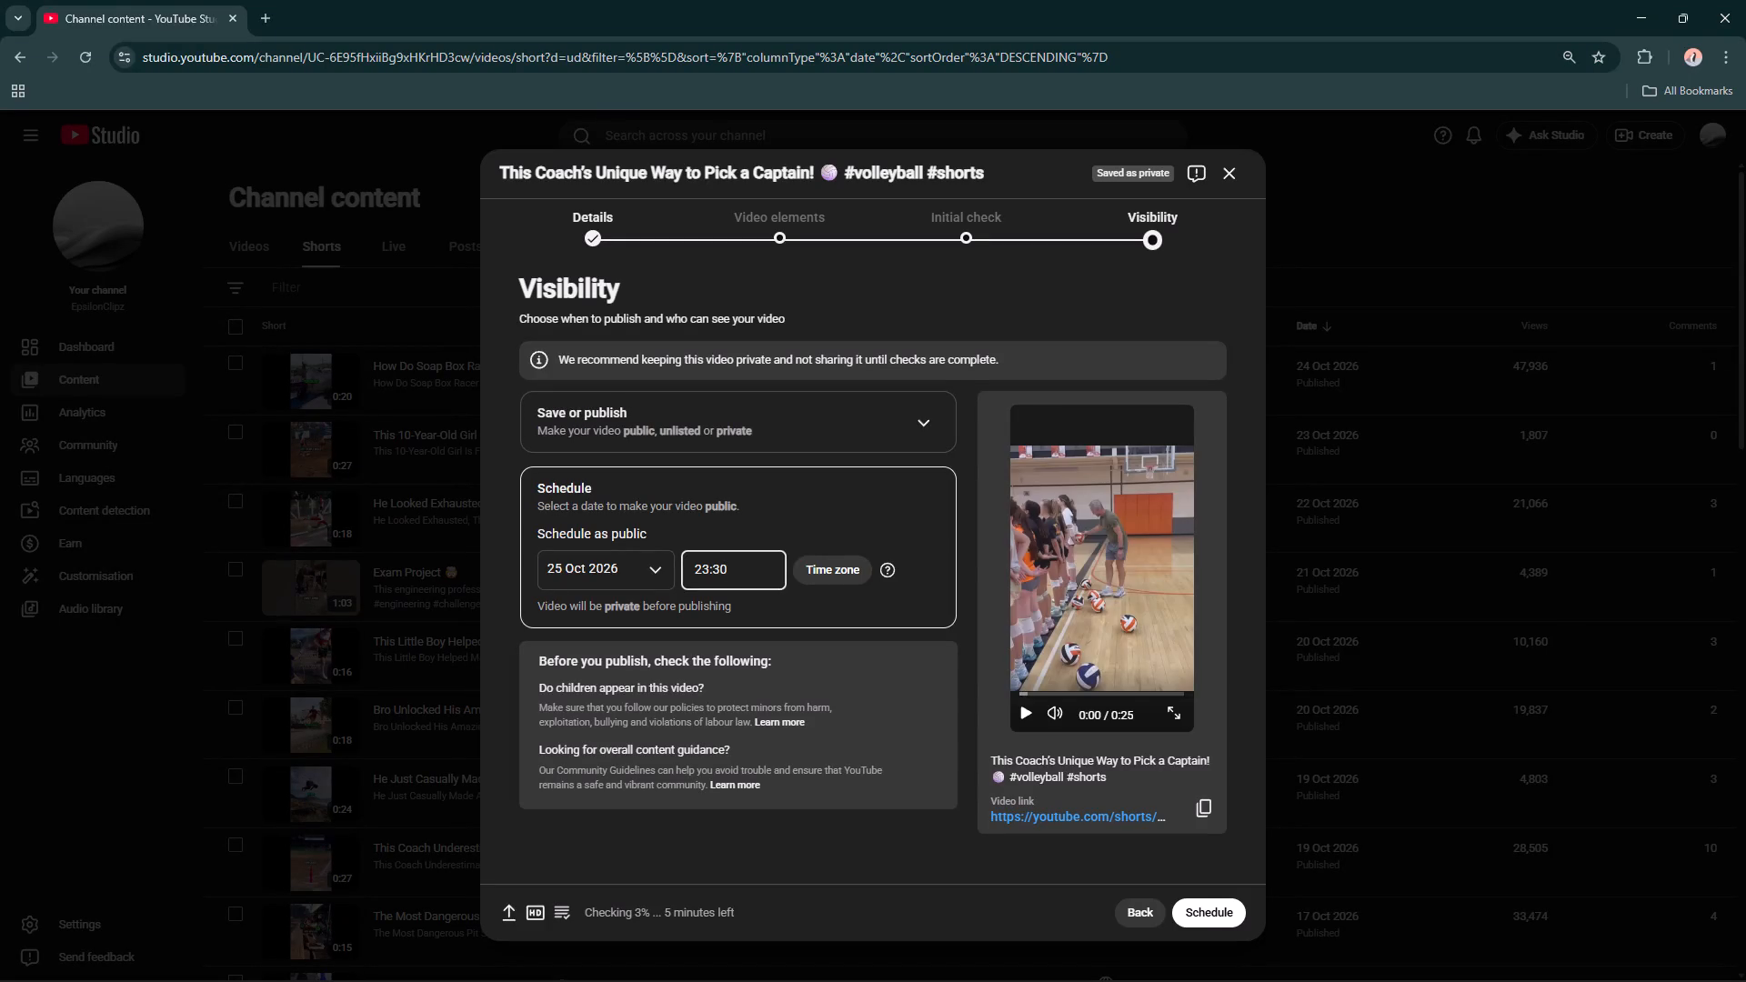
Review the upload's title, description and filename in the Details stage, and return to the Visibility stage.
click(817, 234)
click(607, 248)
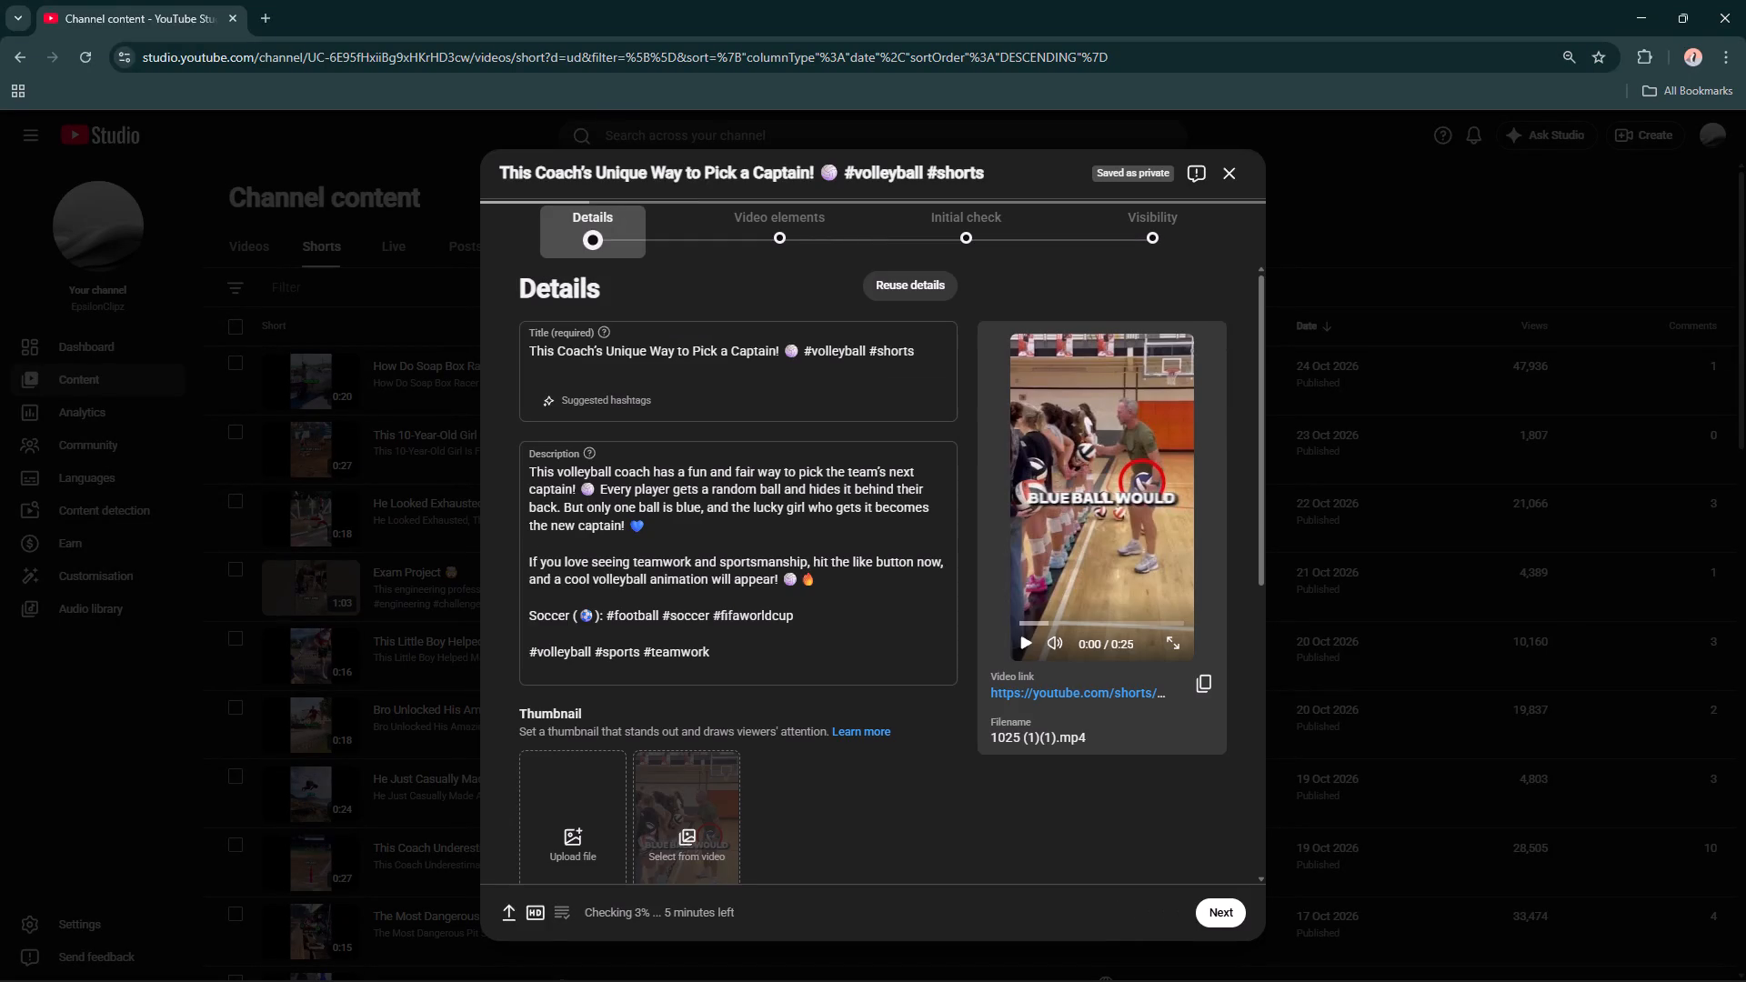
click(607, 248)
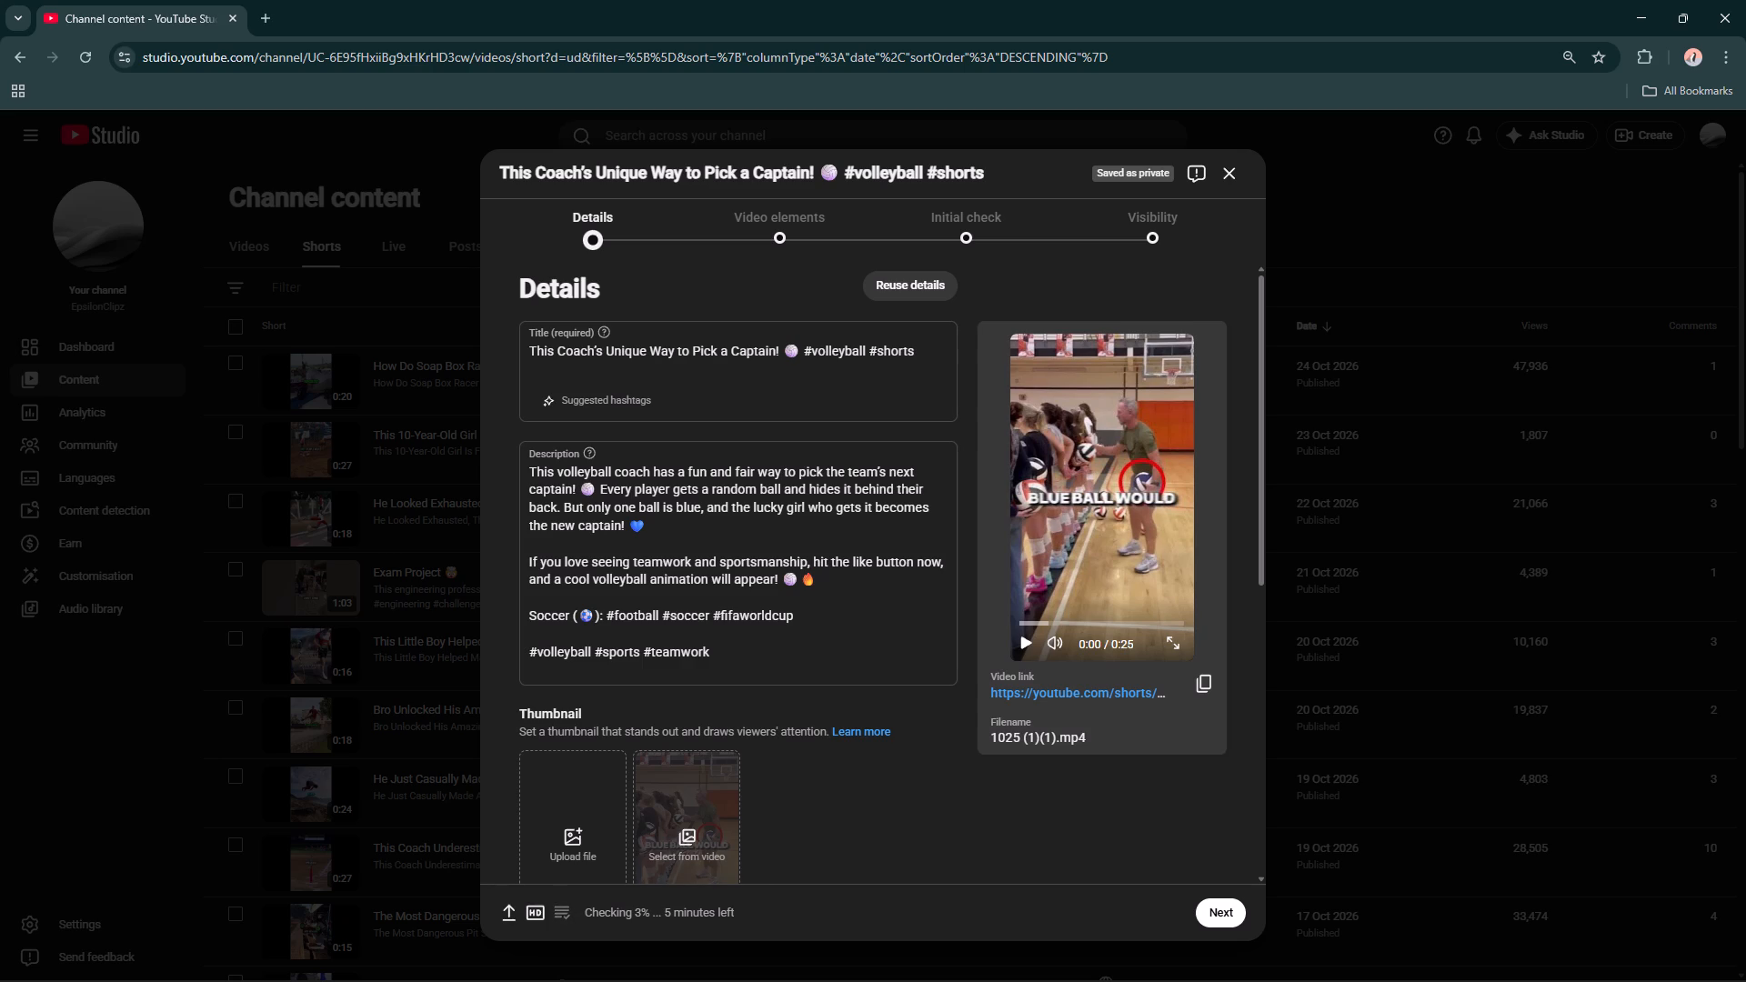
double_click(1217, 907)
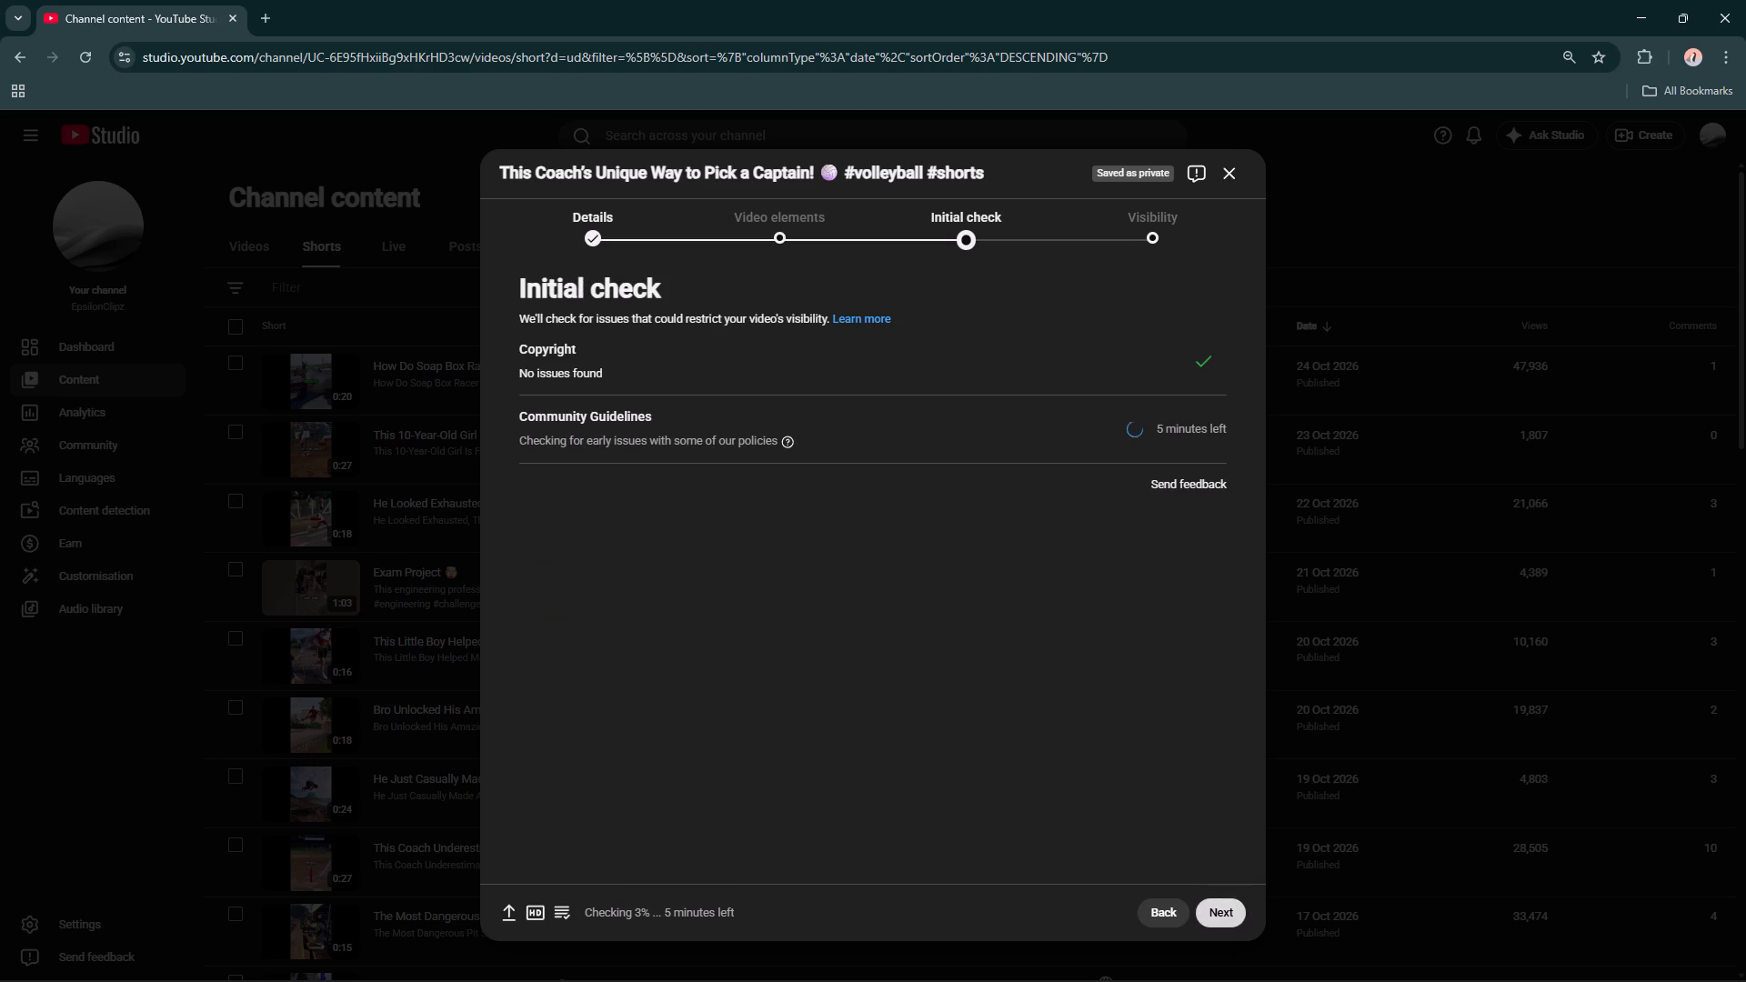
click(1213, 937)
click(1225, 898)
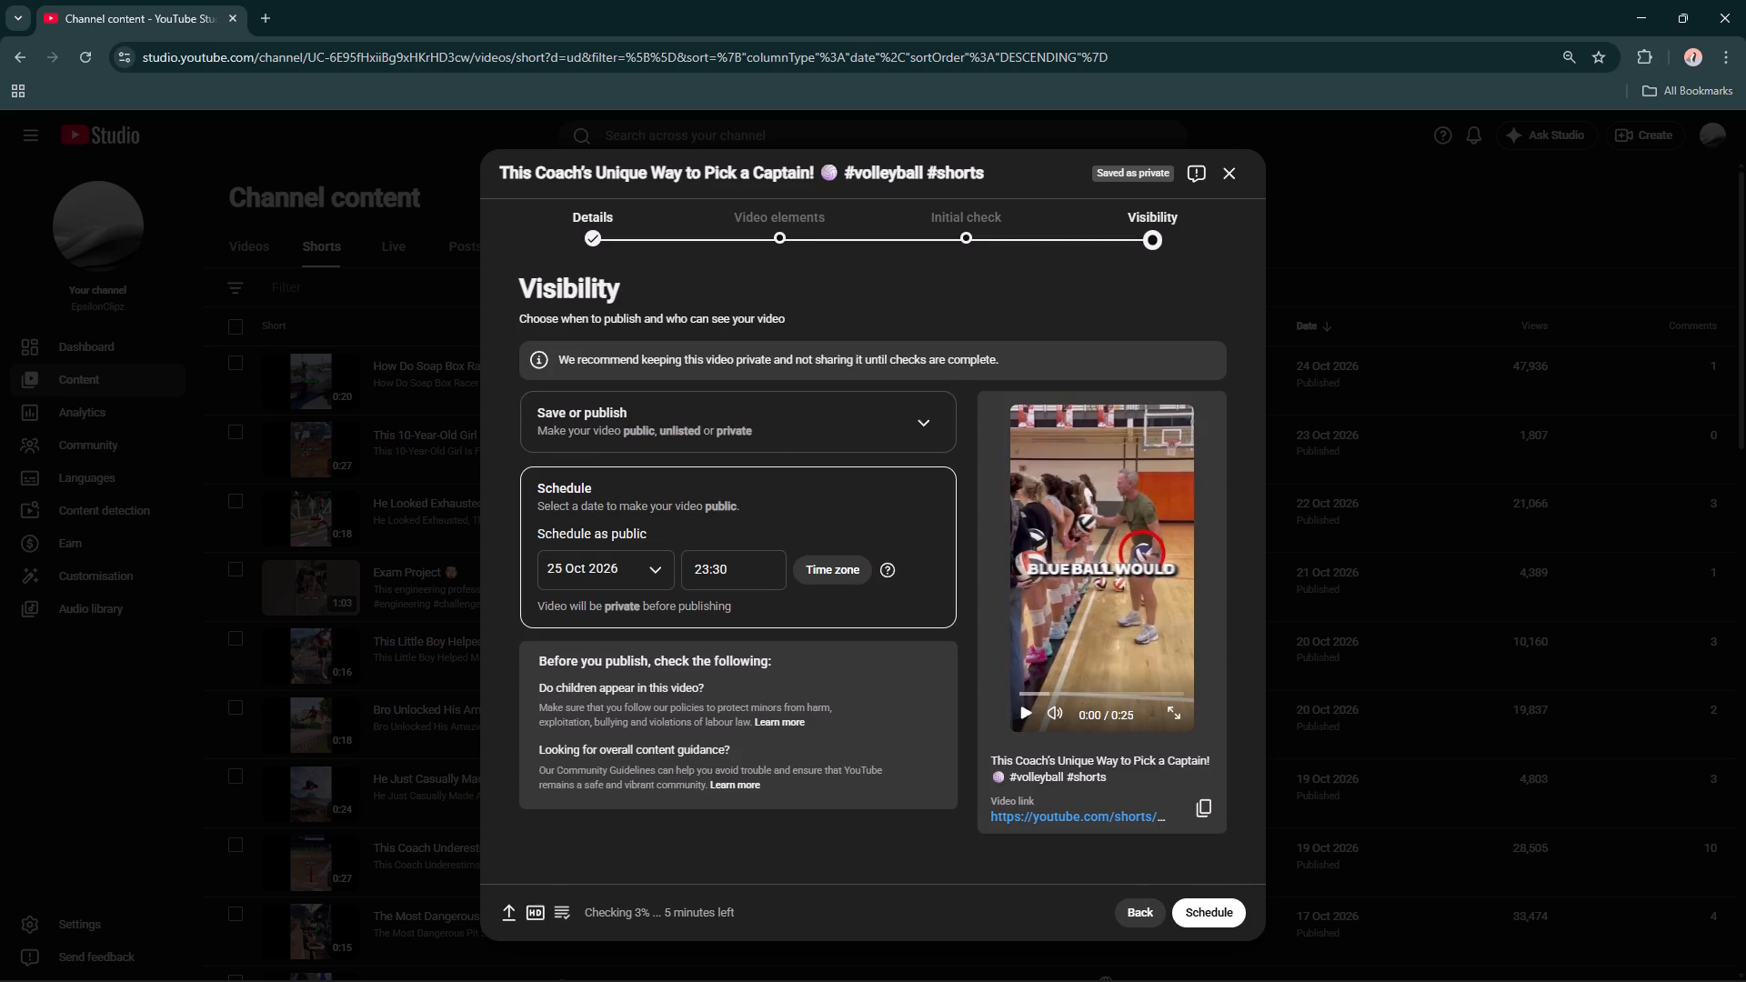
Change the short's public release schedule to 26 Oct 2026 and re-enter the time as 23:30.
click(668, 581)
click(553, 743)
click(736, 574)
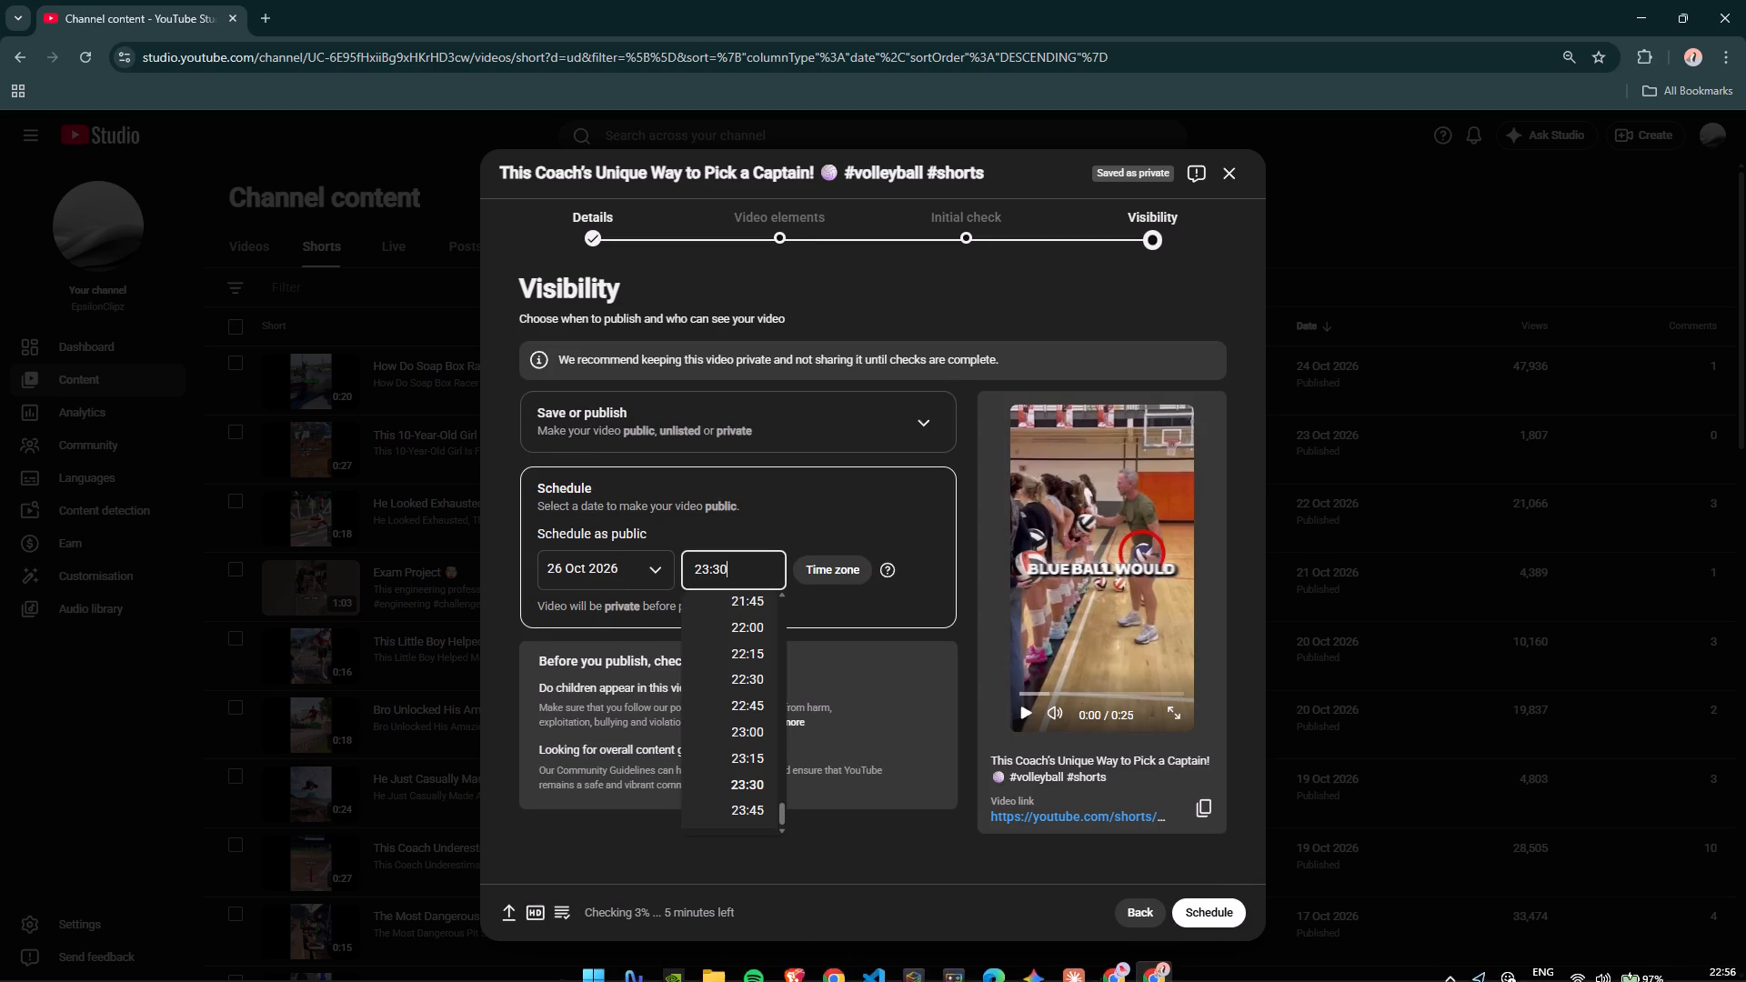
key(BackSpace)
key(BackSpace)
key(BackSpace)
key(BackSpace)
key(BackSpace)
key(BackSpace)
key(BackSpace)
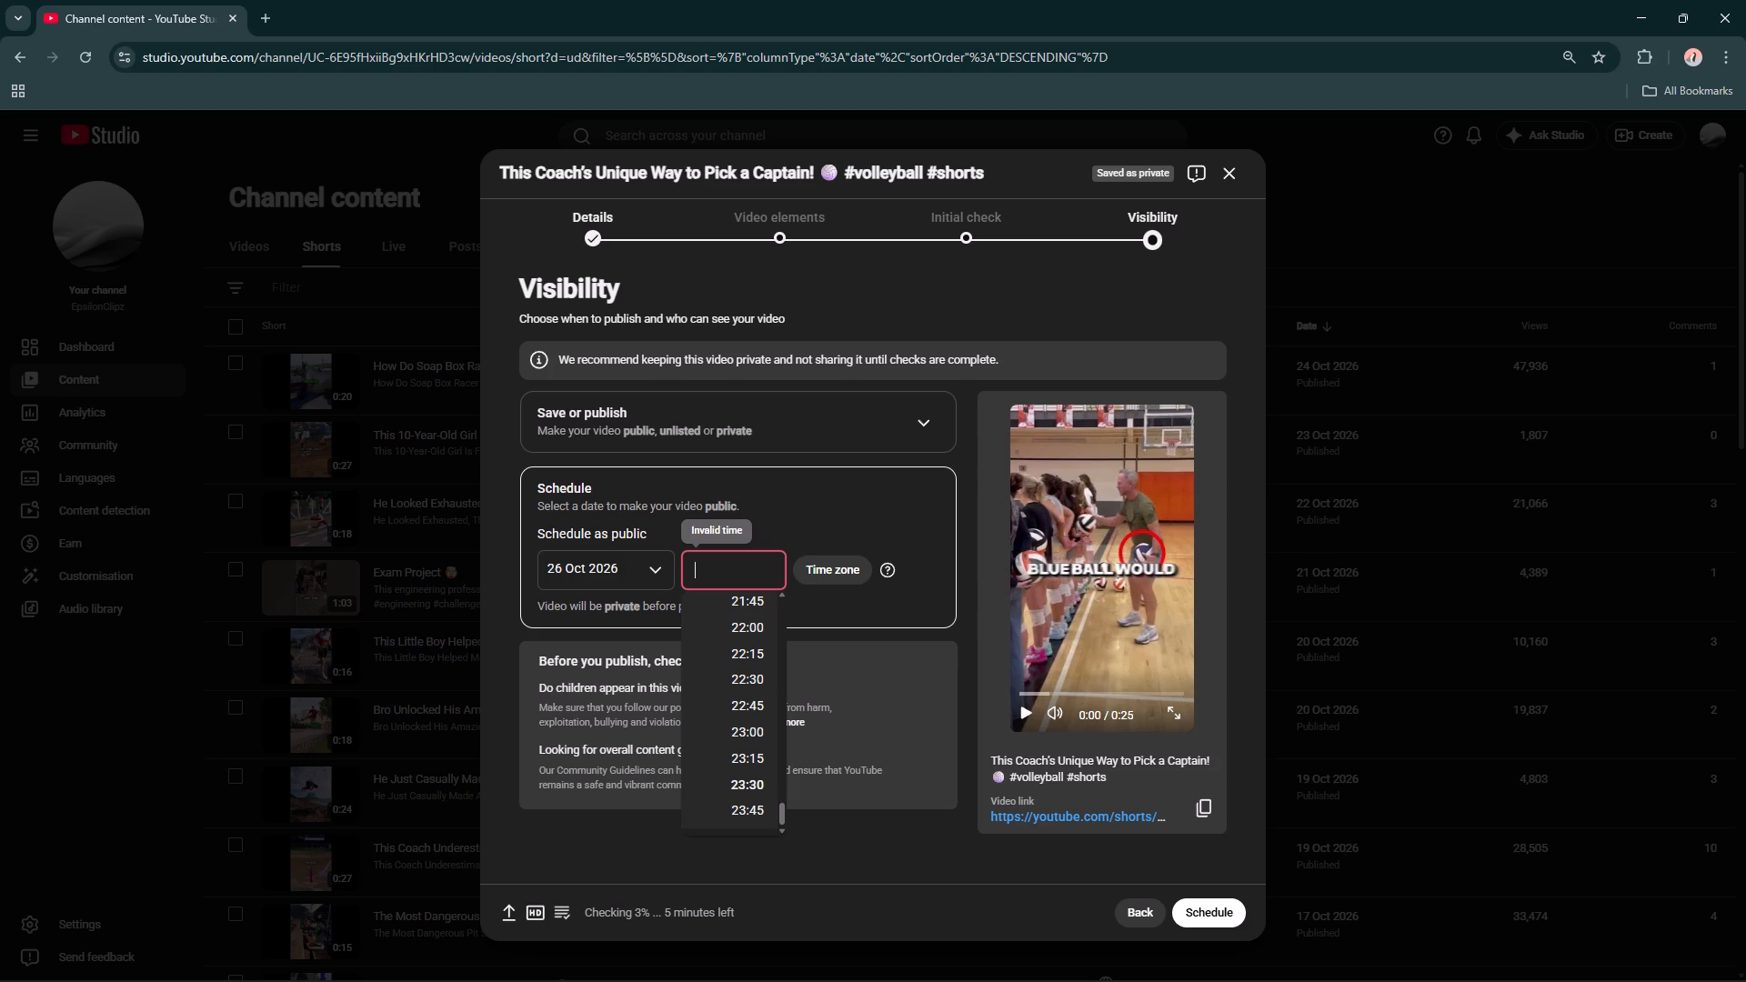
text(22)
key(BackSpace)
key(3)
text(:30)
key(Return)
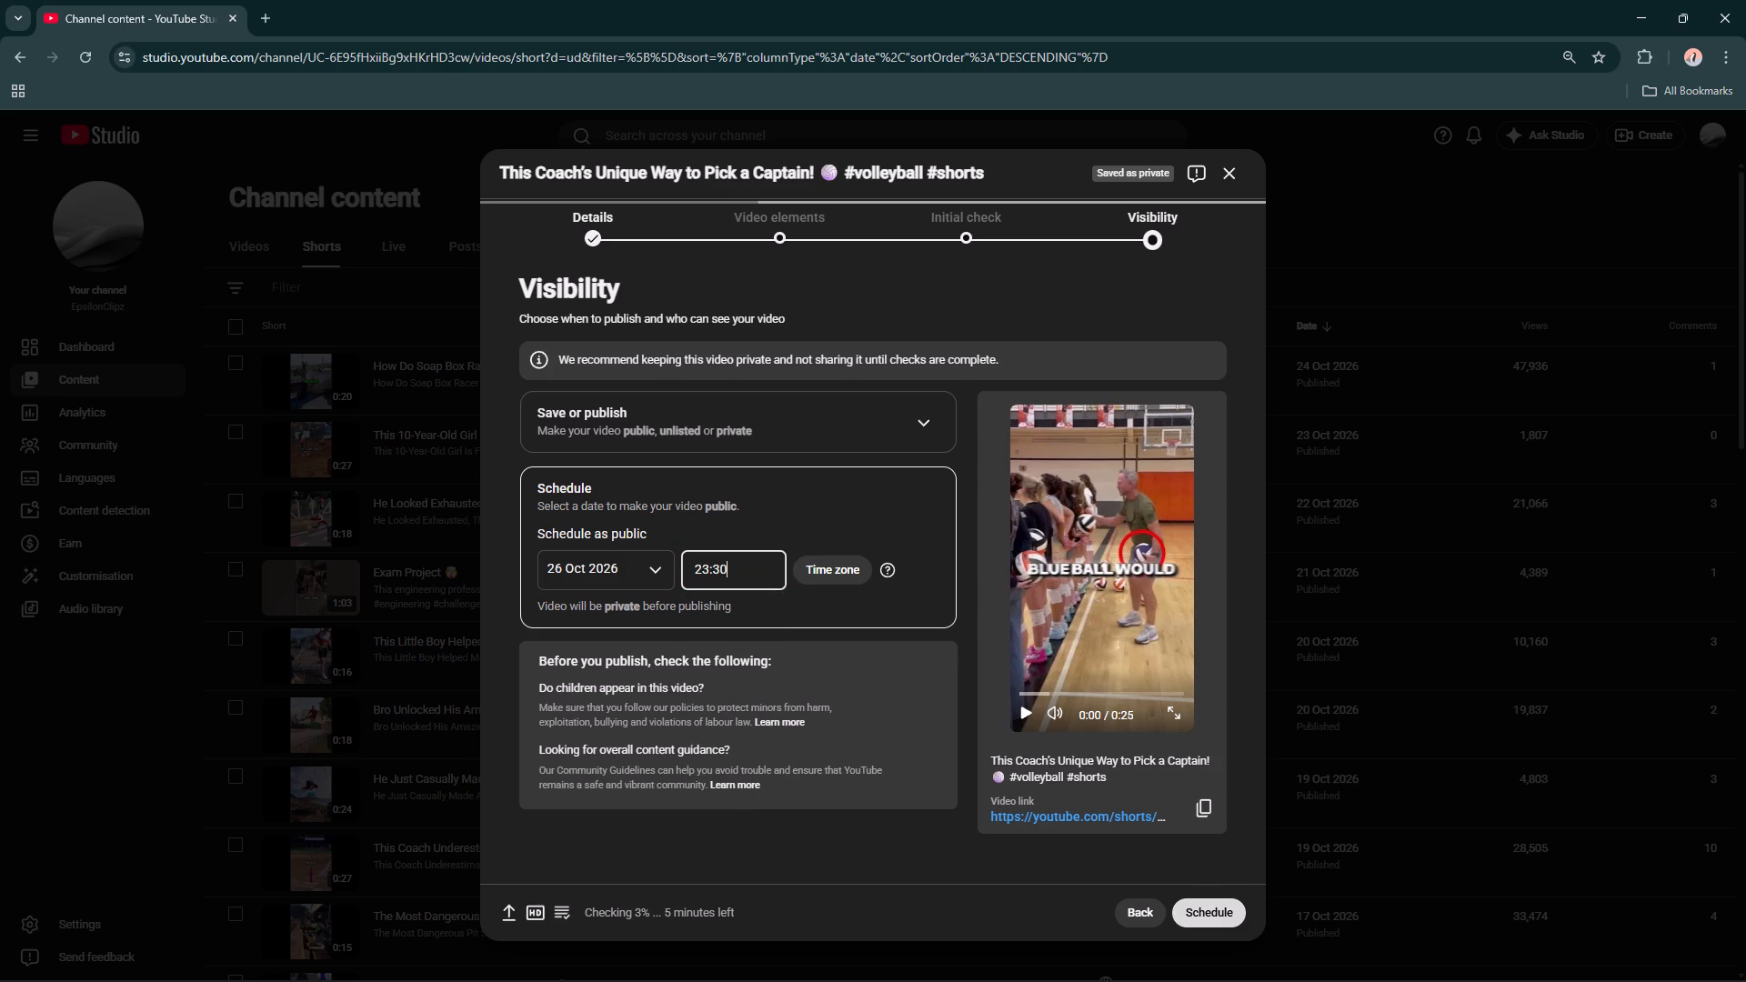
Revisit the Video elements stage without adding anything, return to Visibility and schedule the short's public release.
click(763, 229)
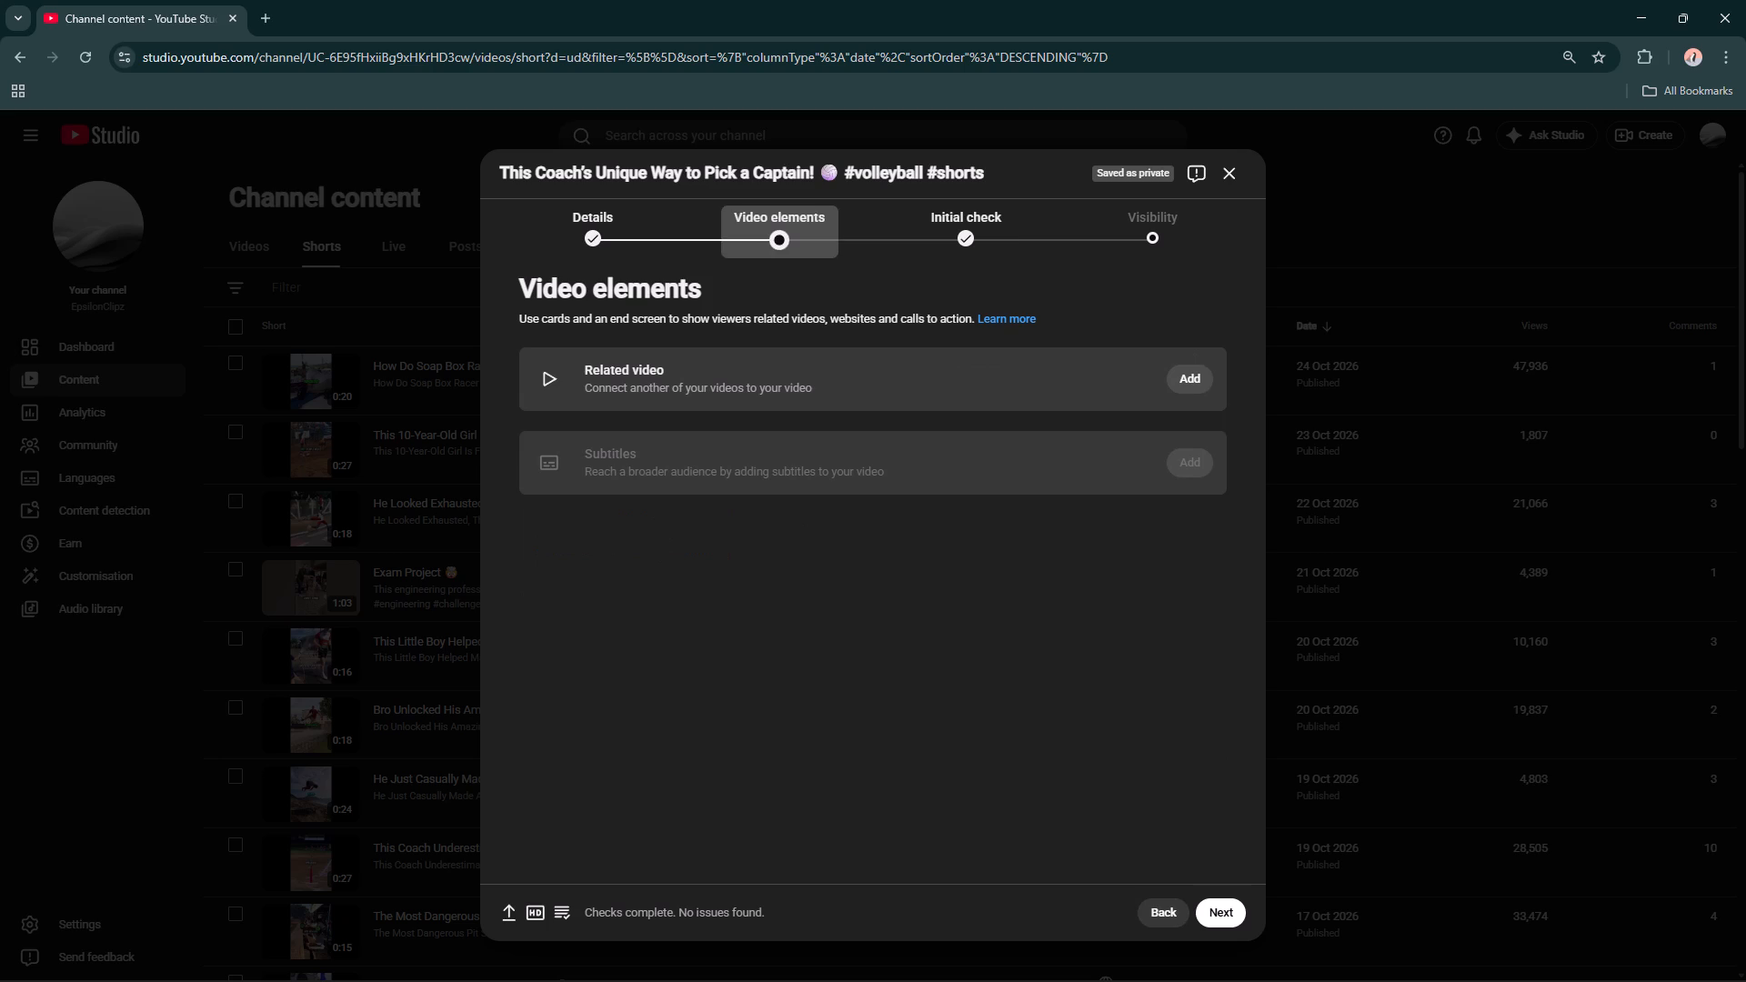
click(1081, 245)
click(1097, 243)
click(1133, 235)
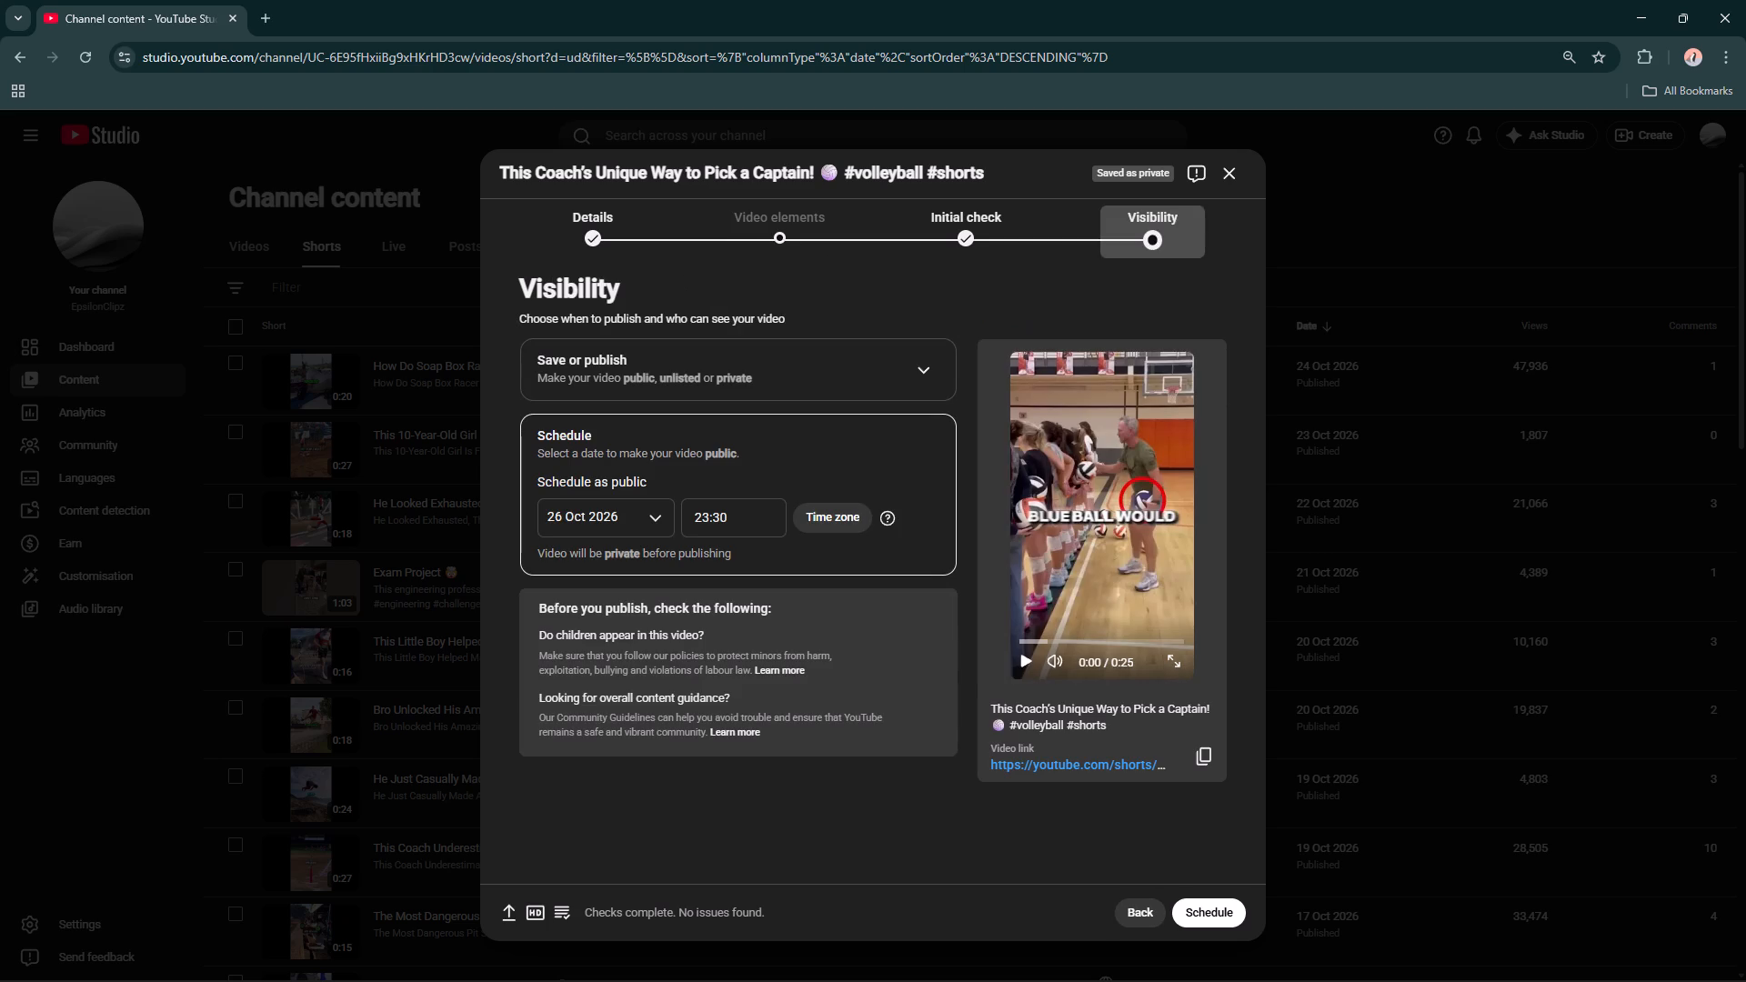
click(1218, 918)
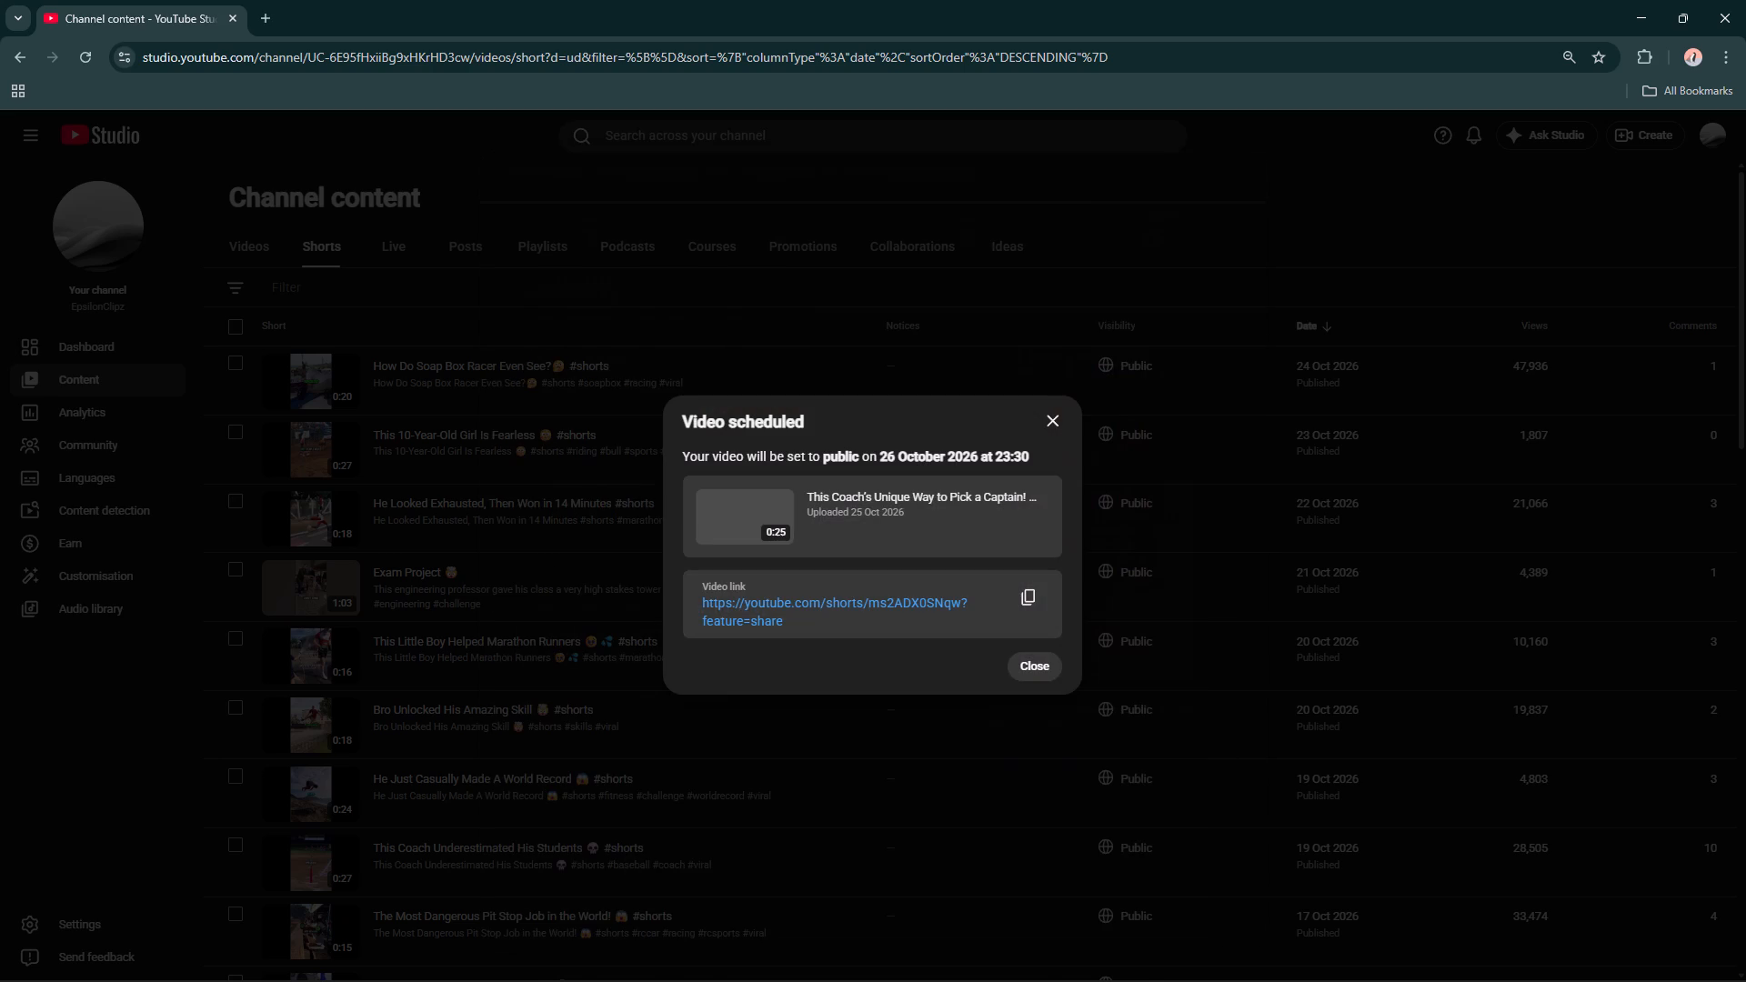
Close the YouTube Studio window and the window showing the source short.
click(1741, 3)
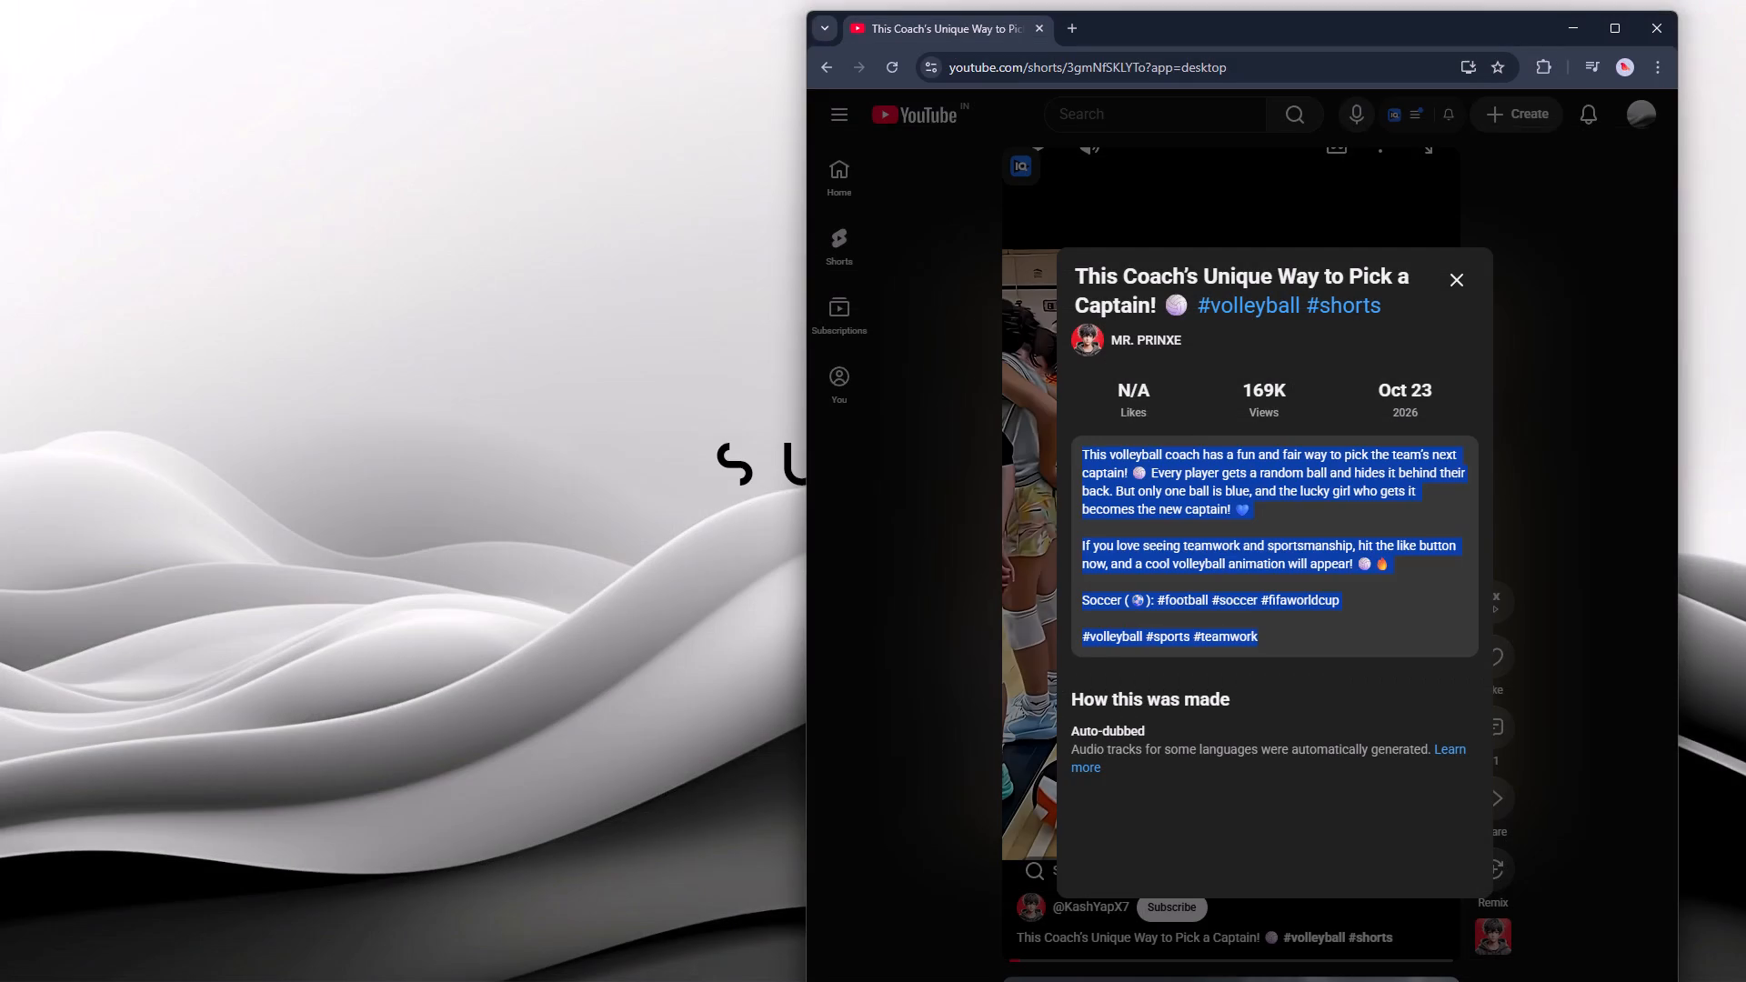
click(1661, 25)
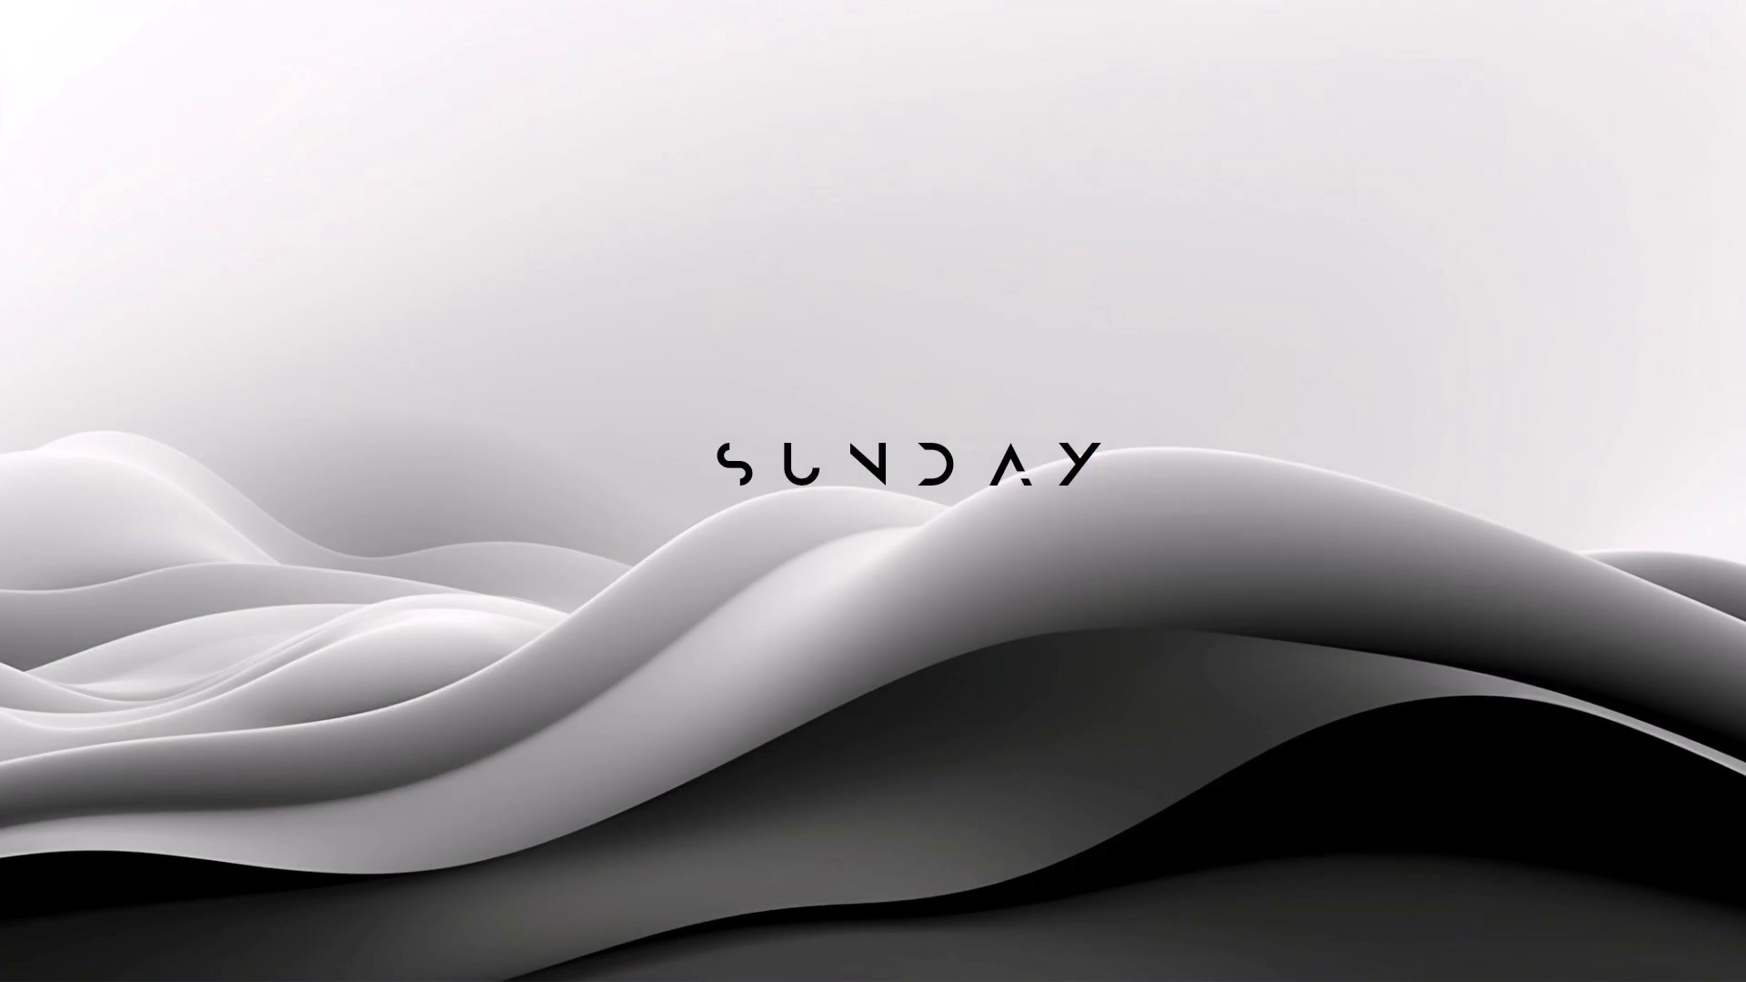
Open the Windows shutdown dialog from the desktop and select Restart.
click(964, 301)
key(ctrl+a)
key(super+F5)
key(alt+F4)
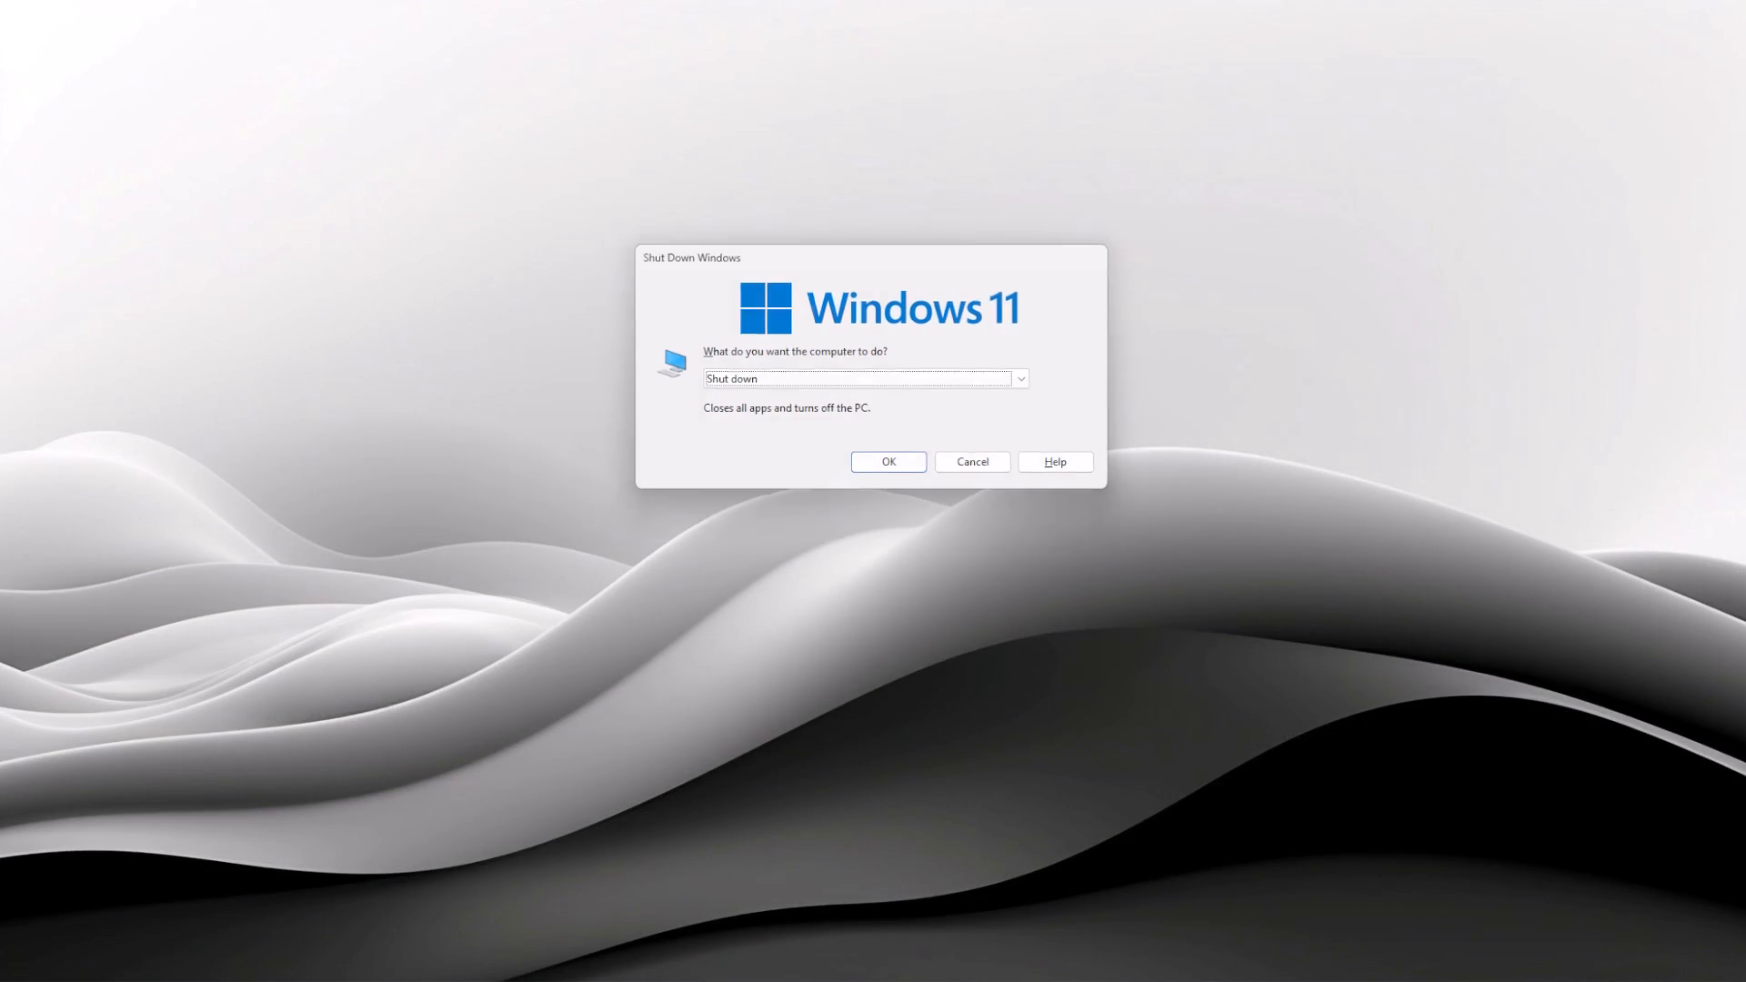
key(Down)
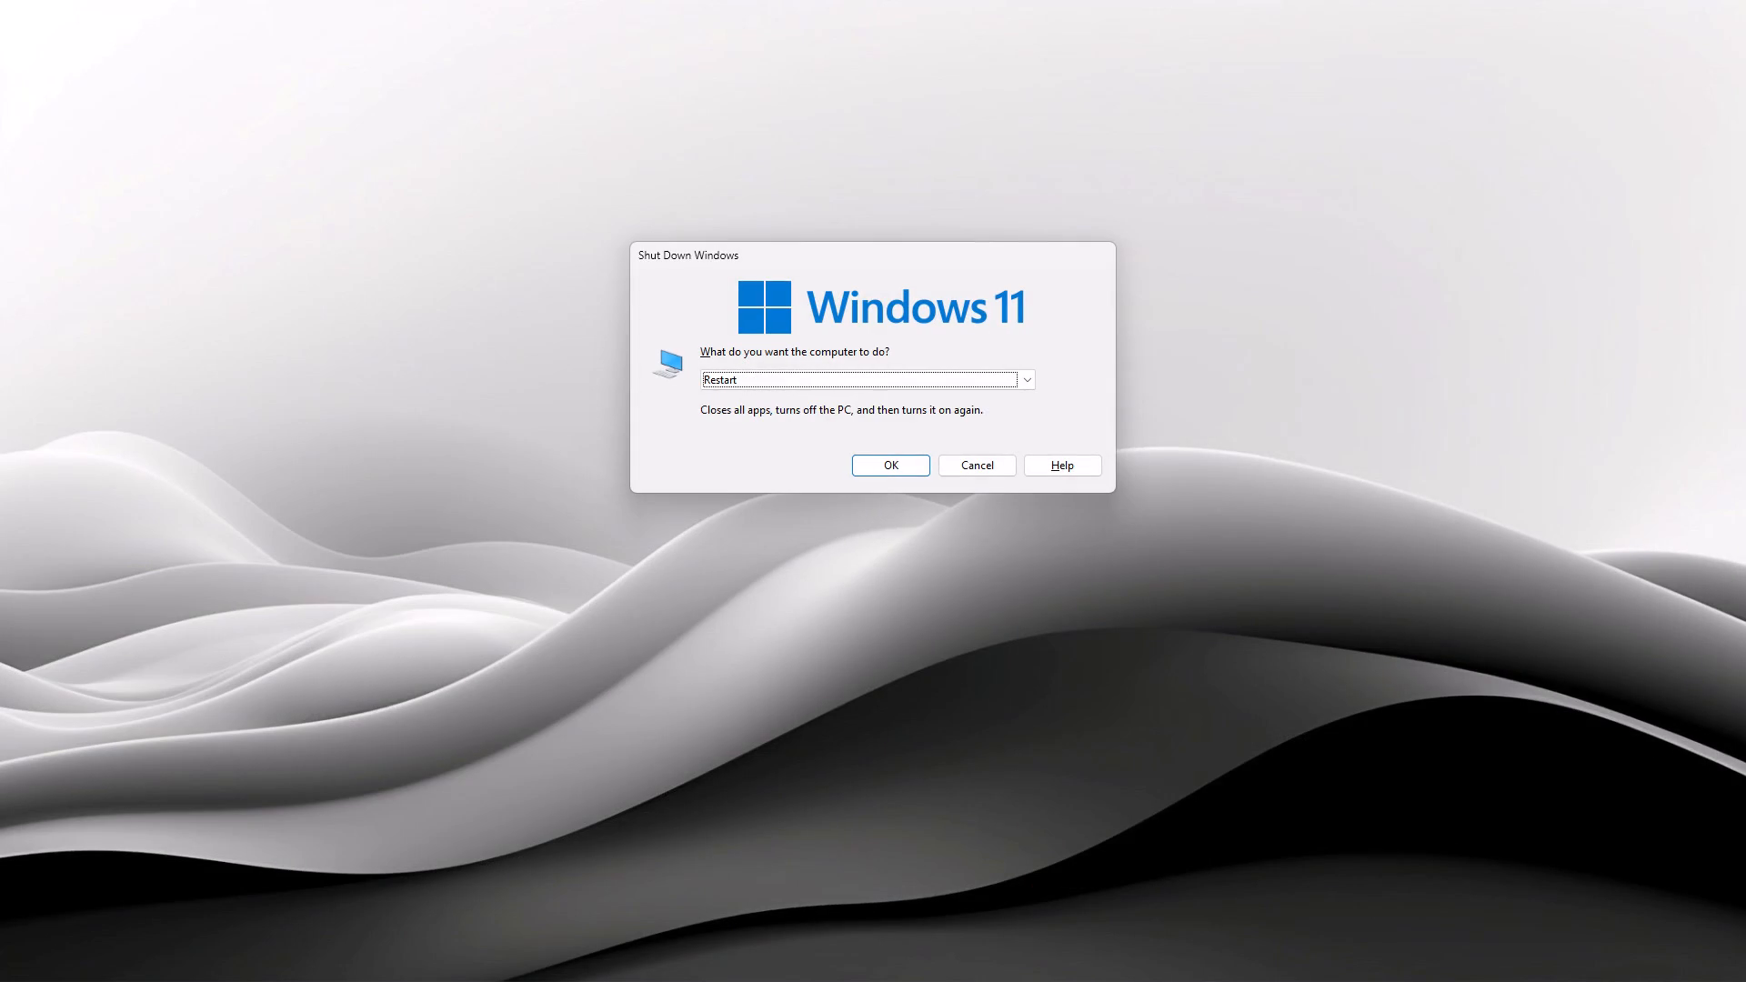